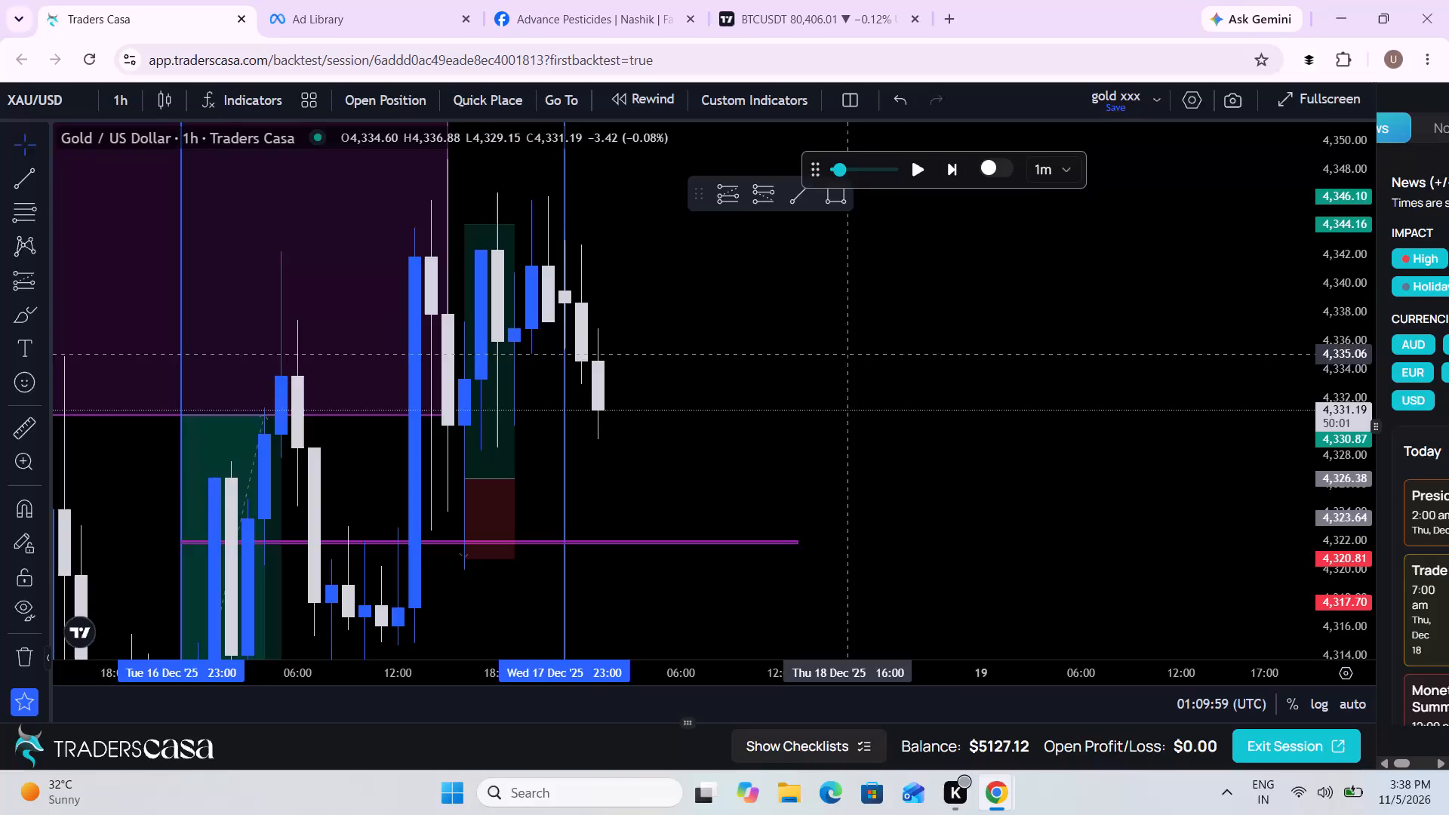
# Switch the XAU/USD chart to the 5-minute timeframe.
pyautogui.moveTo(807, 361); pyautogui.dragTo(1174, 377)
pyautogui.scroll(5, 1174, 377)
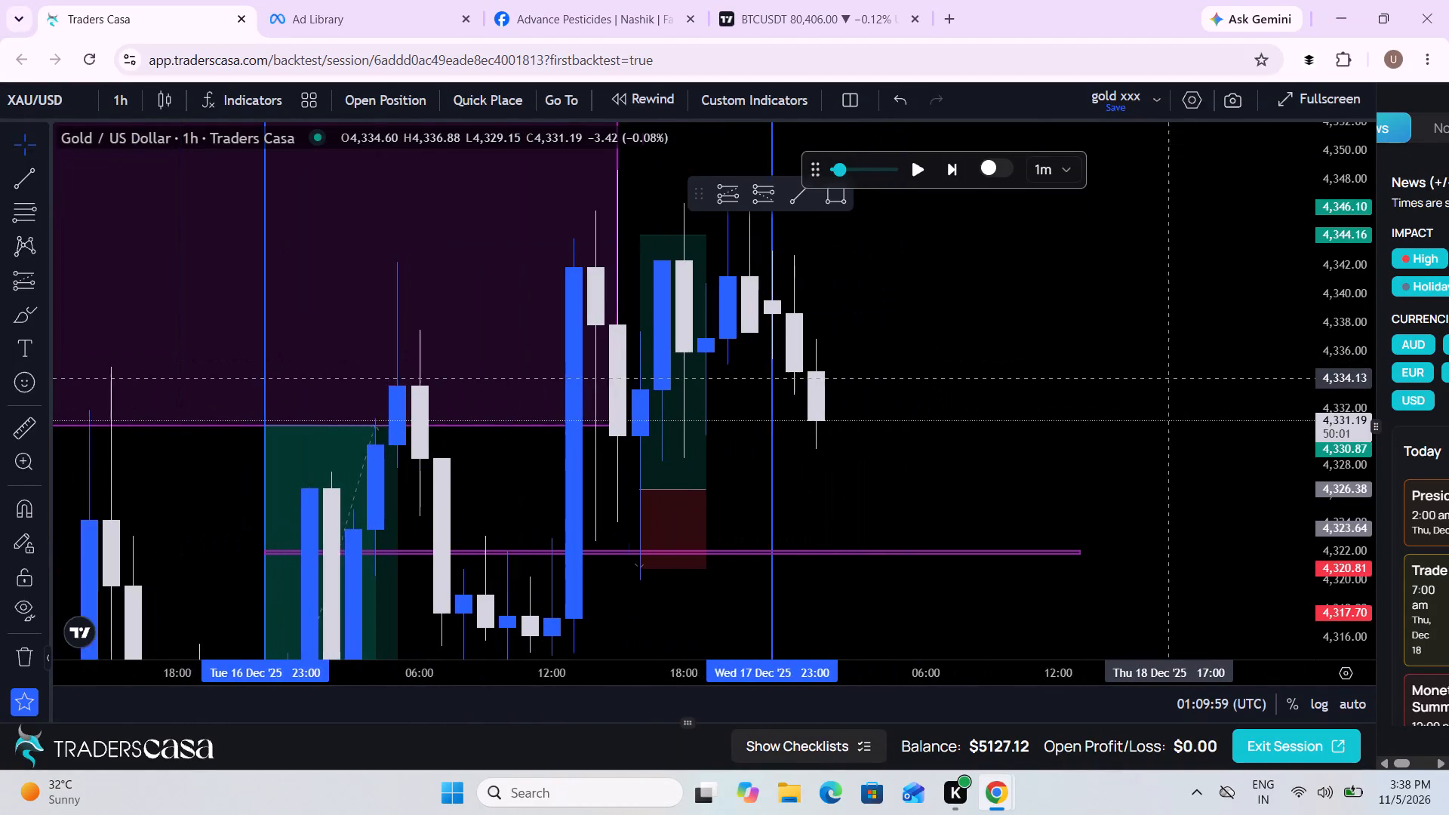
pyautogui.scroll(1, 1174, 377)
pyautogui.moveTo(733, 382); pyautogui.dragTo(730, 383)
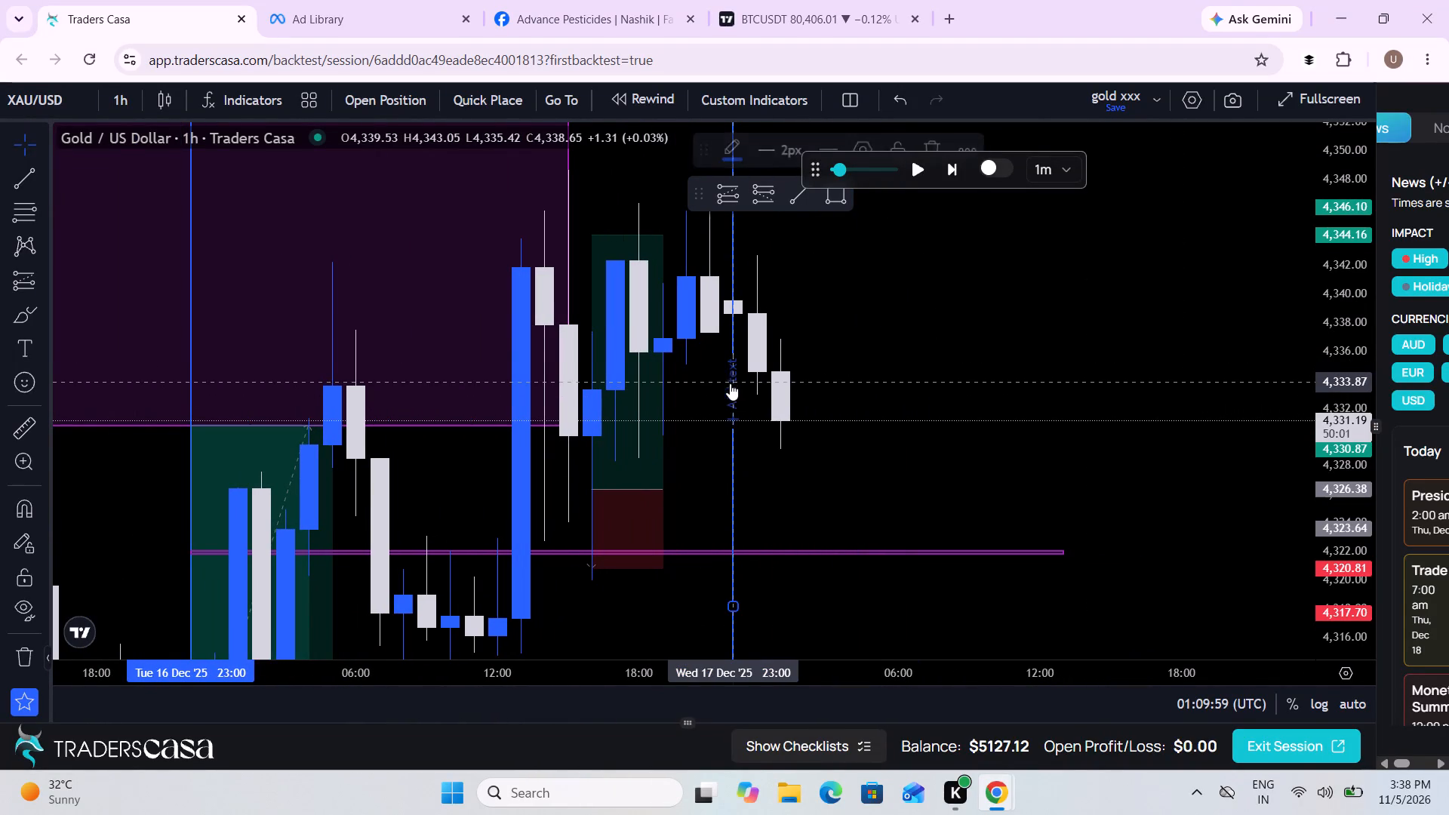
pyautogui.moveTo(730, 383); pyautogui.dragTo(722, 386)
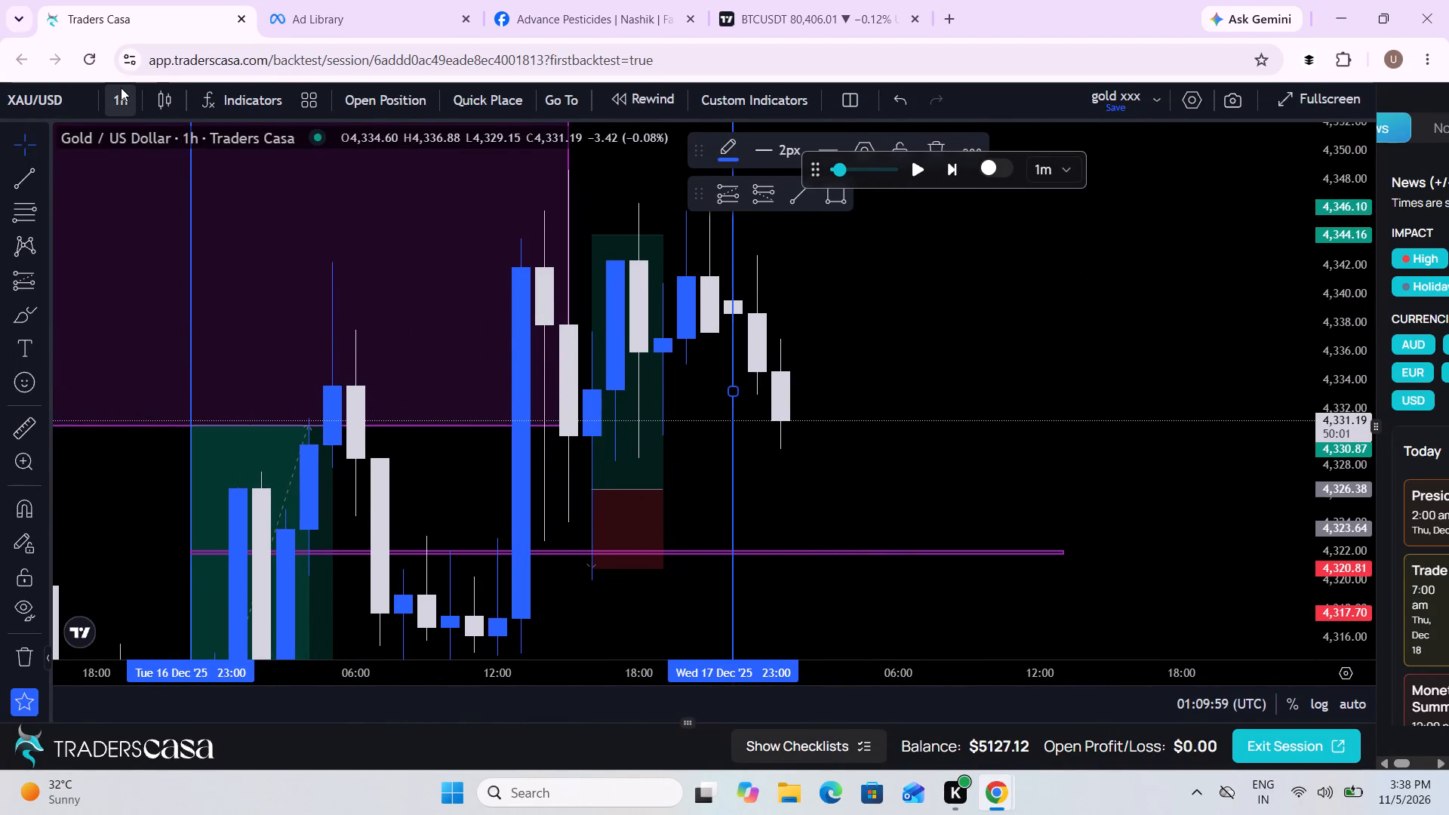
pyautogui.click(121, 88)
pyautogui.click(165, 298)
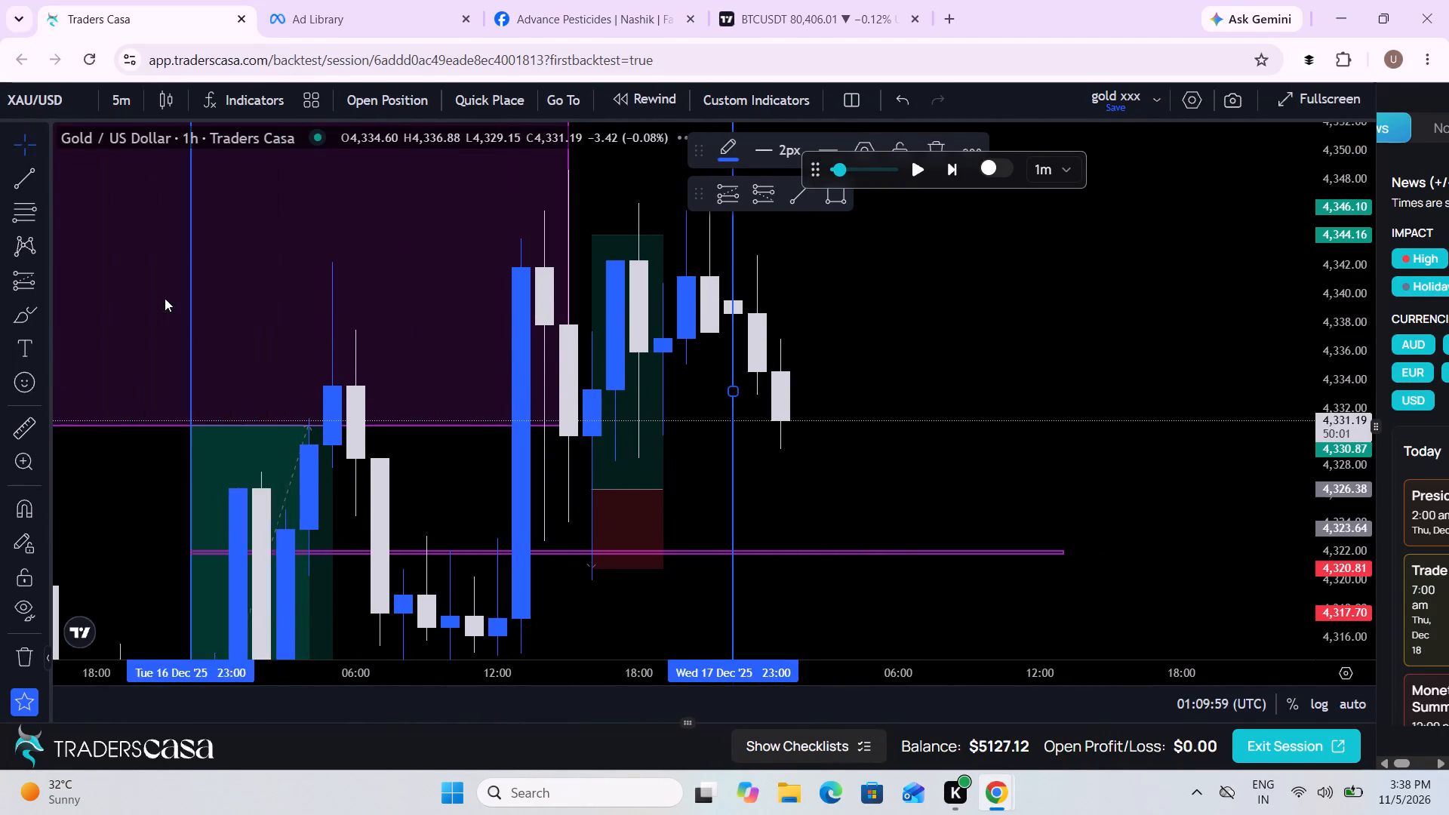
# Start the backtest replay on the 5-minute gold chart, with the latest candles in view.
pyautogui.scroll(-8, 734, 557)
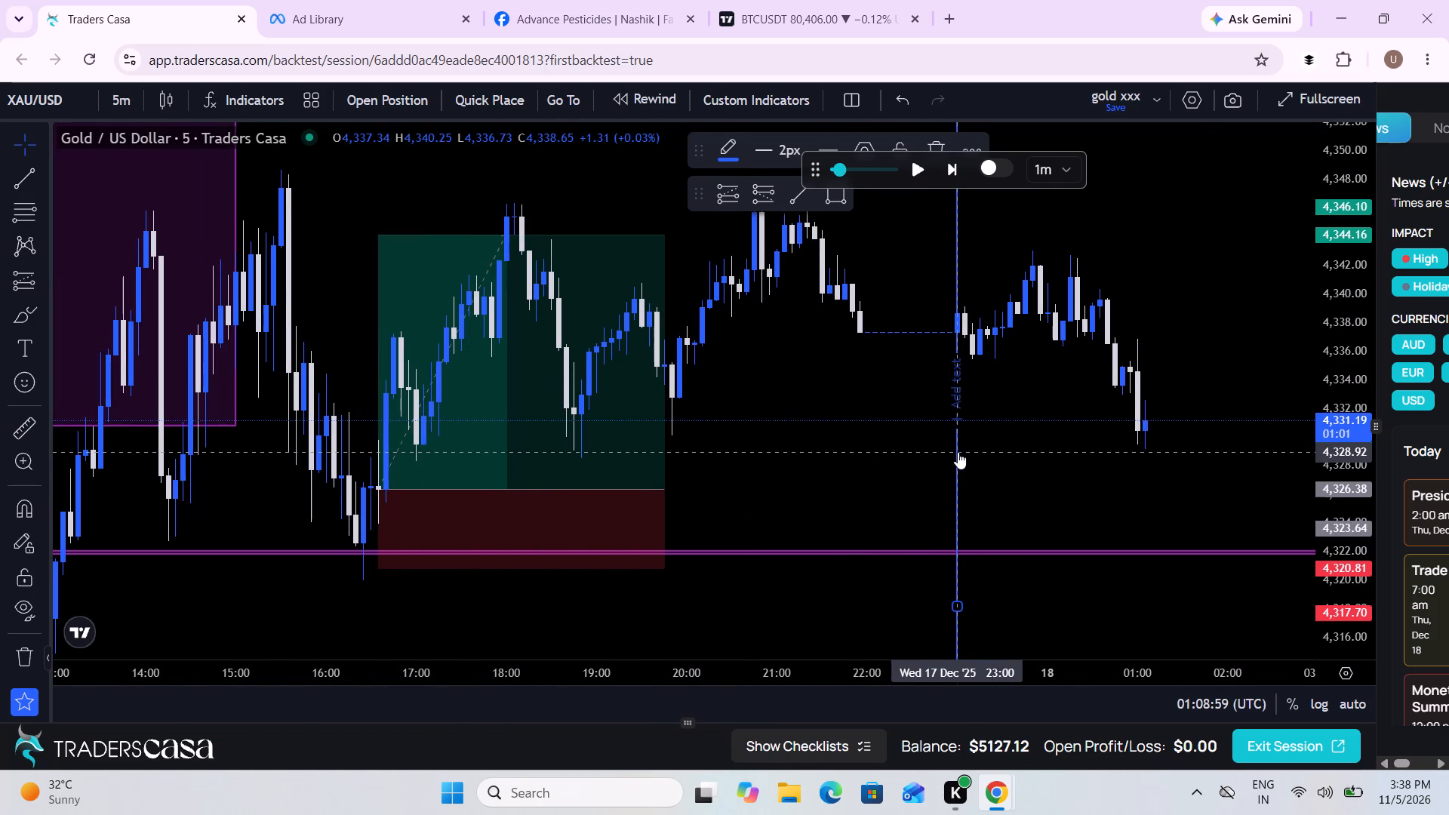
pyautogui.moveTo(999, 452); pyautogui.dragTo(1088, 266)
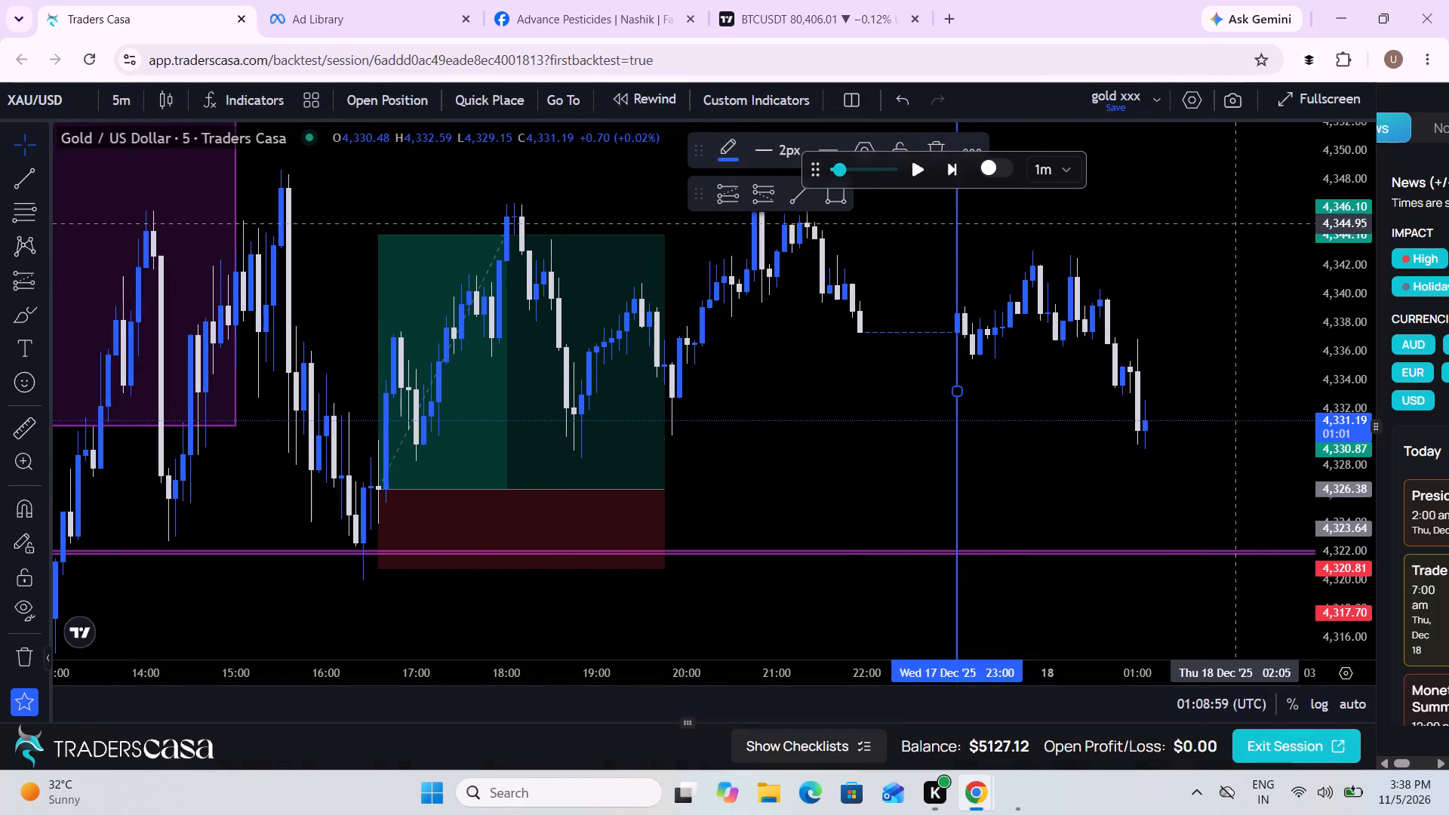
pyautogui.moveTo(1100, 364); pyautogui.dragTo(878, 380)
pyautogui.scroll(-1, 878, 380)
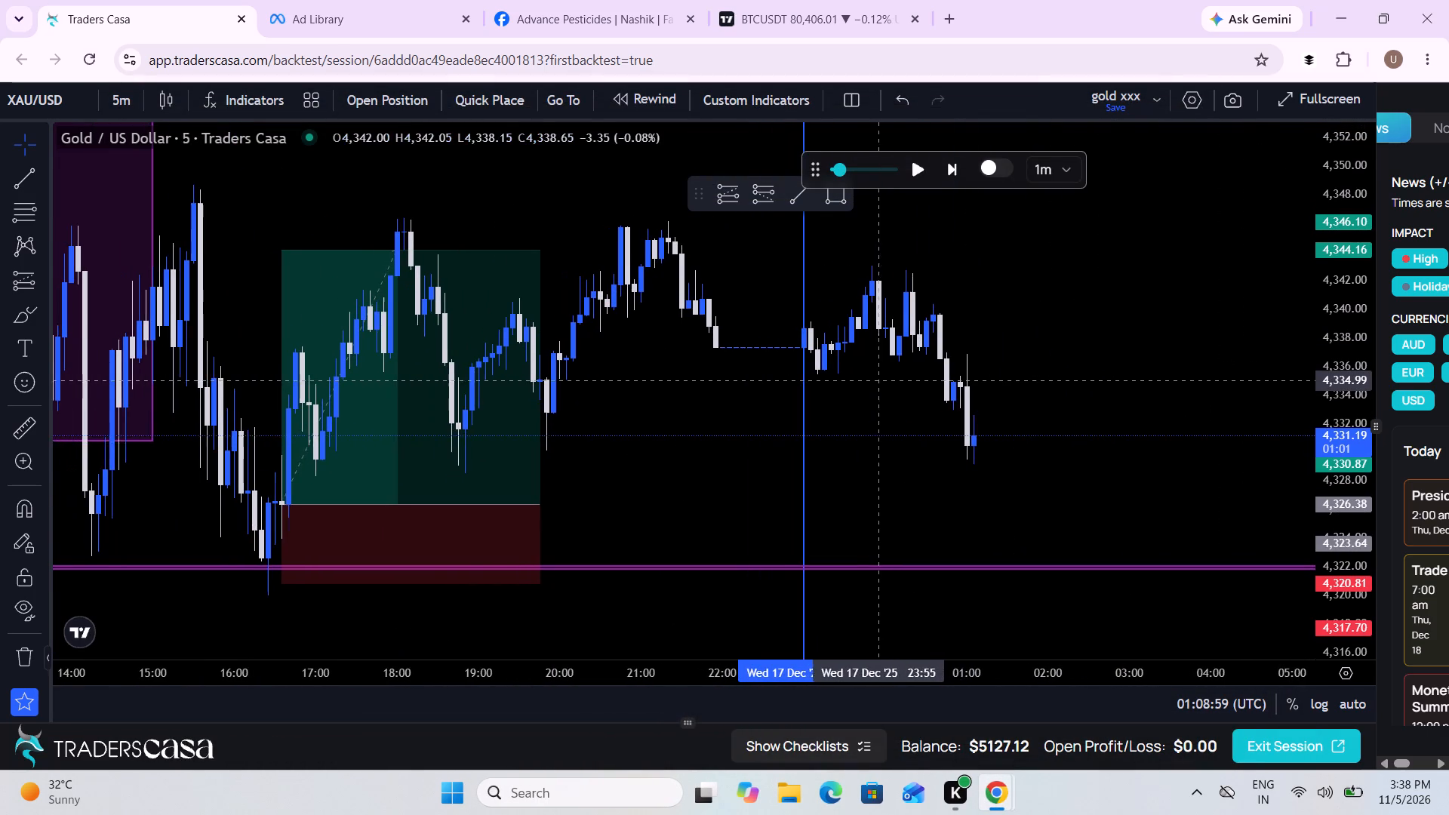
pyautogui.moveTo(1360, 570); pyautogui.dragTo(1339, 483)
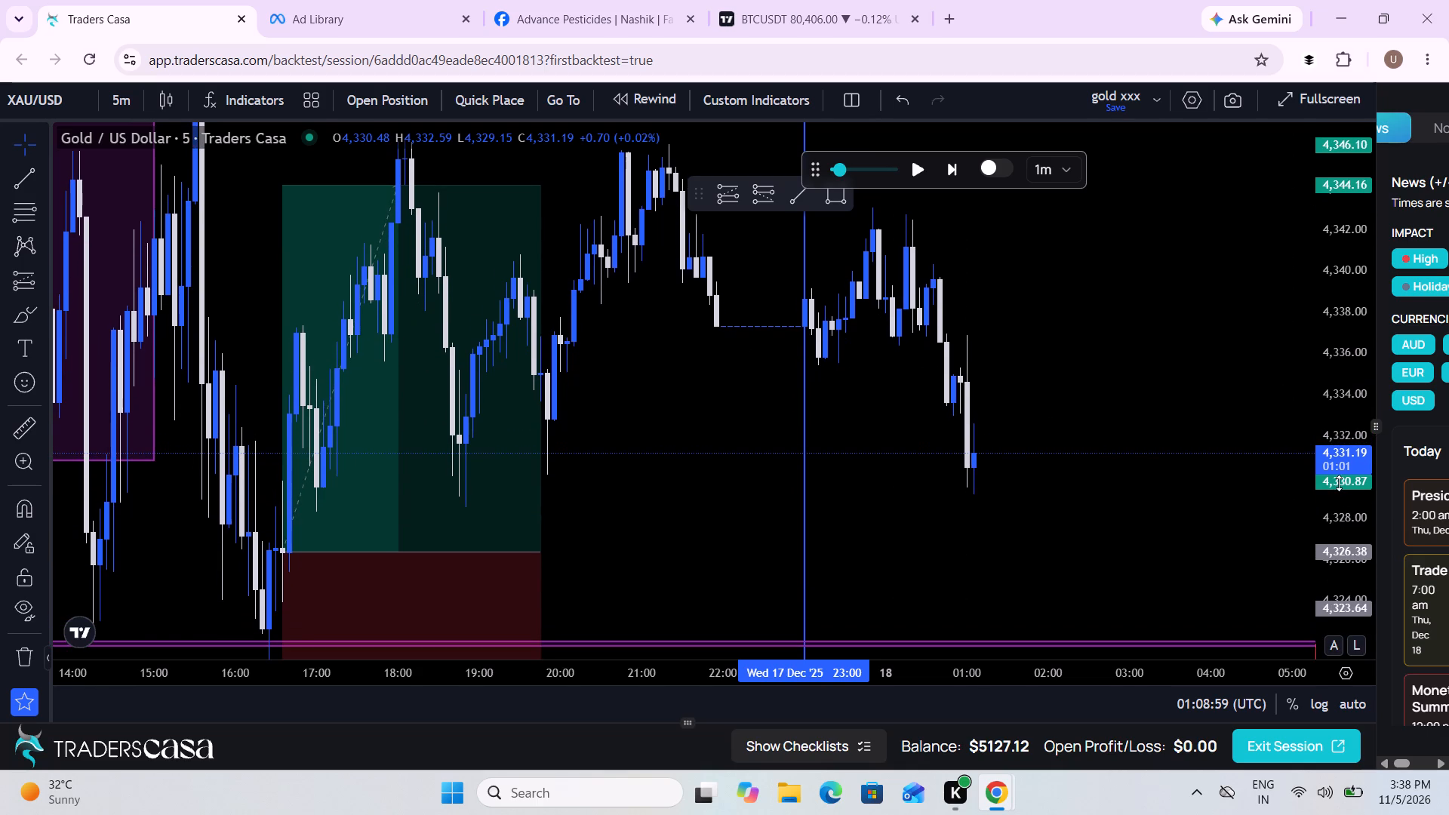
pyautogui.moveTo(1197, 422); pyautogui.dragTo(1098, 420)
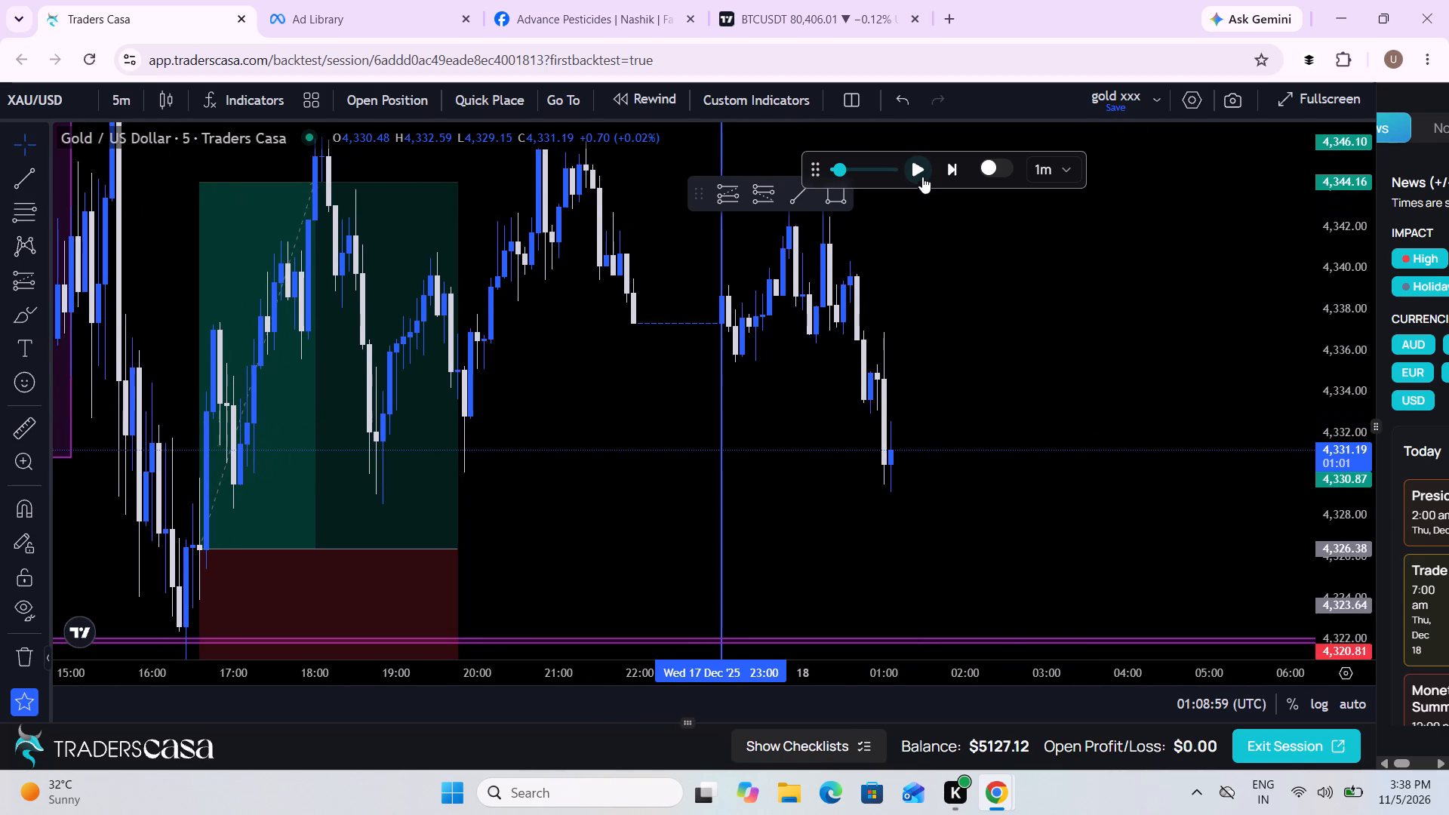
pyautogui.click(922, 176)
pyautogui.moveTo(948, 347); pyautogui.dragTo(872, 414)
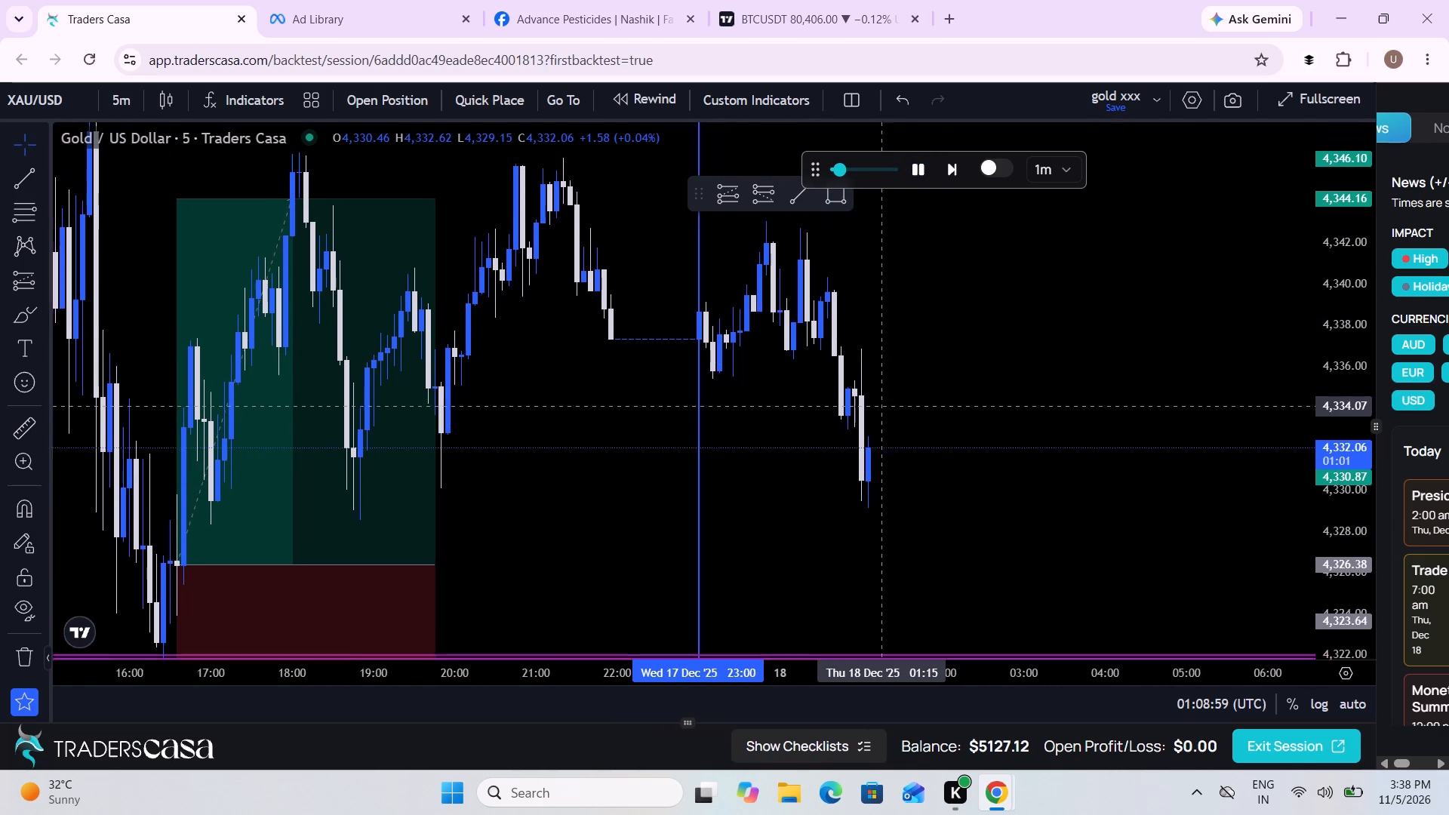
pyautogui.moveTo(872, 414); pyautogui.dragTo(849, 432)
pyautogui.scroll(2, 849, 432)
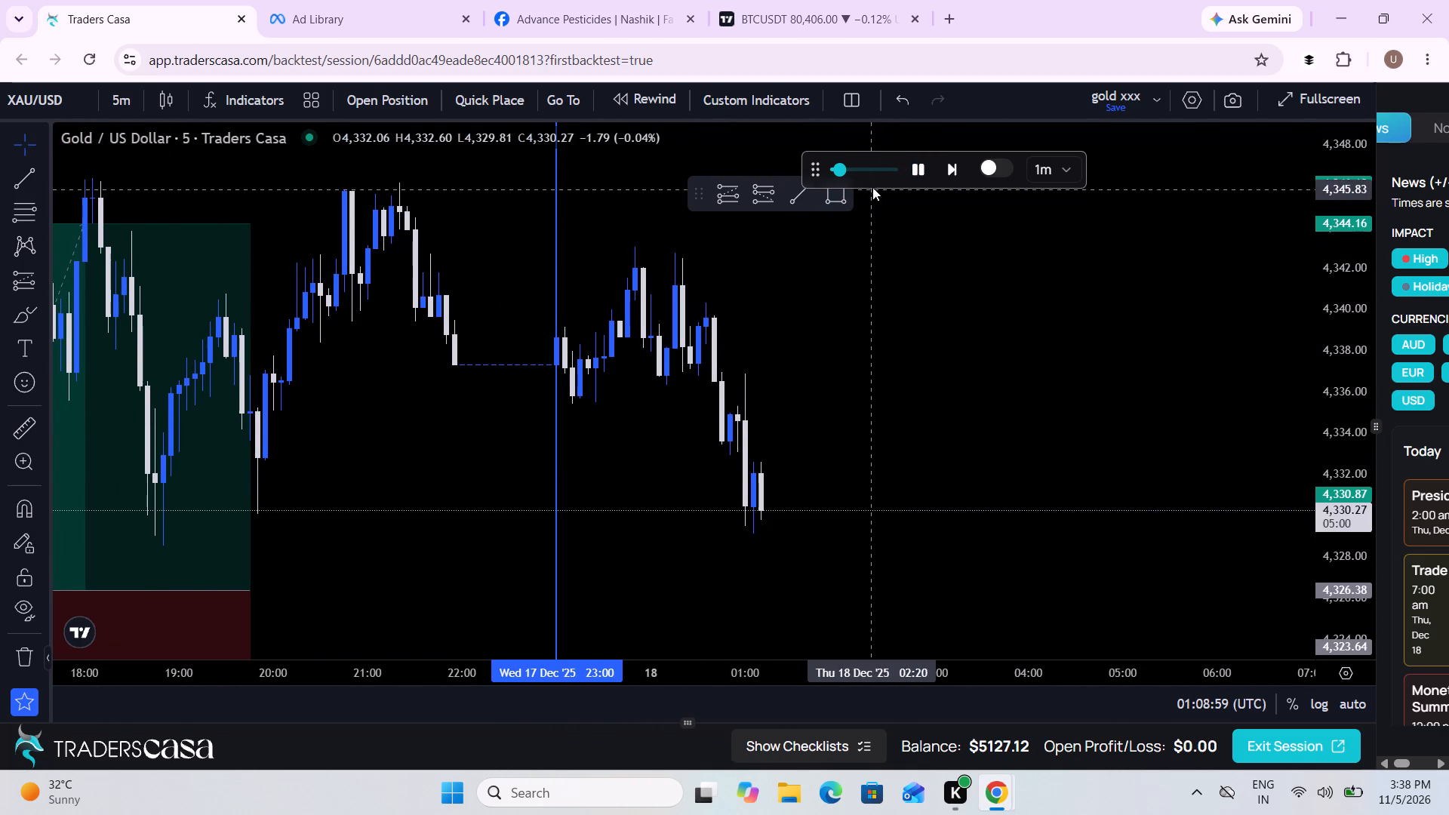
# Increase the replay speed and pause the replay at 01:26:59.
pyautogui.click(857, 173)
pyautogui.click(856, 169)
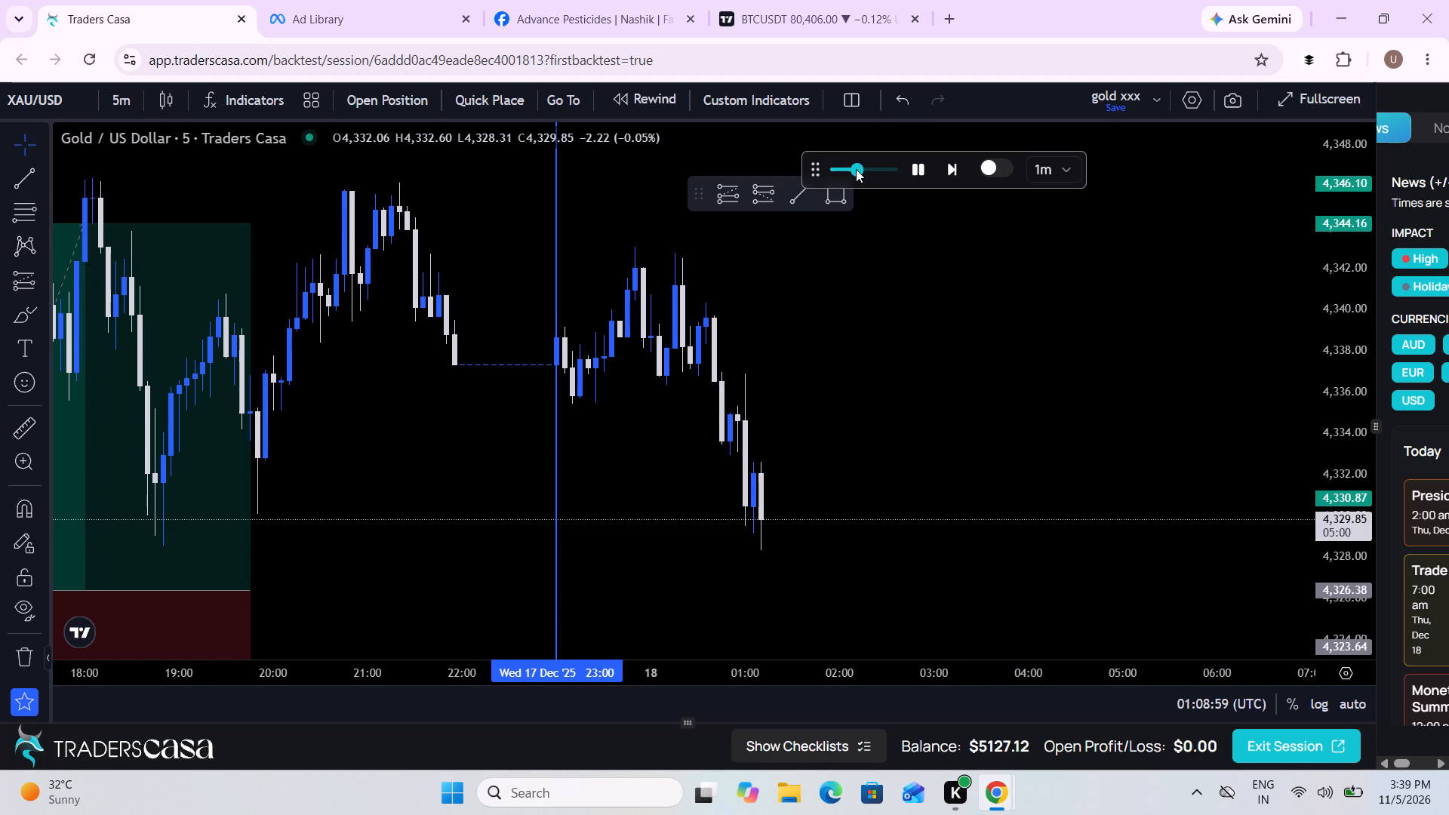
pyautogui.moveTo(856, 169); pyautogui.dragTo(863, 168)
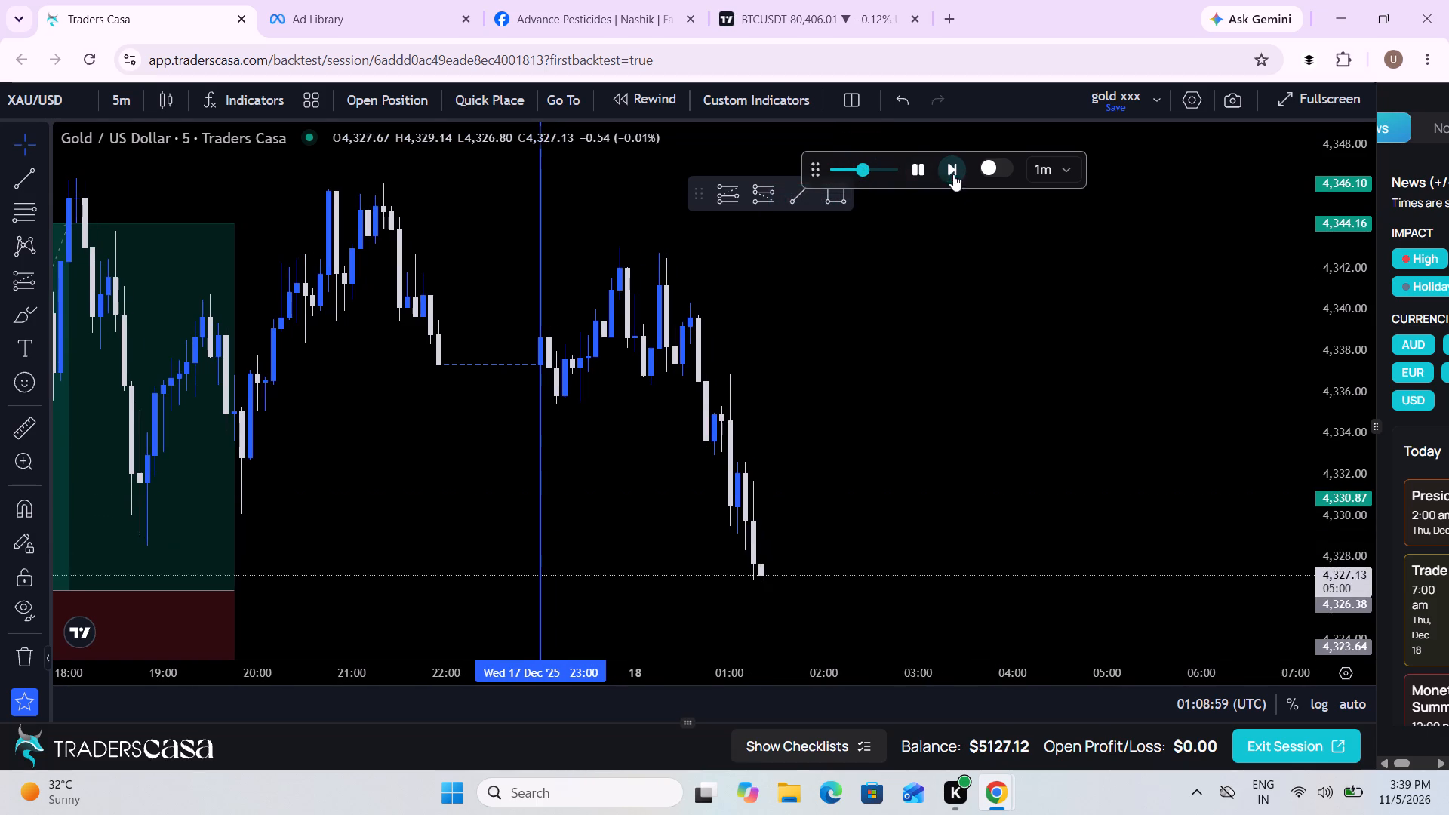
pyautogui.click(916, 171)
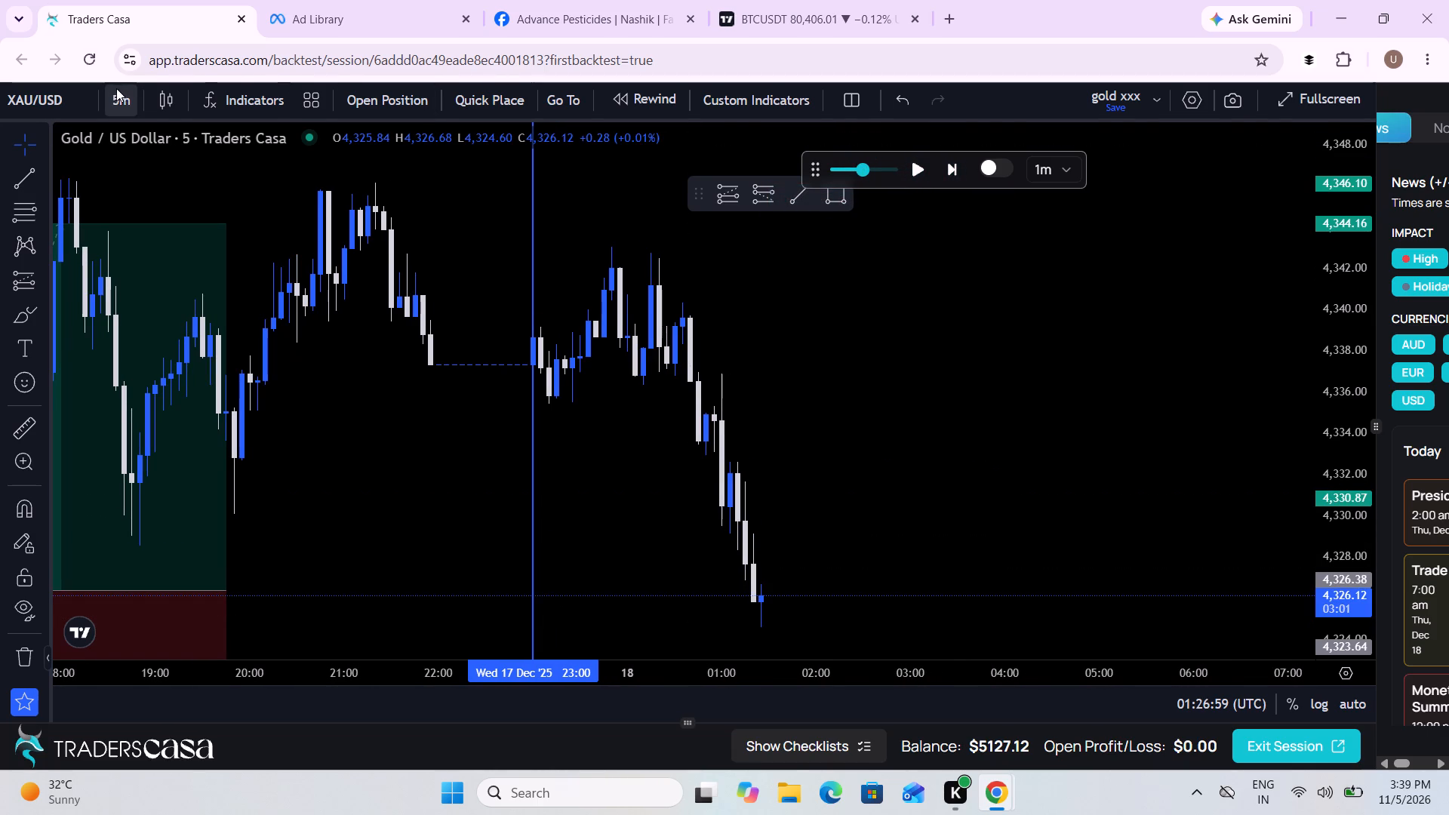
# Switch the gold chart to the 1-hour timeframe.
pyautogui.click(115, 91)
pyautogui.scroll(-1, 156, 468)
pyautogui.click(156, 468)
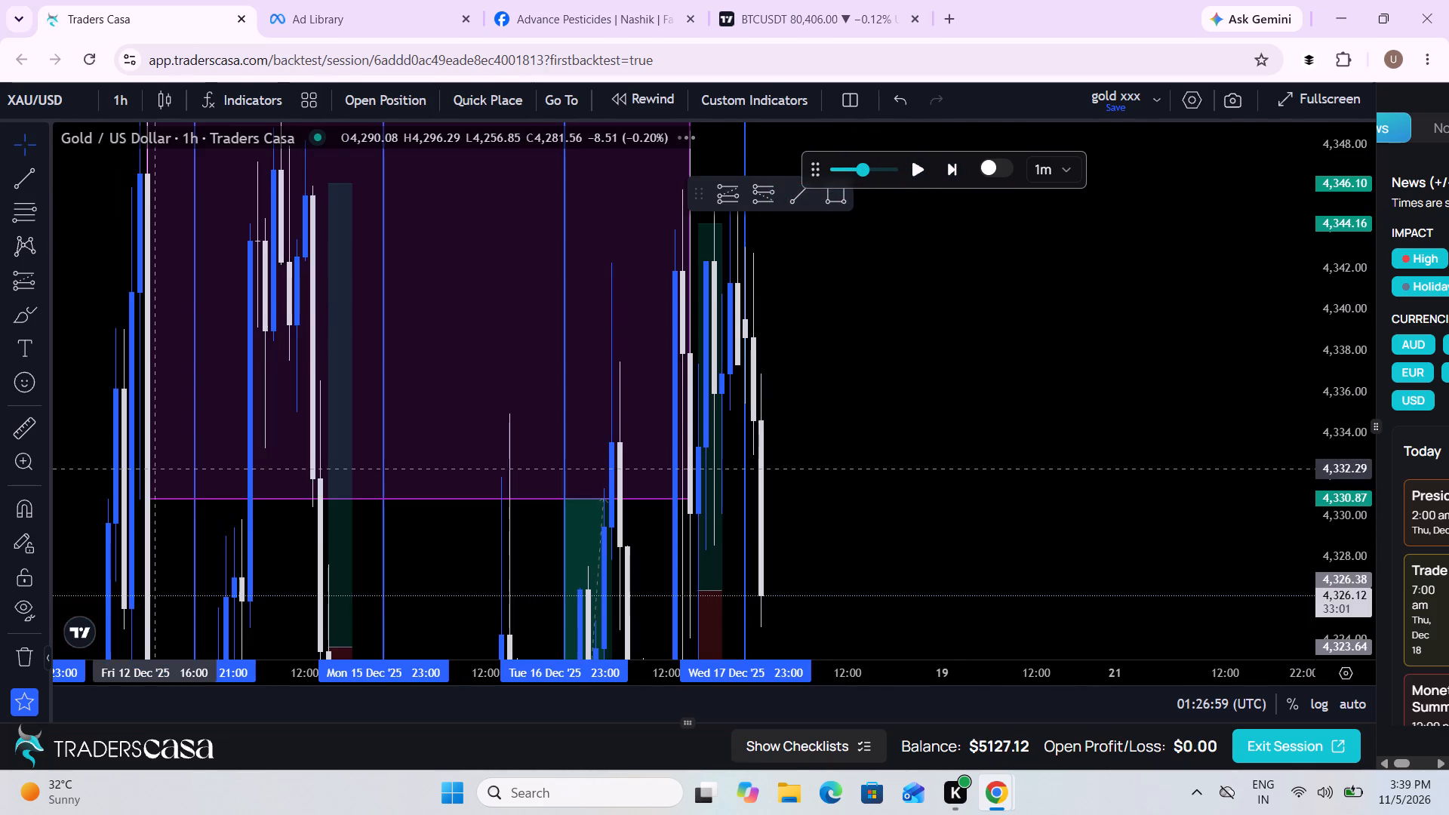
# Examine the latest 1-hour candles in relation to the purple zone and the magenta level near 4,322.
pyautogui.scroll(3, 650, 534)
pyautogui.moveTo(515, 477); pyautogui.dragTo(952, 414)
pyautogui.scroll(3, 952, 414)
pyautogui.moveTo(711, 416); pyautogui.dragTo(917, 447)
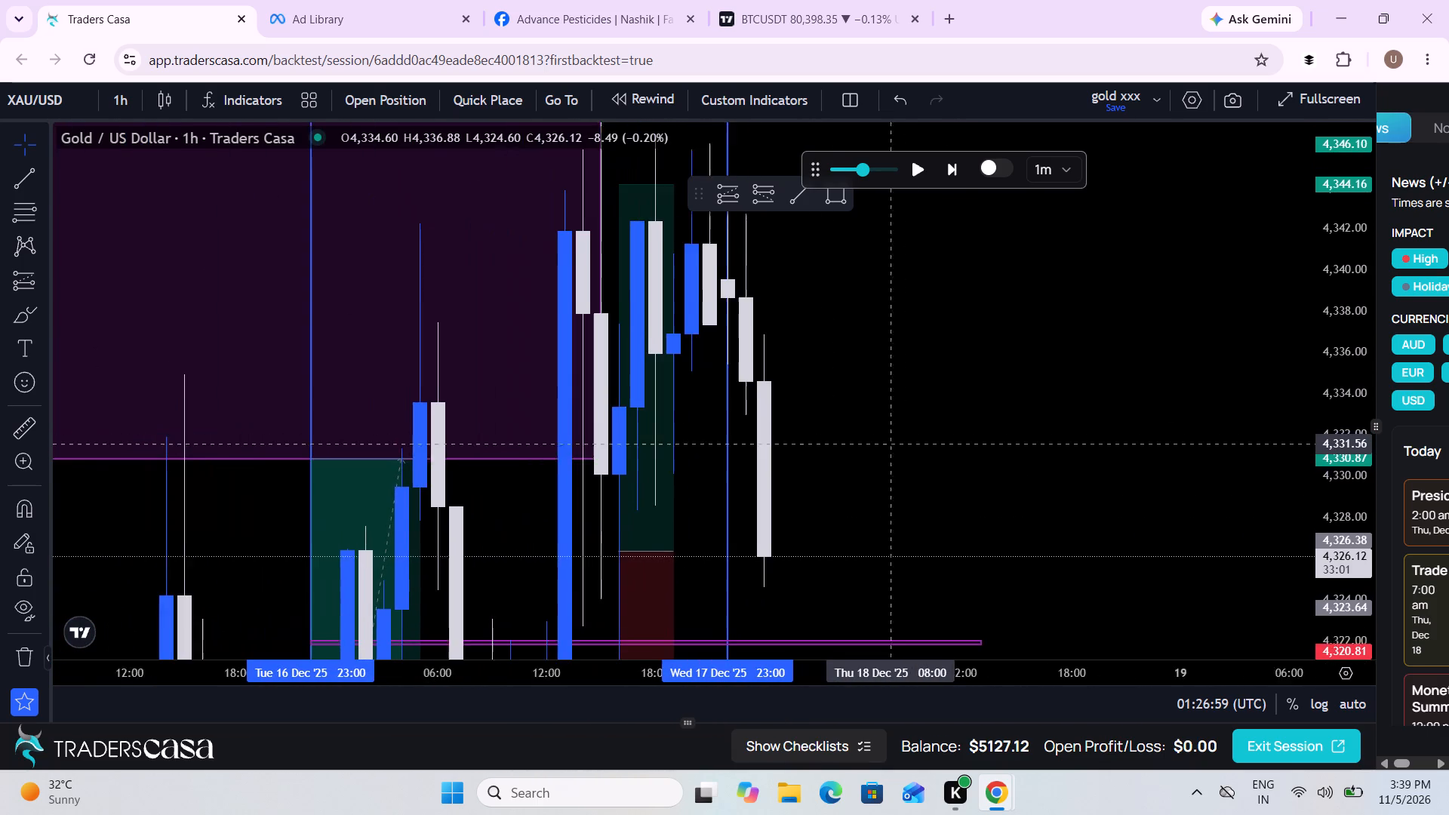
pyautogui.moveTo(917, 447); pyautogui.dragTo(921, 447)
pyautogui.moveTo(1343, 335); pyautogui.dragTo(1306, 491)
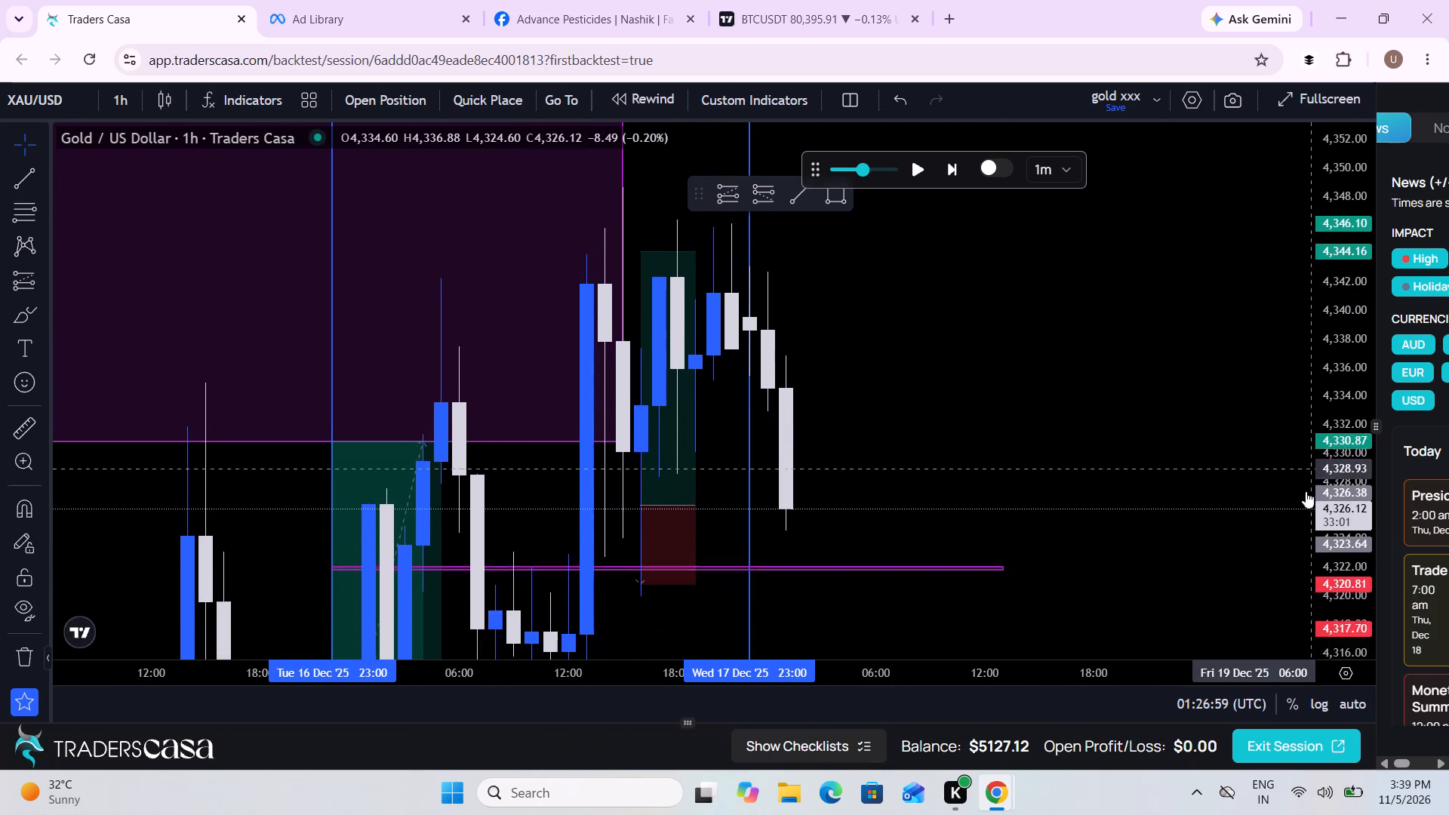
pyautogui.moveTo(1306, 491); pyautogui.dragTo(1294, 580)
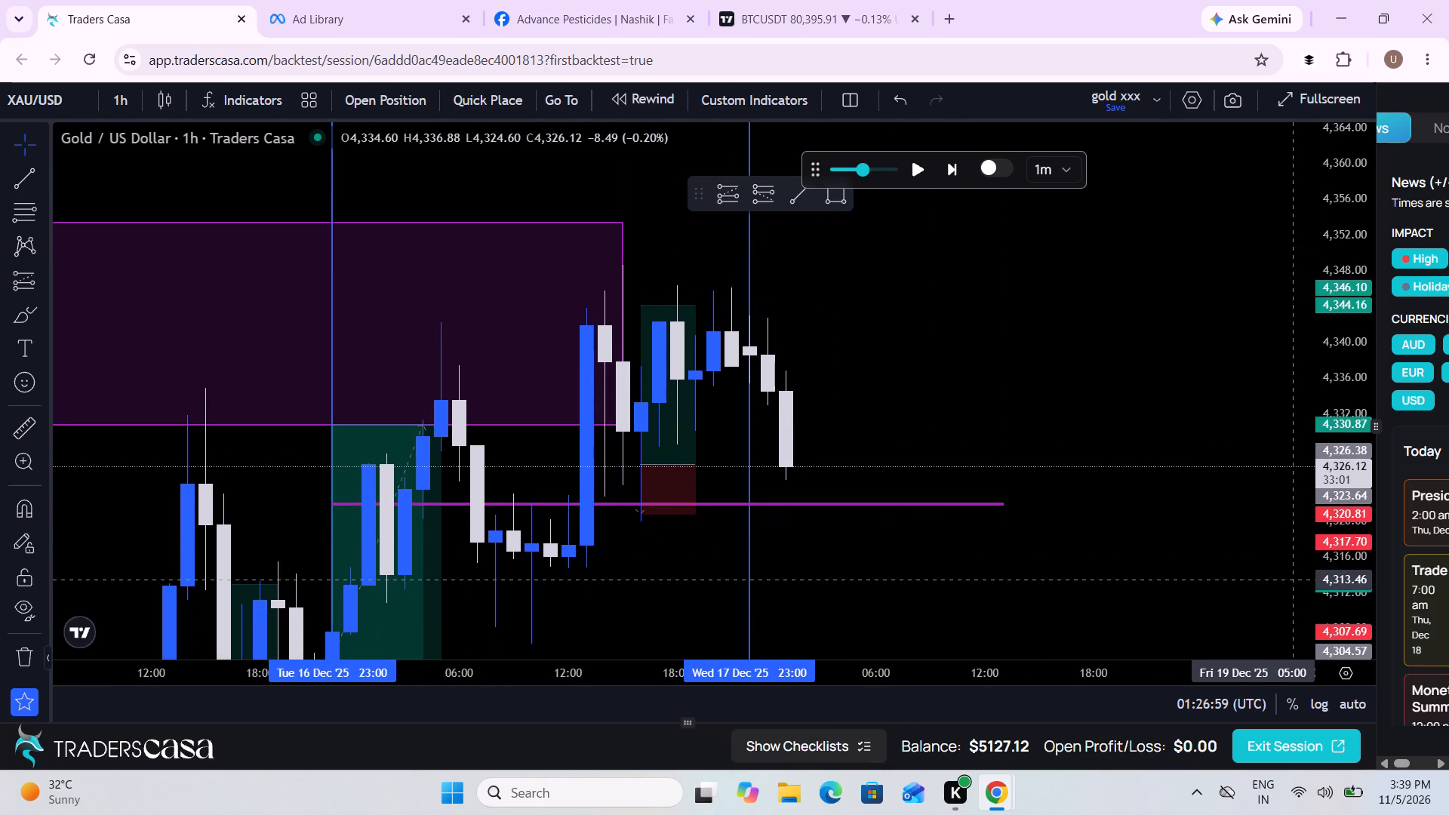
pyautogui.moveTo(912, 557); pyautogui.dragTo(1176, 568)
pyautogui.scroll(1, 1176, 568)
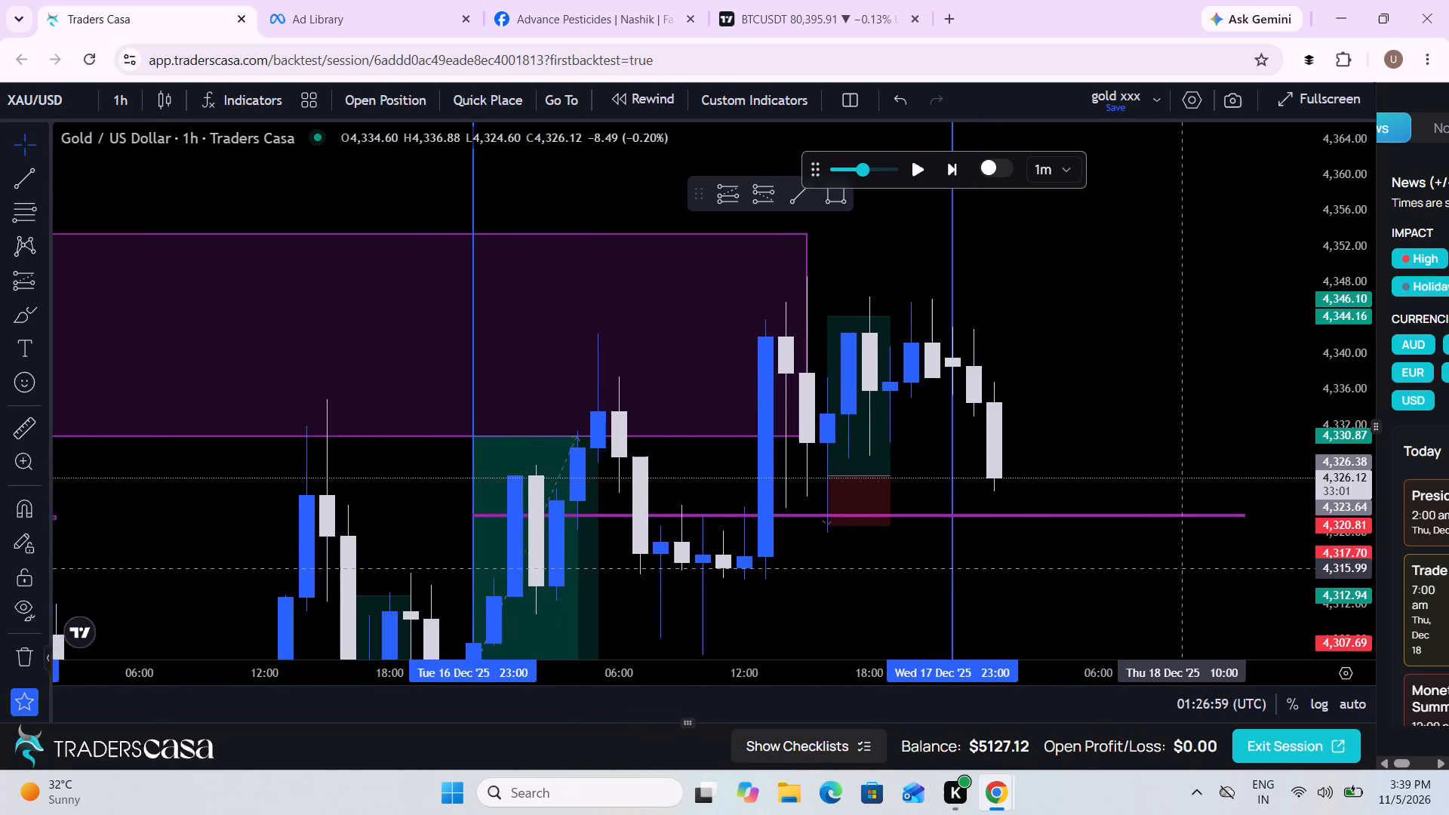
pyautogui.scroll(2, 1176, 568)
# Run the replay on the 1-hour chart and pause it at 01:43:59.
pyautogui.click(924, 180)
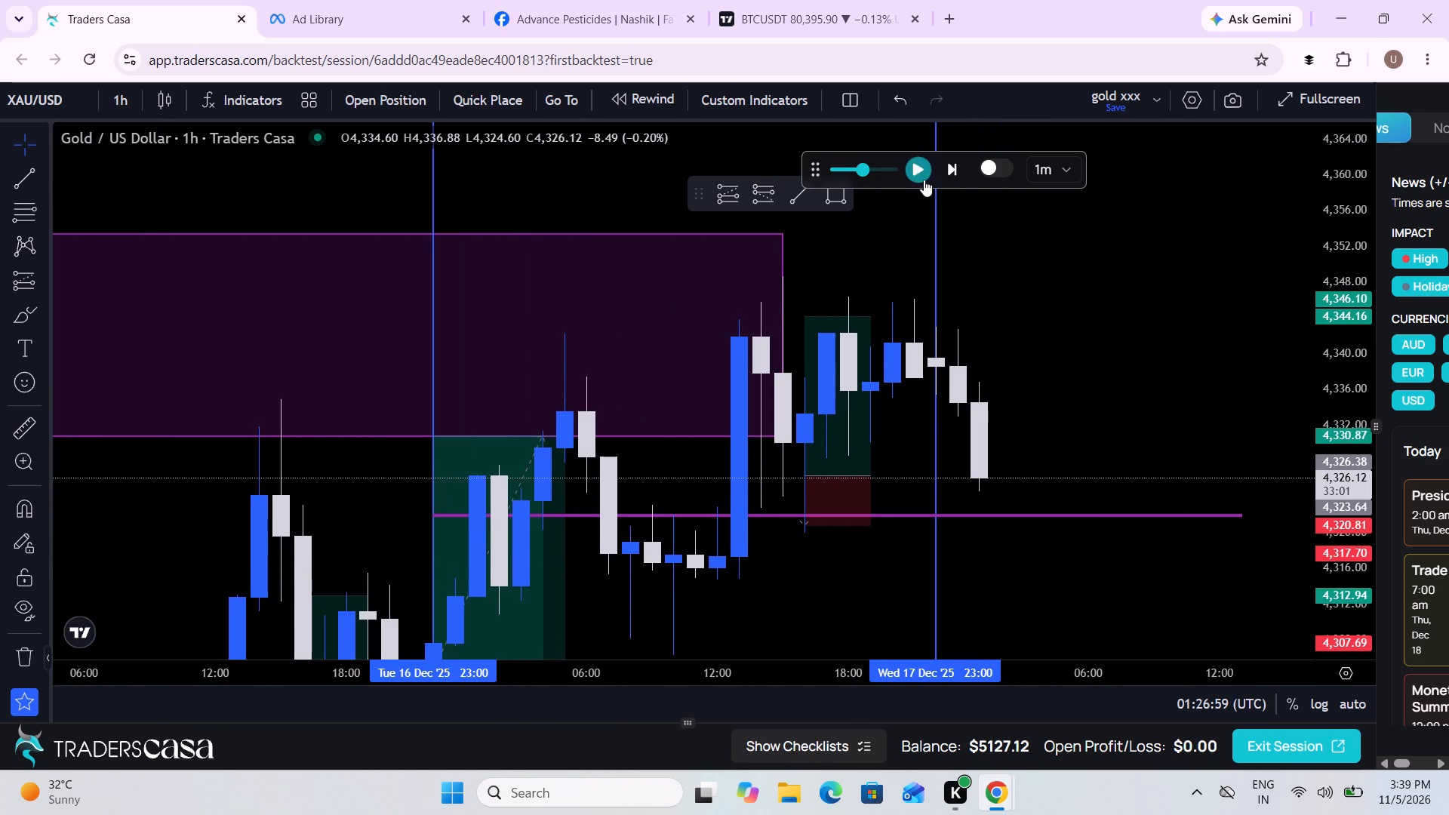
pyautogui.click(924, 180)
pyautogui.click(924, 180)
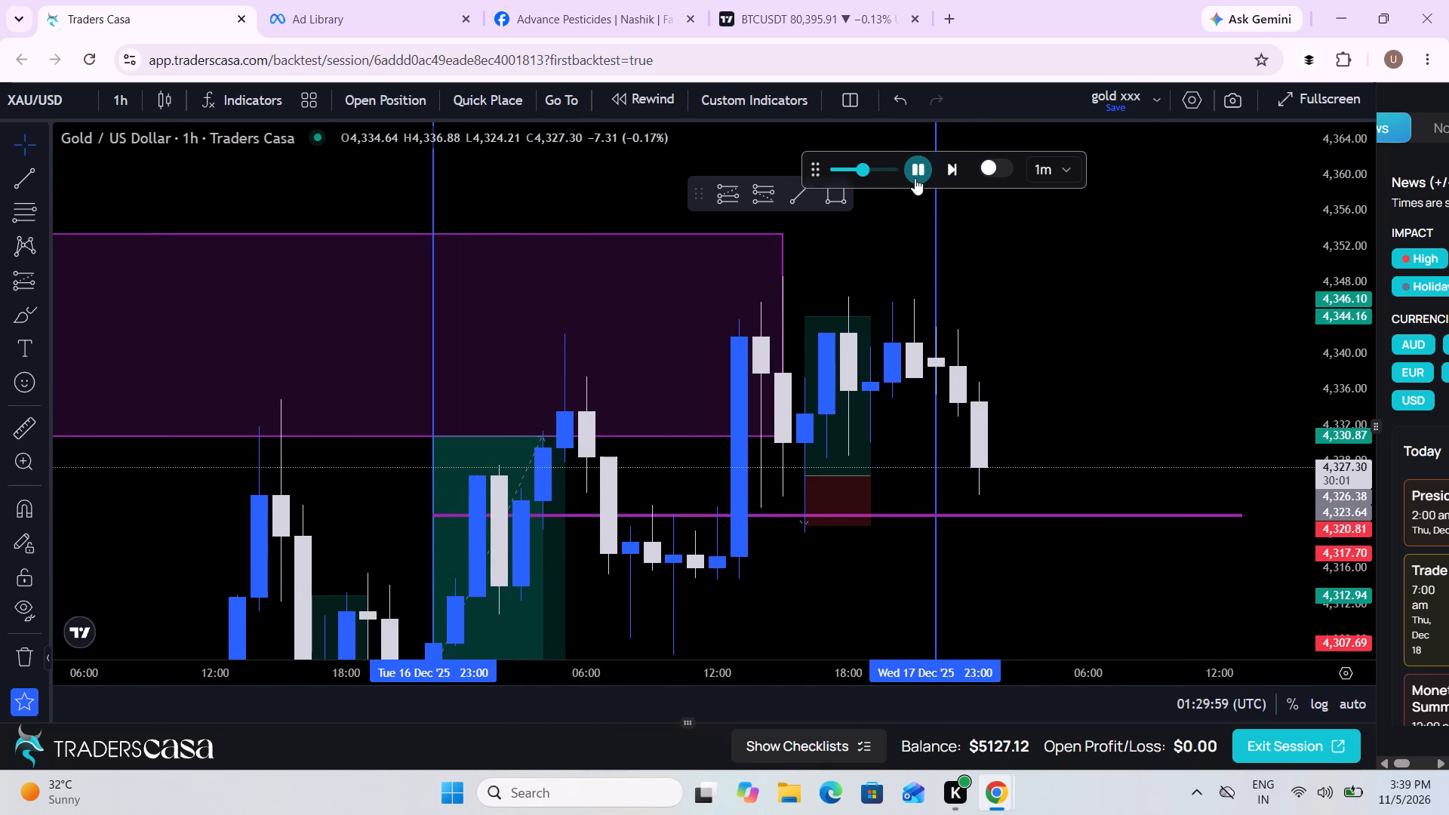
pyautogui.click(915, 178)
# Return the gold chart to the 5-minute timeframe.
pyautogui.moveTo(1067, 415); pyautogui.dragTo(1020, 430)
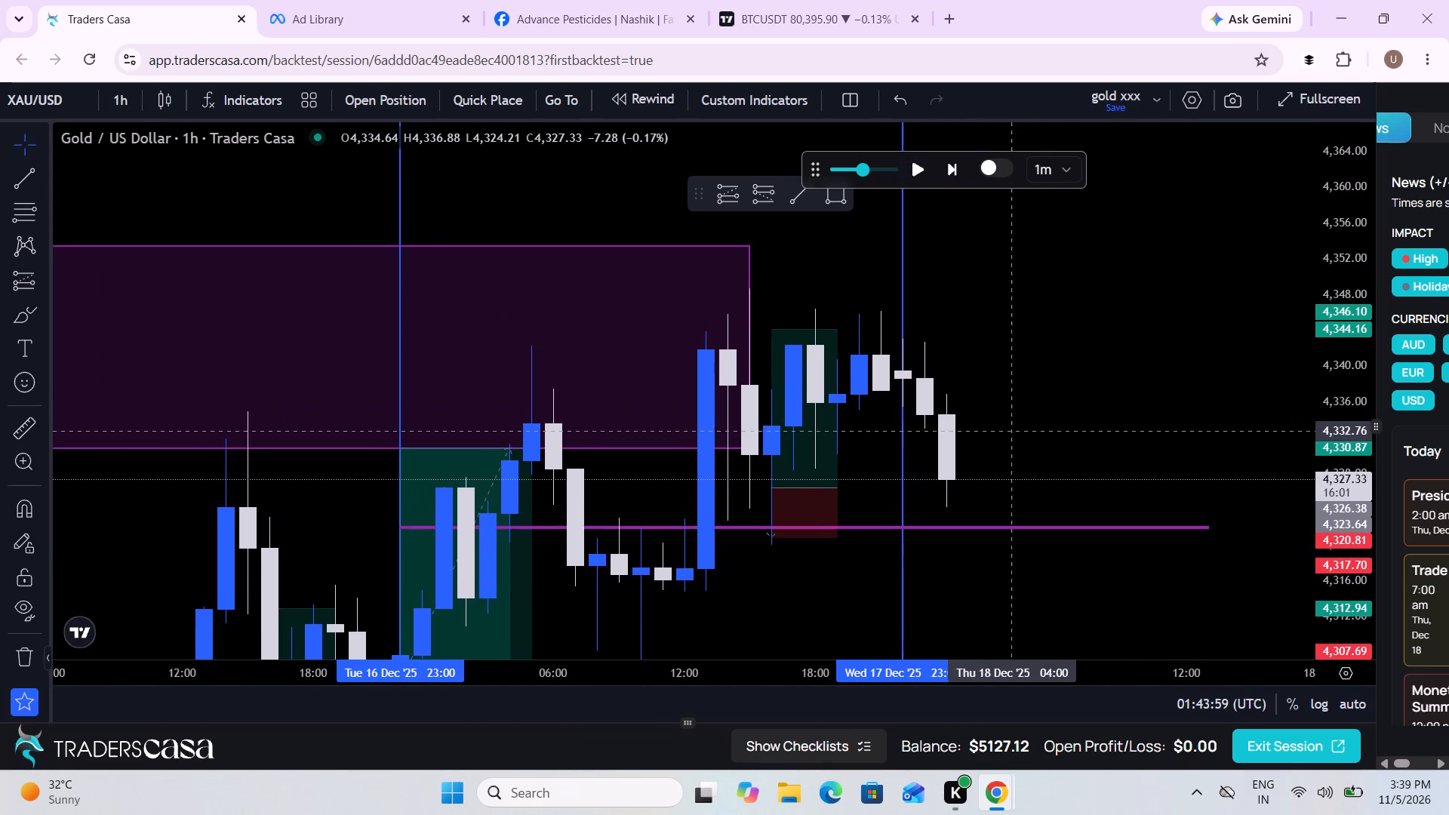
pyautogui.scroll(3, 1020, 430)
pyautogui.click(131, 100)
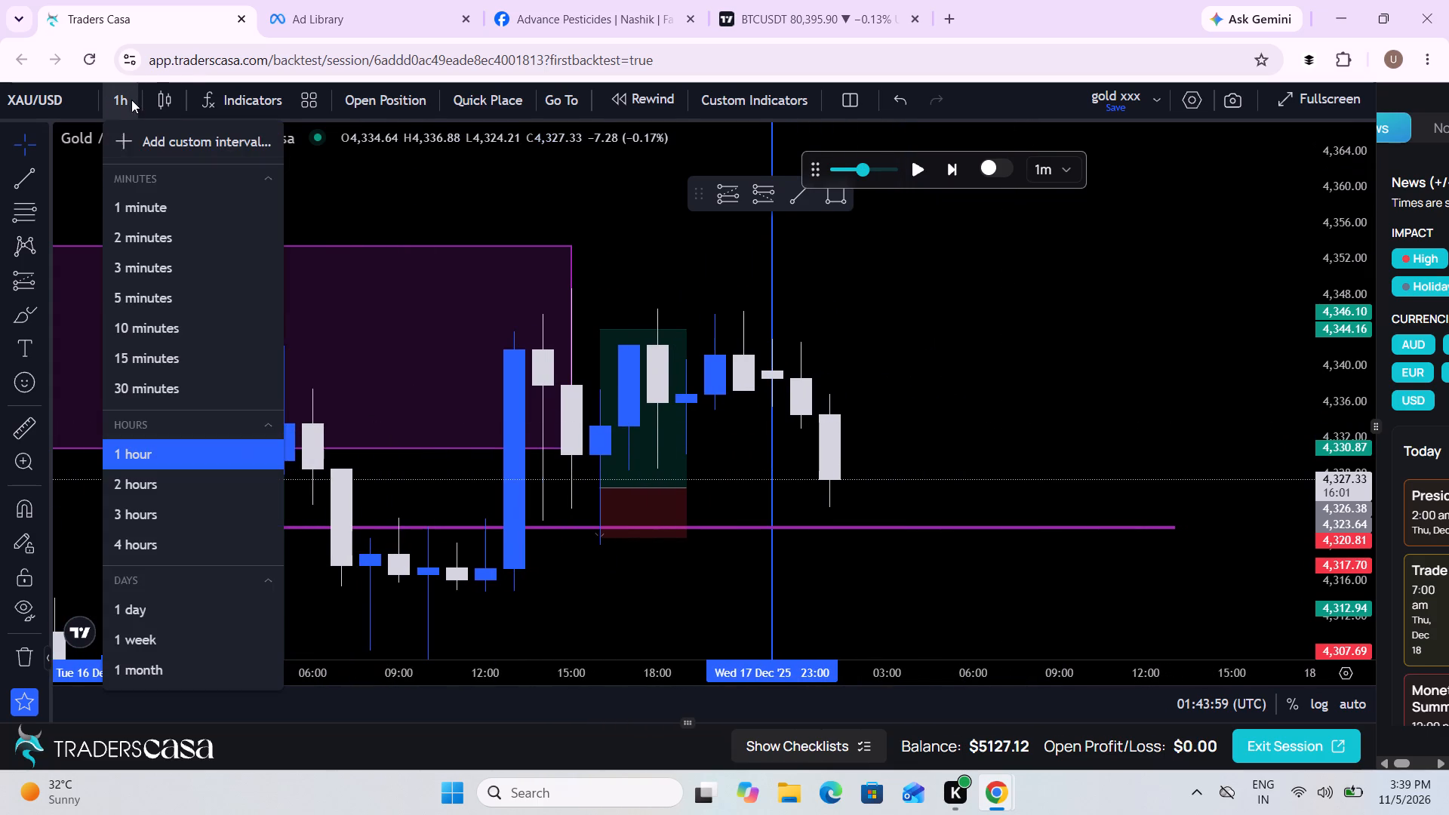
pyautogui.click(161, 304)
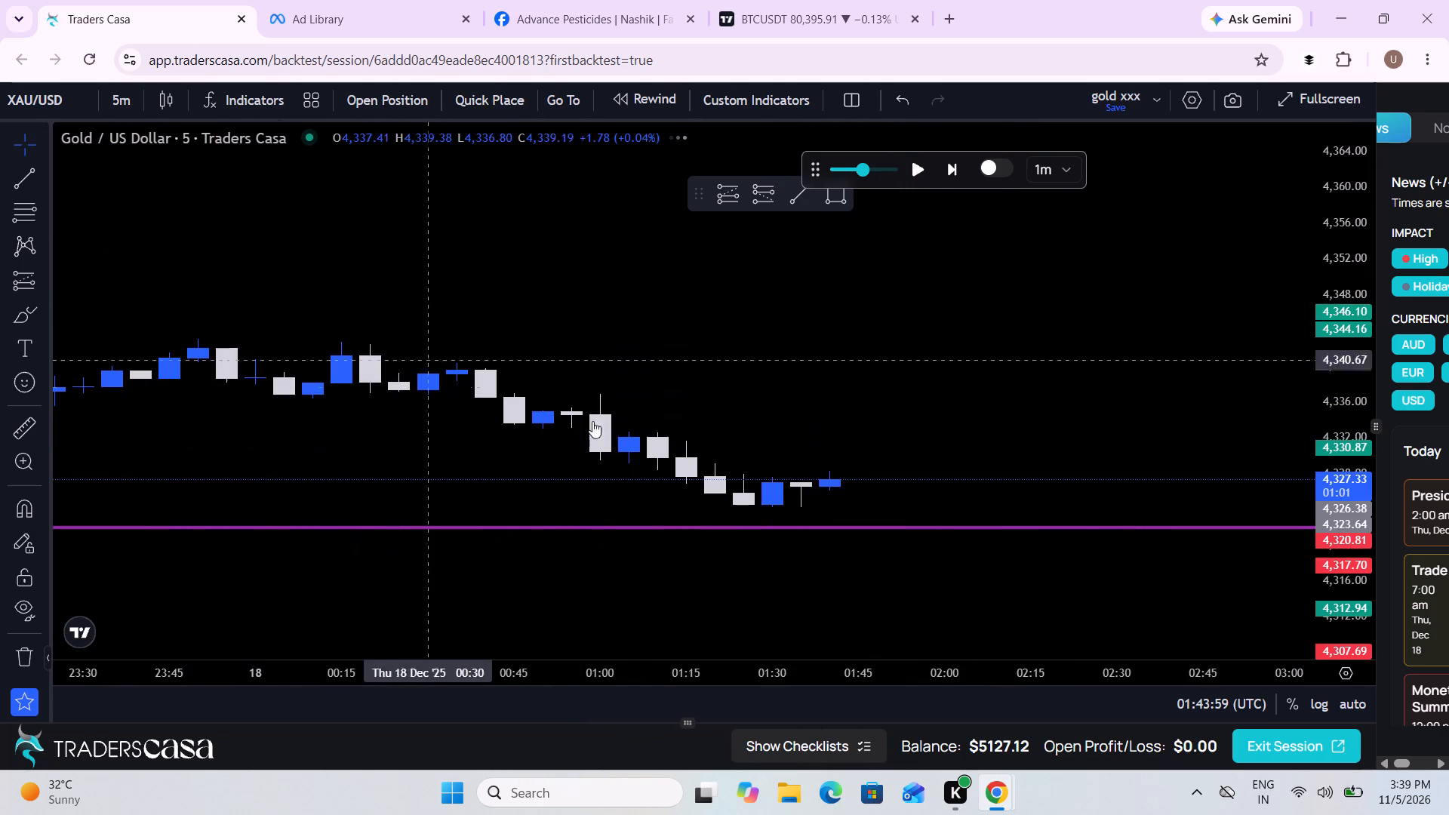
# Run the replay on the 5-minute chart and pause it at 01:59:59.
pyautogui.scroll(-6, 652, 469)
pyautogui.moveTo(1027, 450); pyautogui.dragTo(914, 447)
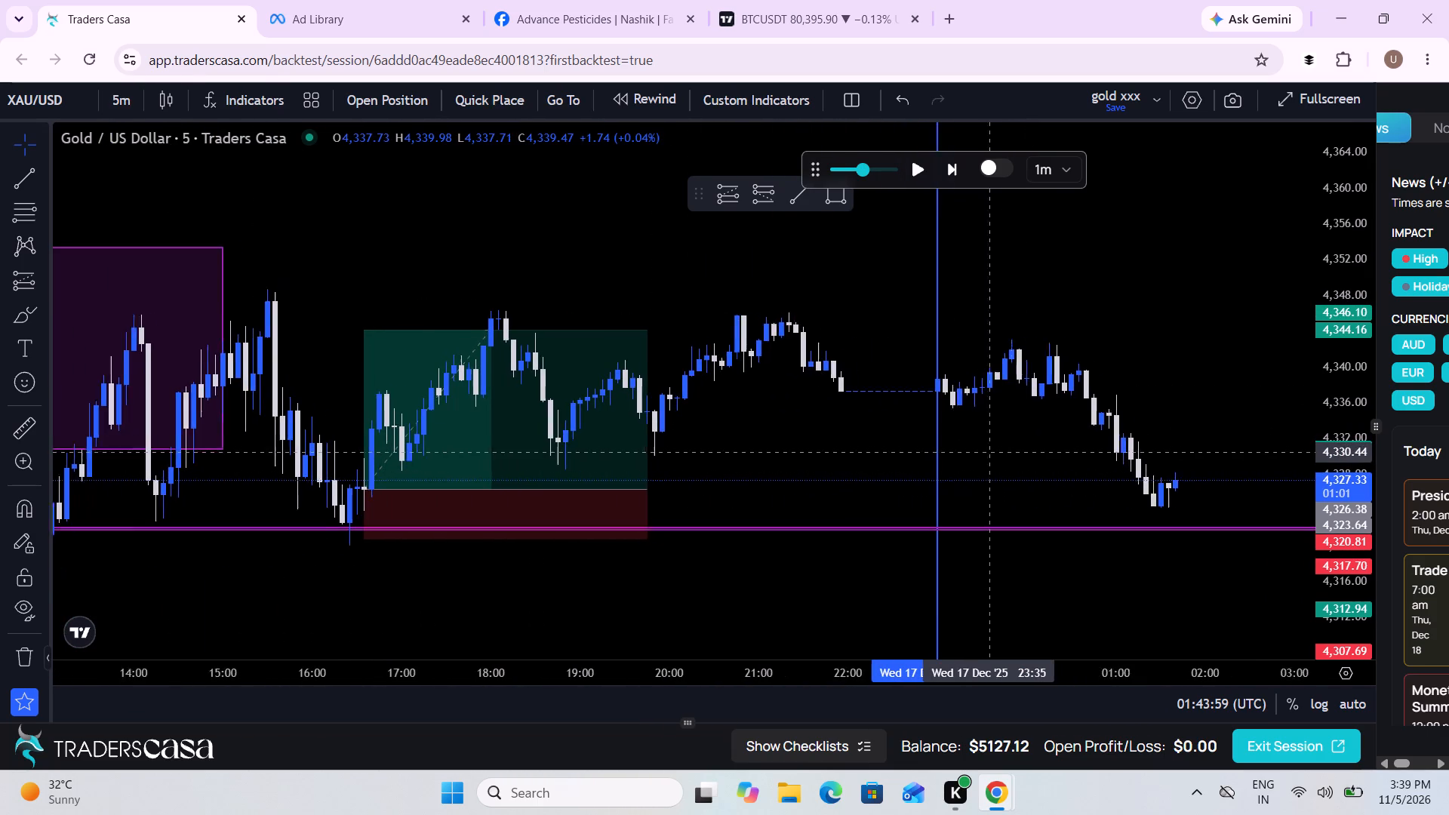
pyautogui.moveTo(914, 447); pyautogui.dragTo(747, 417)
pyautogui.moveTo(1358, 593); pyautogui.dragTo(1277, 447)
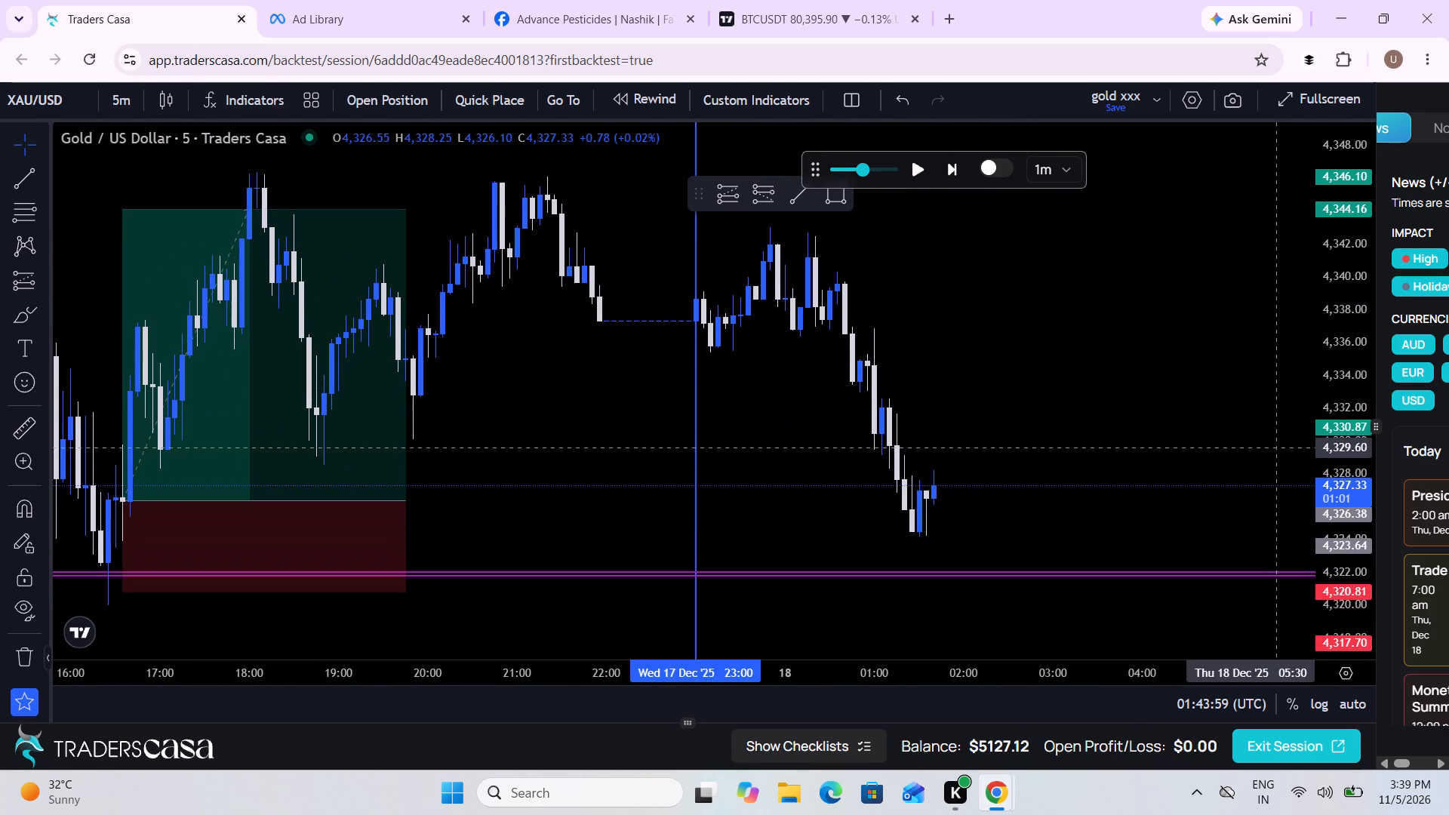
pyautogui.moveTo(1046, 451); pyautogui.dragTo(959, 486)
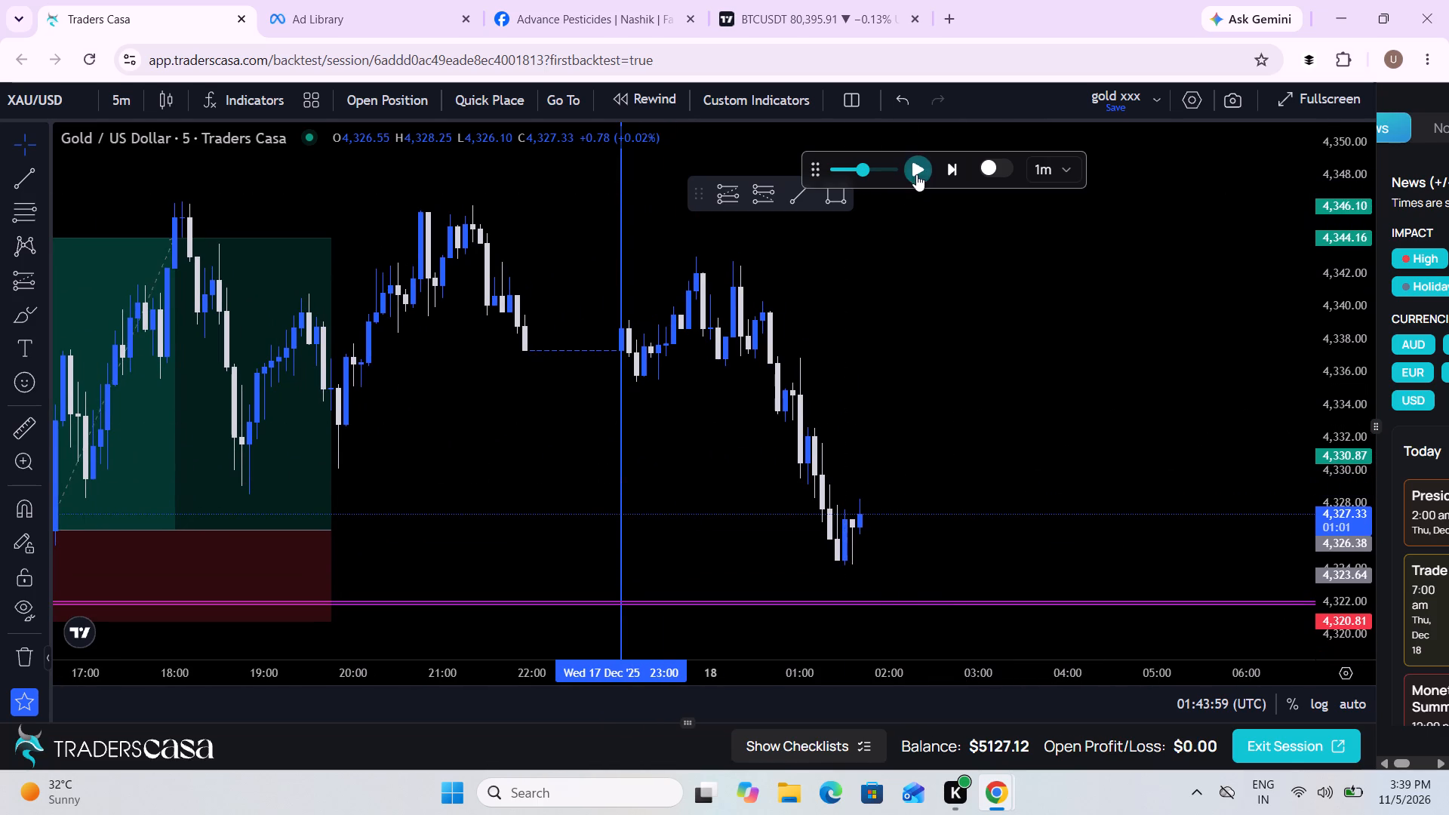
pyautogui.click(916, 174)
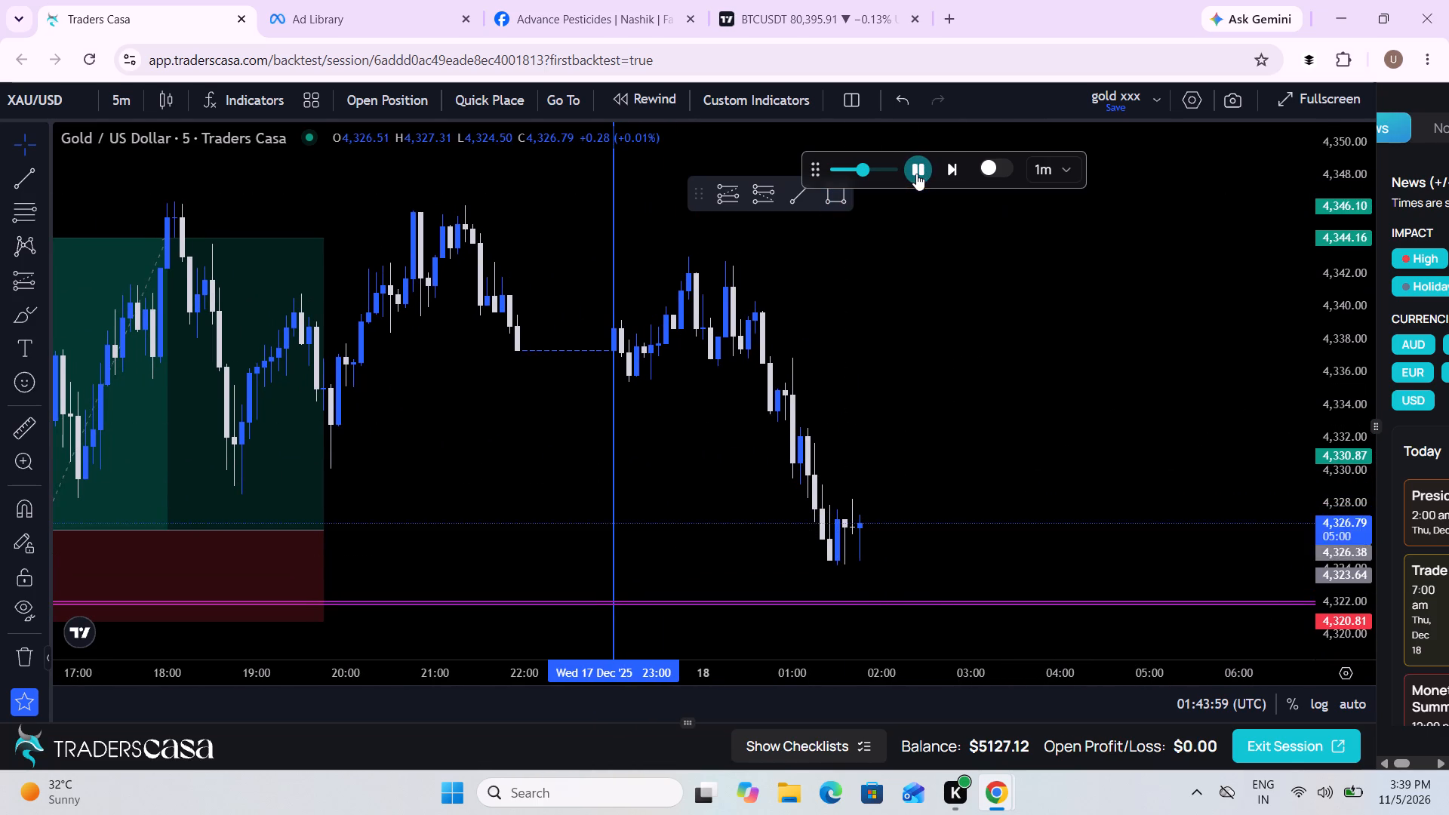
pyautogui.click(916, 174)
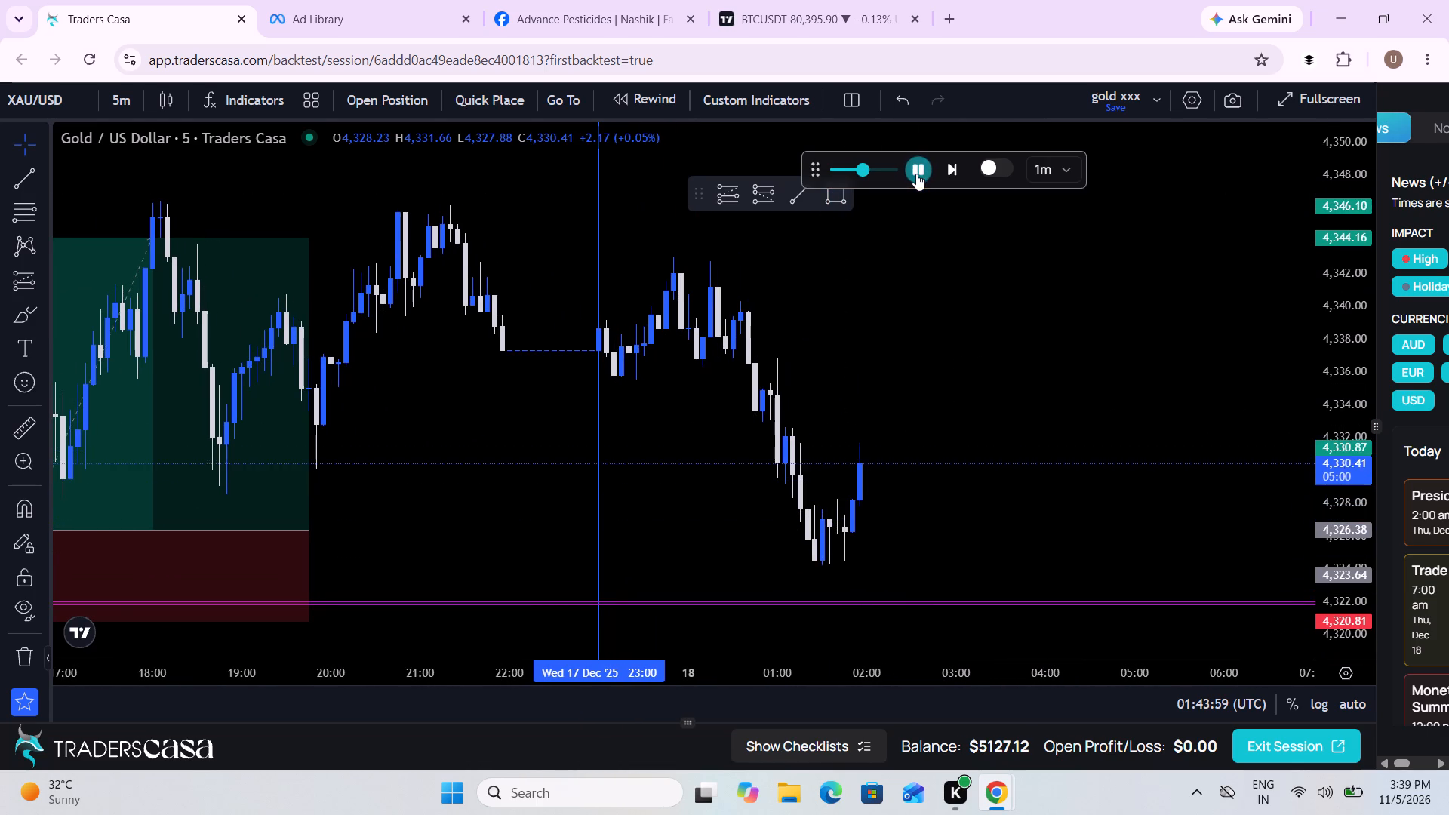
# Measure the price drop from about 4,343.11 at 00:40 down to about 4,324.31 on 18 December.
pyautogui.moveTo(961, 417); pyautogui.dragTo(804, 417)
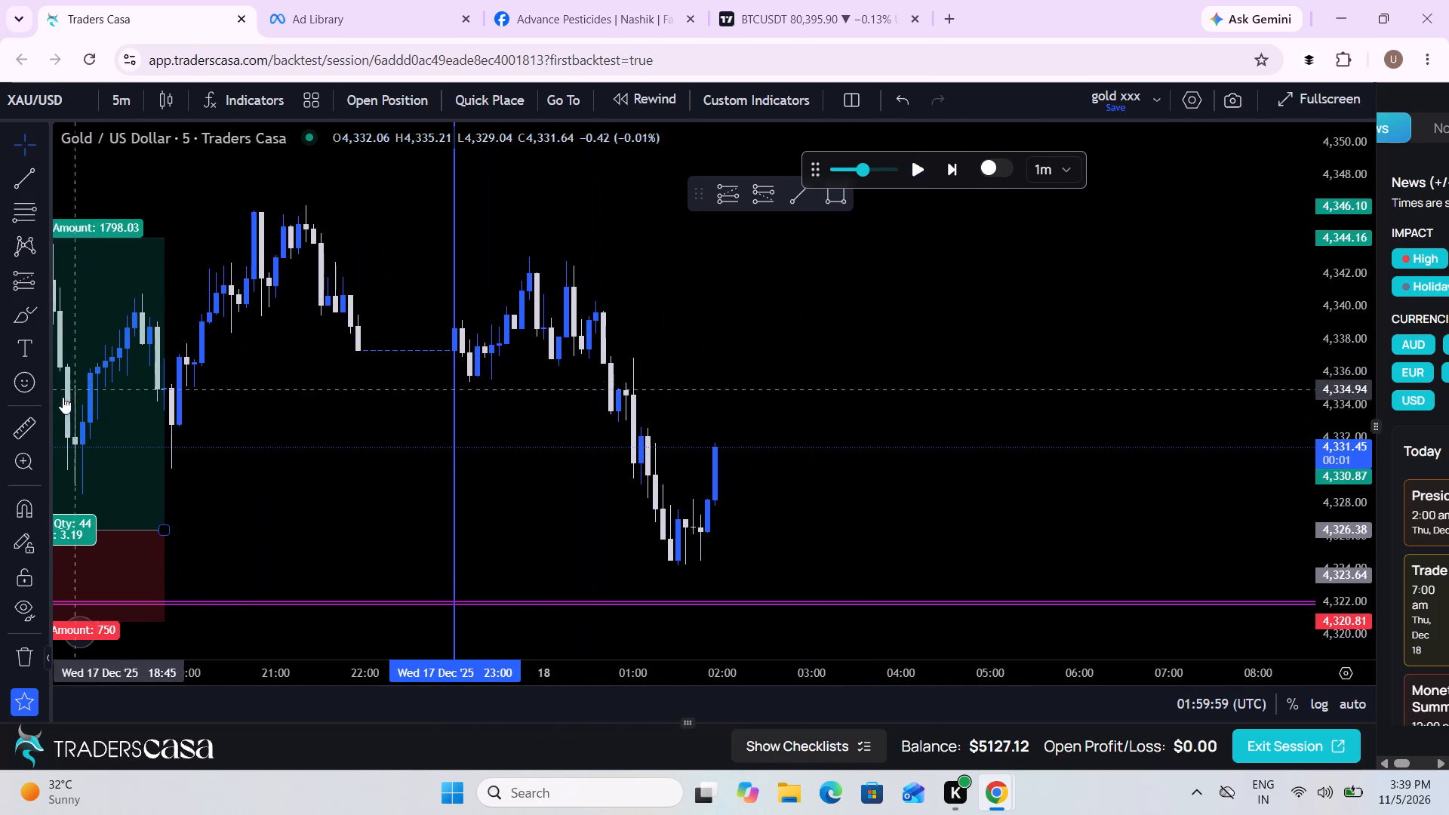
pyautogui.click(23, 419)
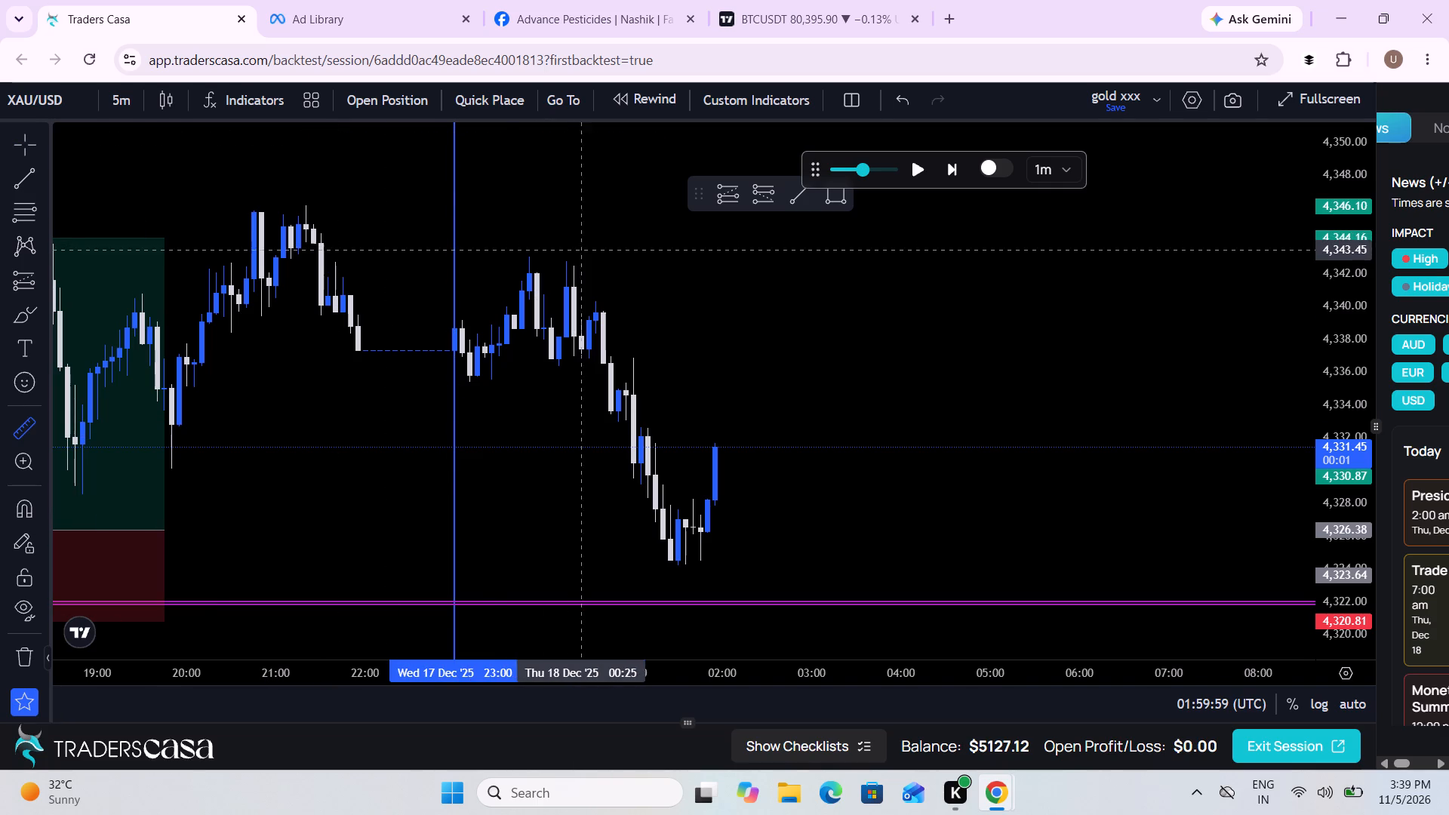
pyautogui.click(603, 255)
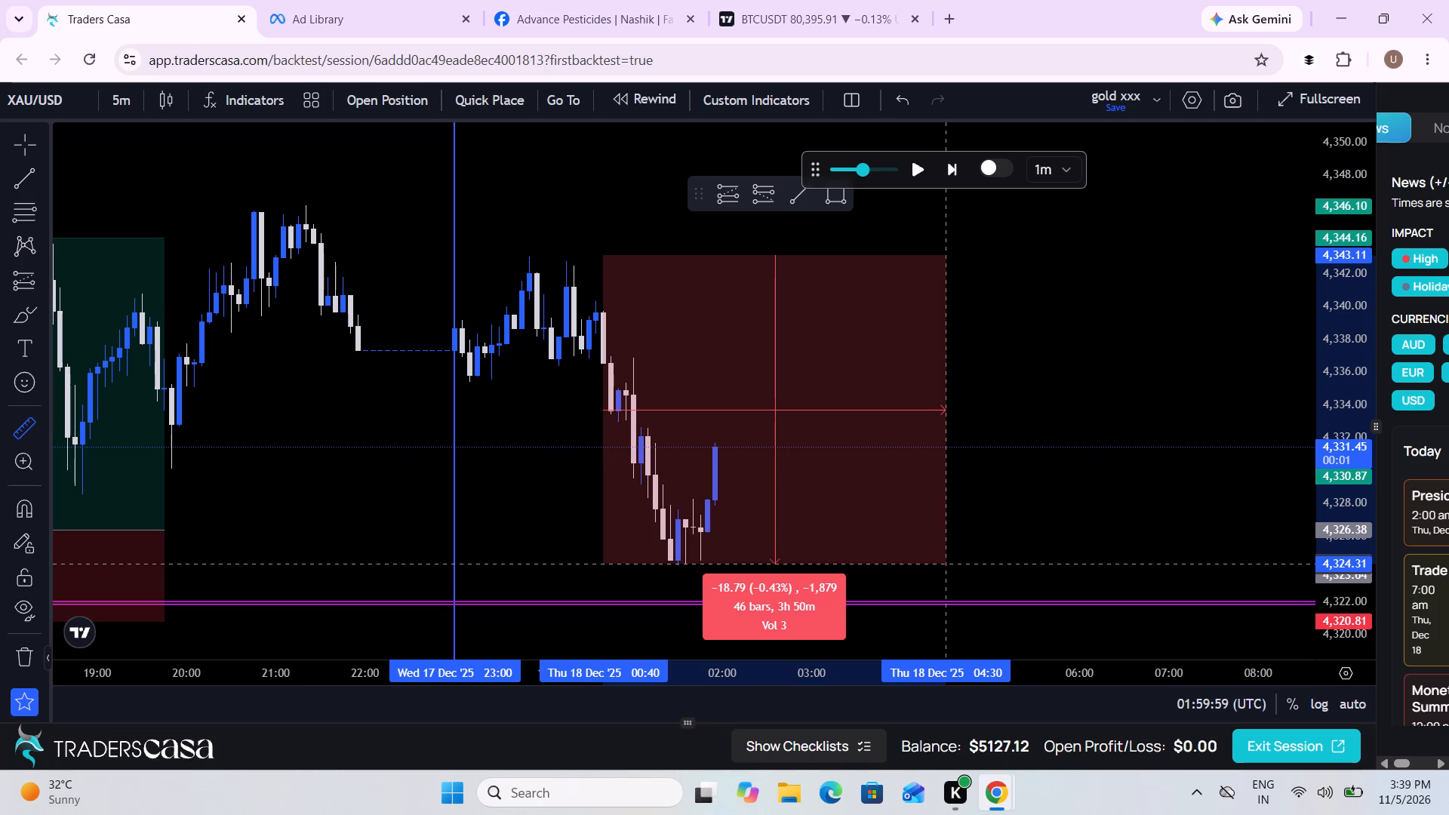
pyautogui.click(943, 564)
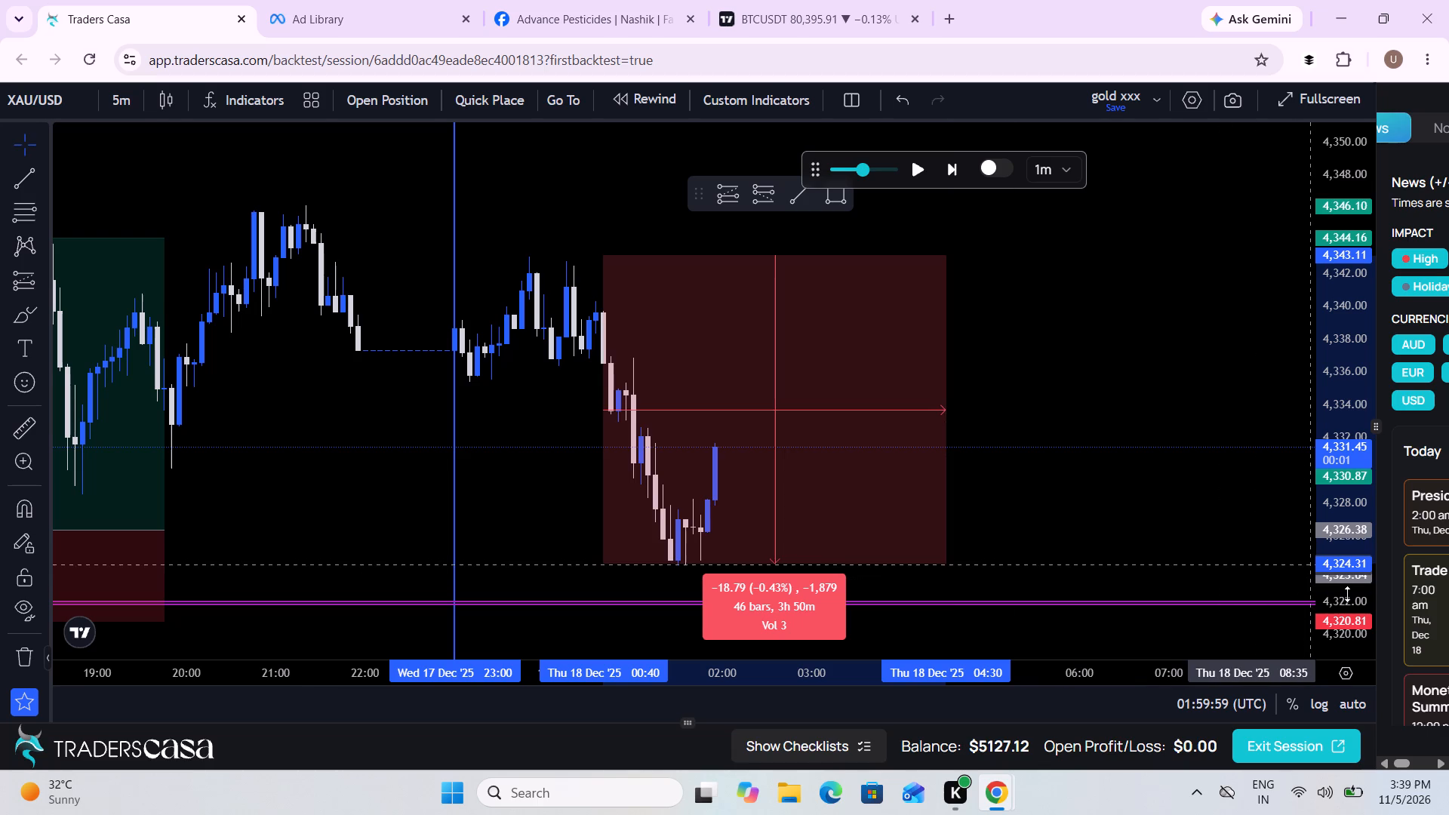
# Draw a thin rectangle from 00:30 to about 06:50 on 18 December, between about 4,333.71 and 4,333.83.
pyautogui.moveTo(1347, 594); pyautogui.dragTo(1325, 363)
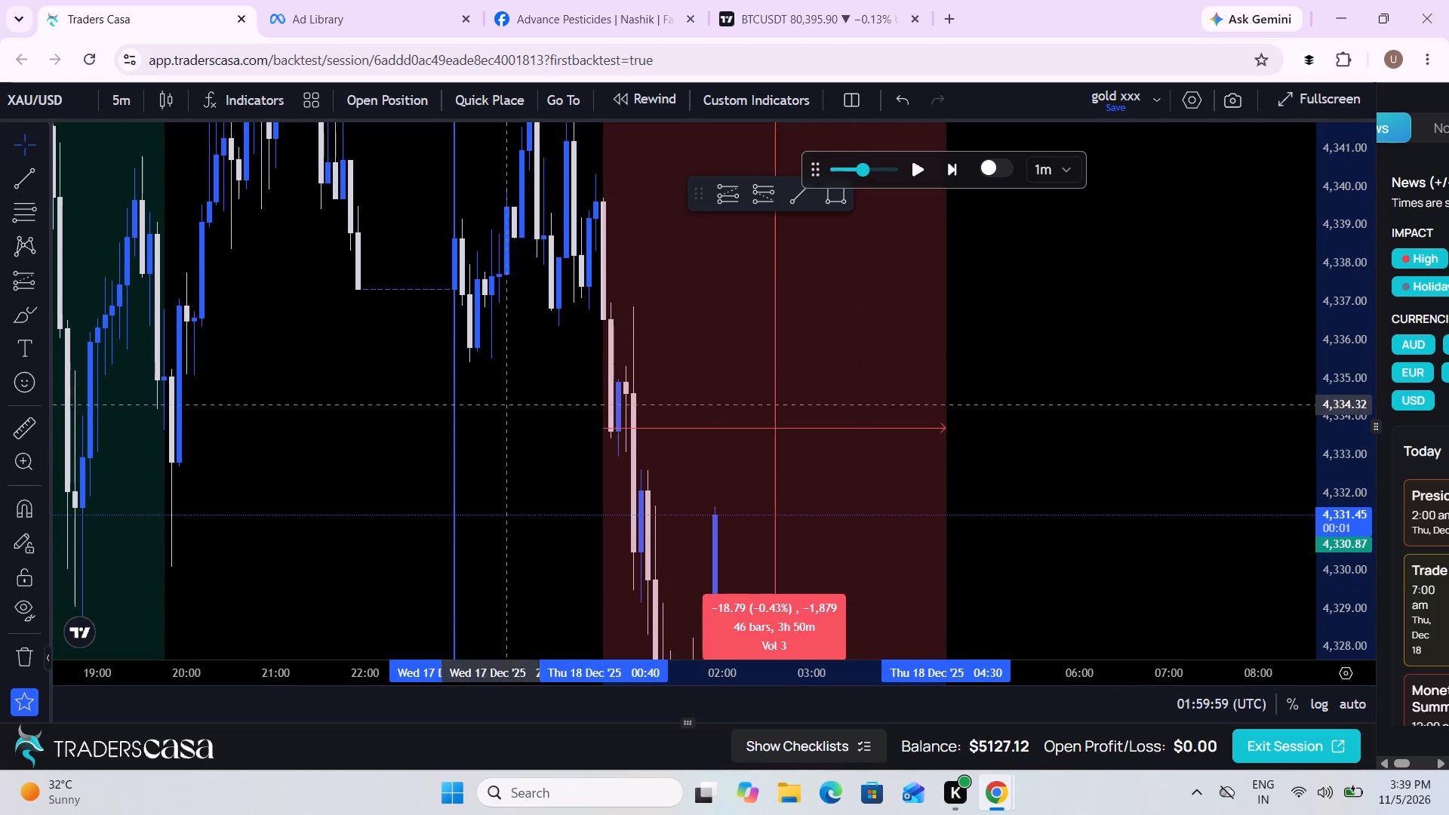
pyautogui.click(37, 318)
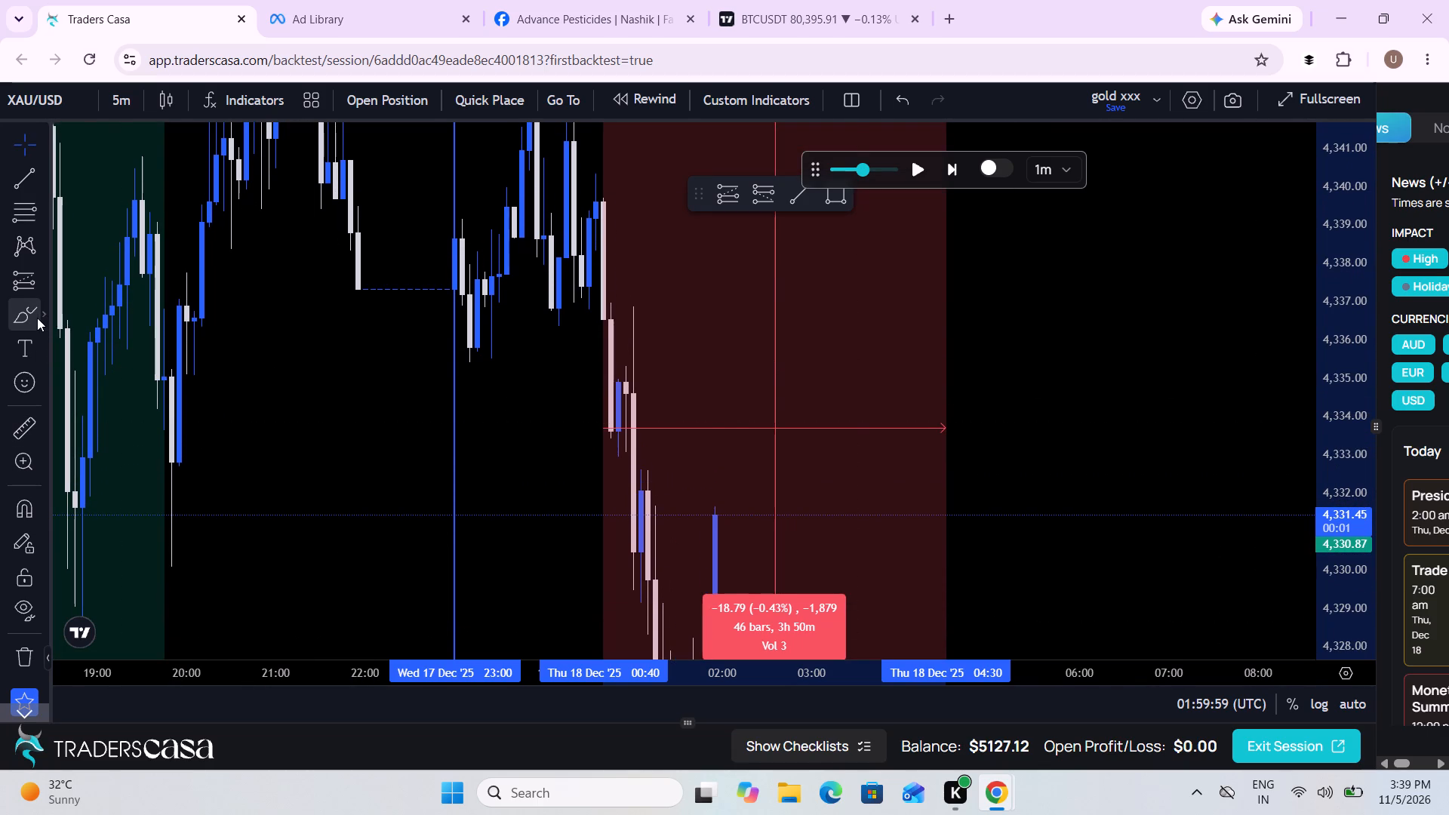
pyautogui.click(46, 319)
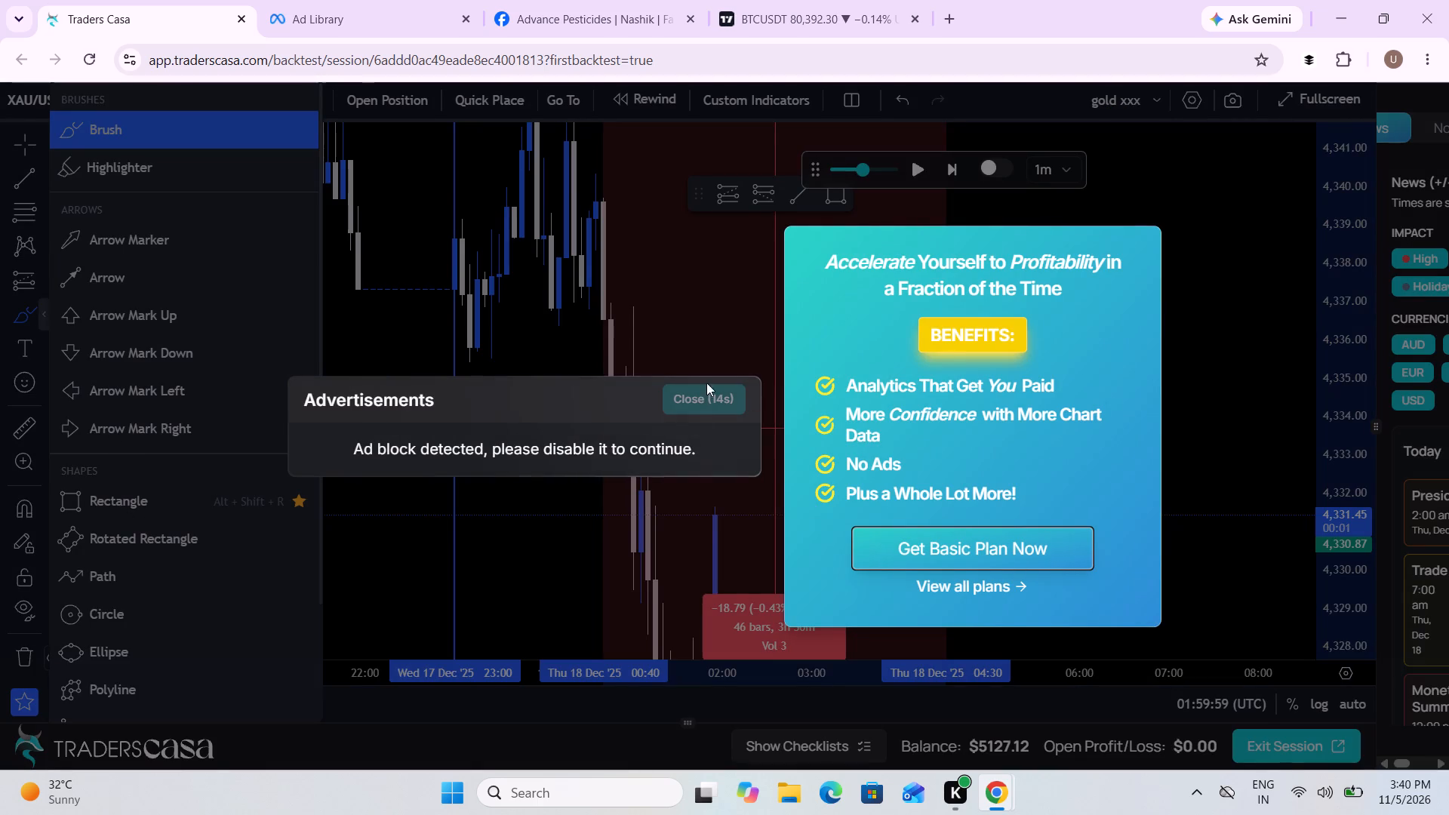
pyautogui.scroll(-2, 626, 331)
pyautogui.scroll(2, 251, 485)
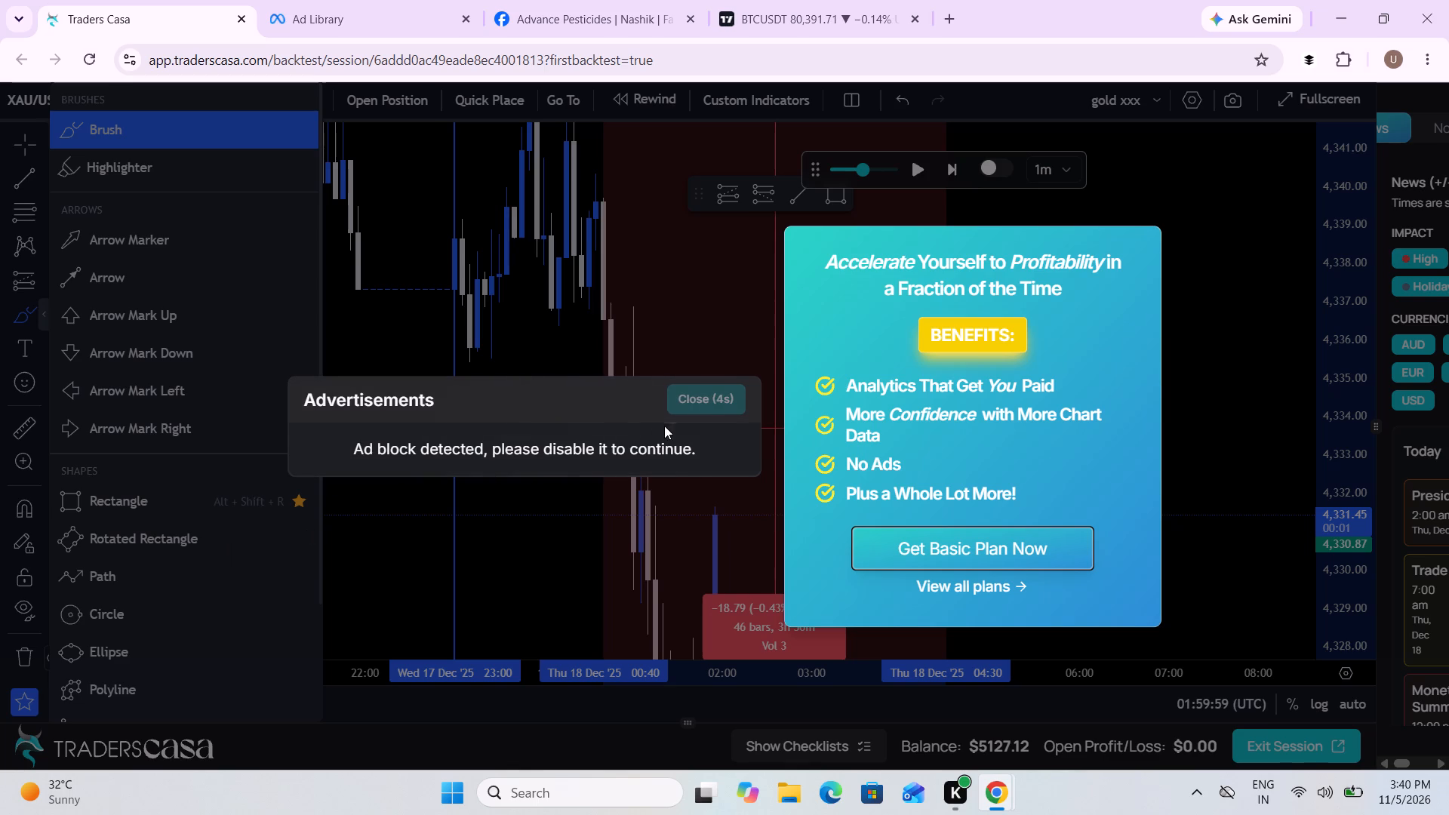
pyautogui.scroll(2, 551, 586)
pyautogui.click(723, 400)
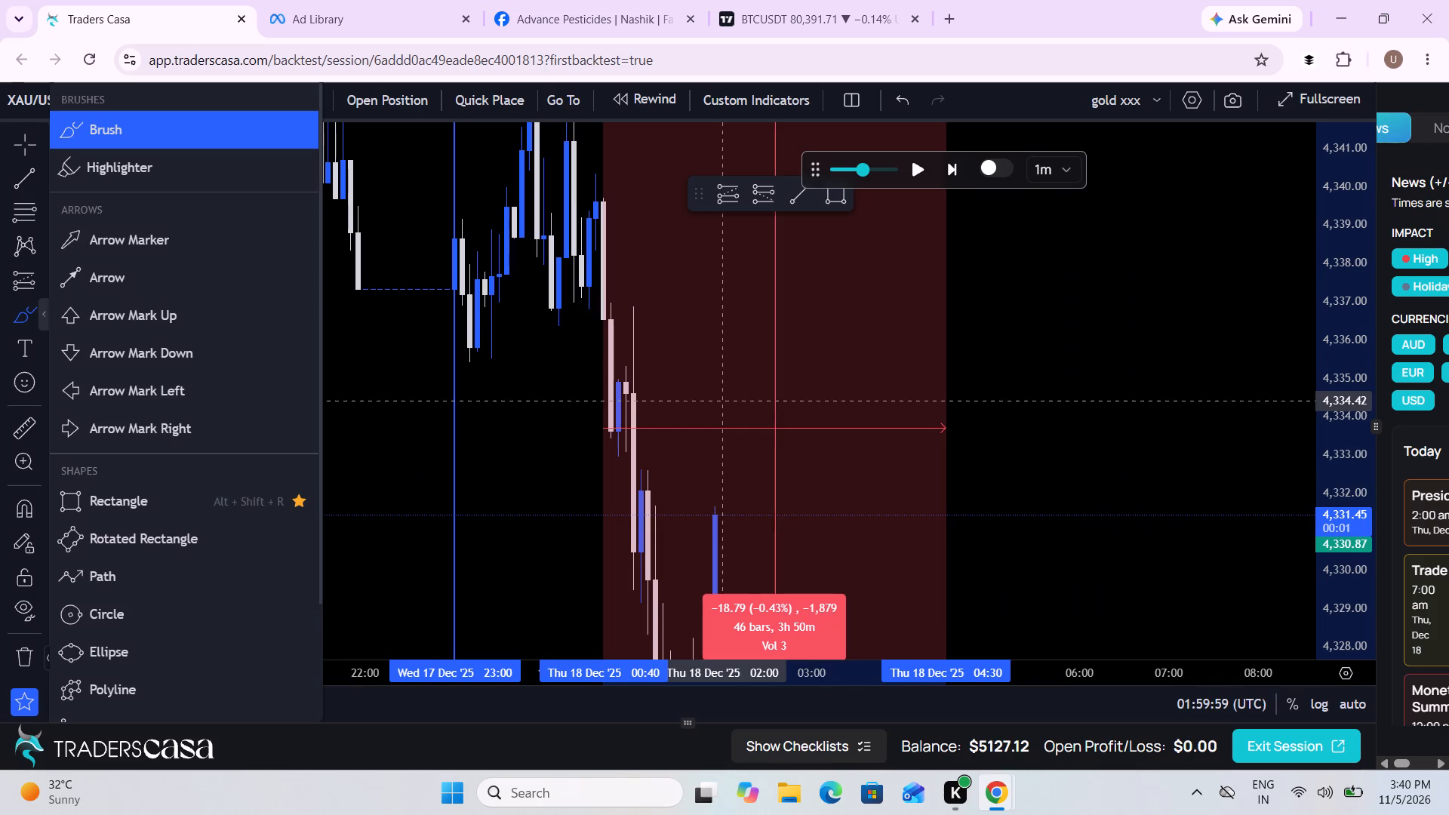
pyautogui.click(152, 502)
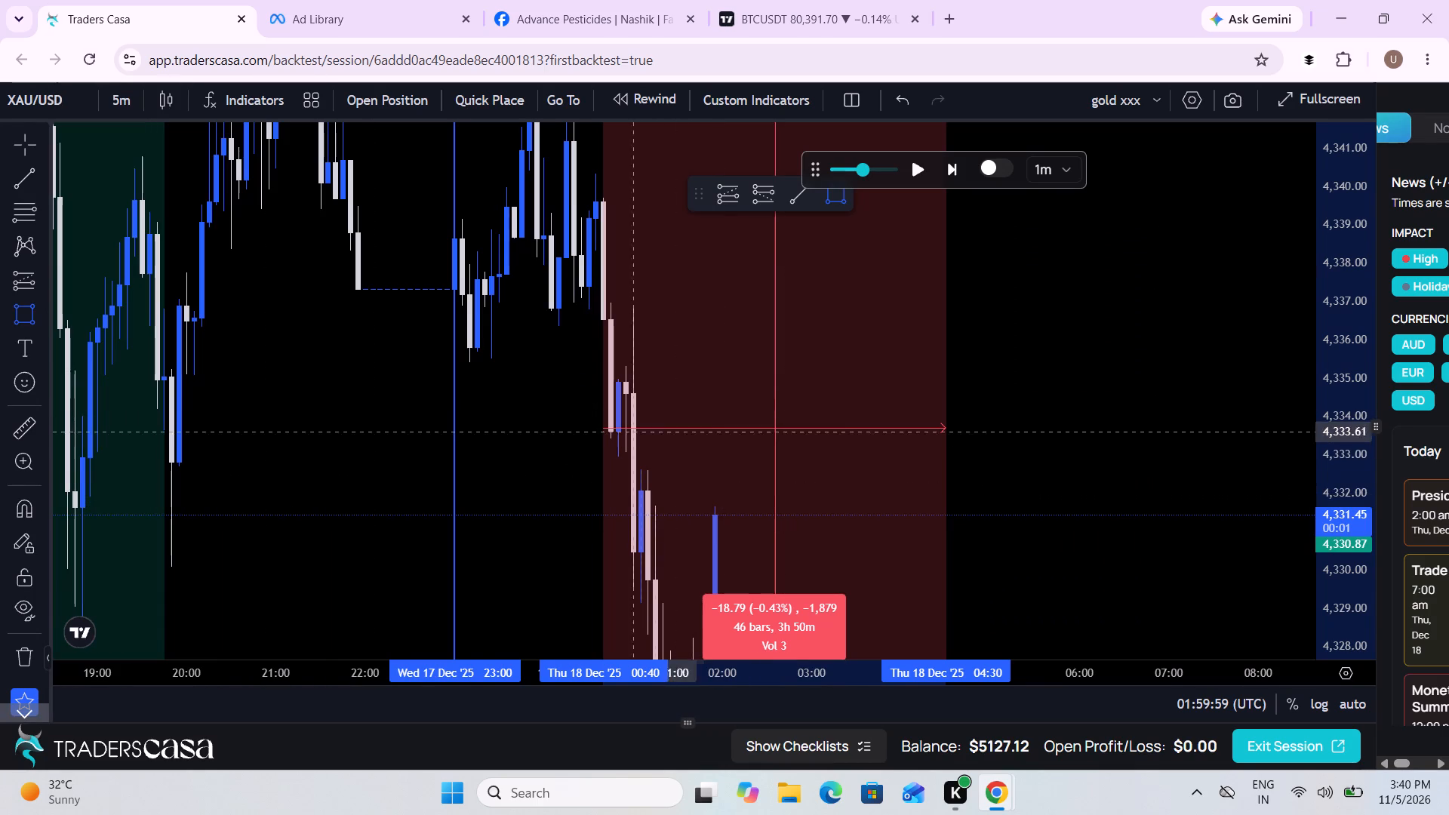
pyautogui.click(589, 428)
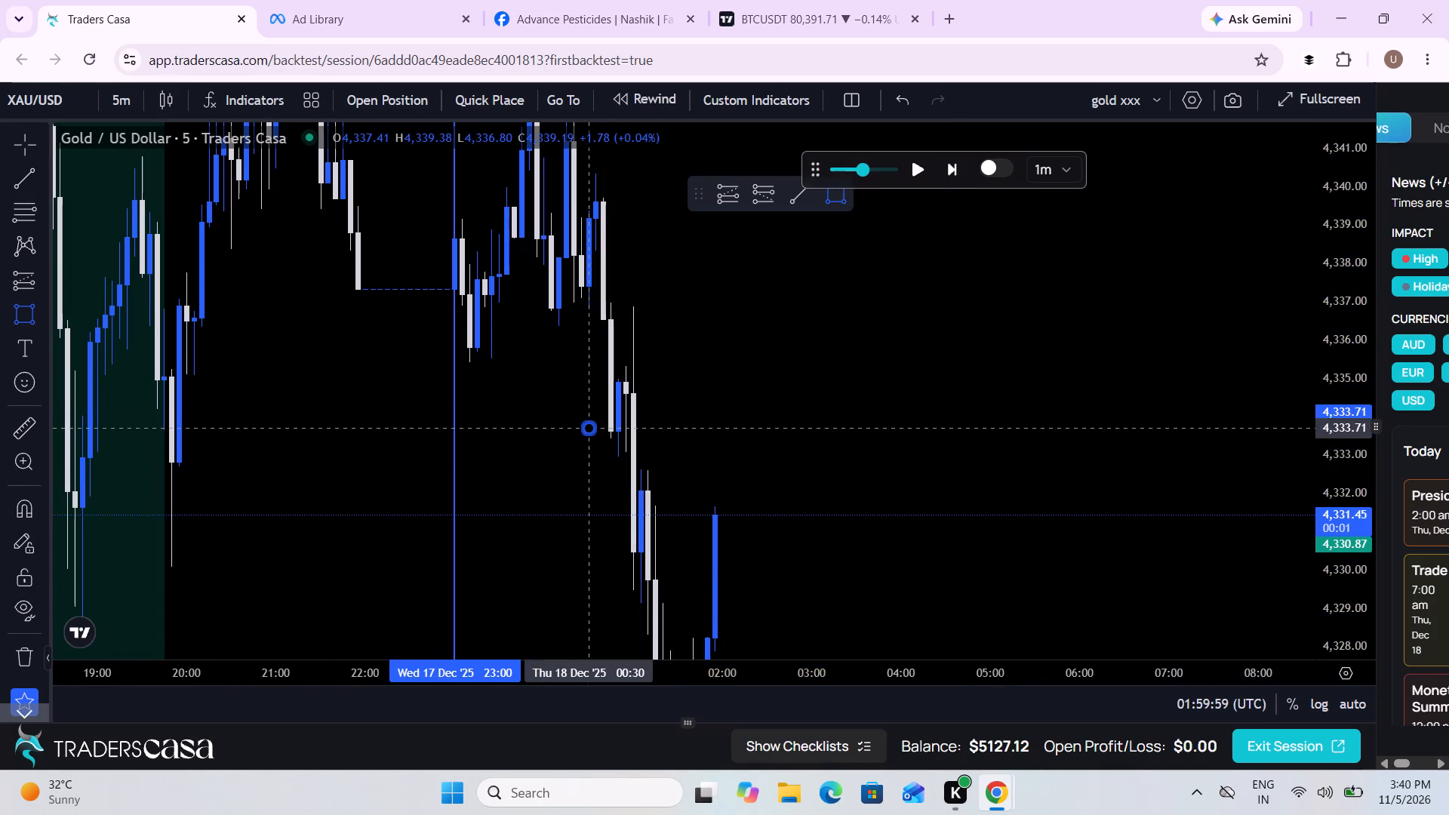
pyautogui.click(1151, 423)
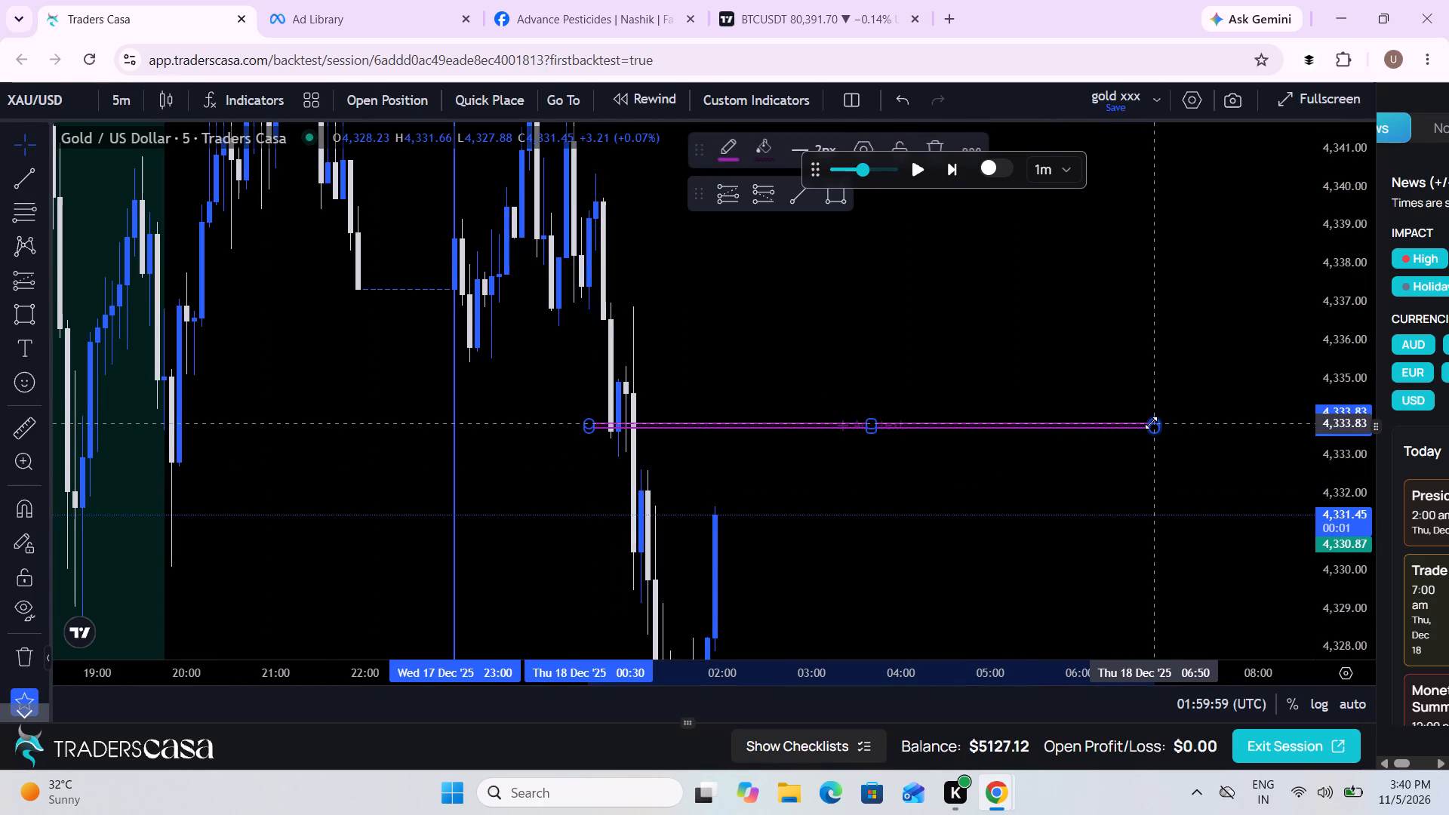
# Run the replay on the 5-minute chart and pause it at 02:07:59.
pyautogui.moveTo(1040, 490); pyautogui.dragTo(1011, 444)
pyautogui.scroll(-1, 1011, 444)
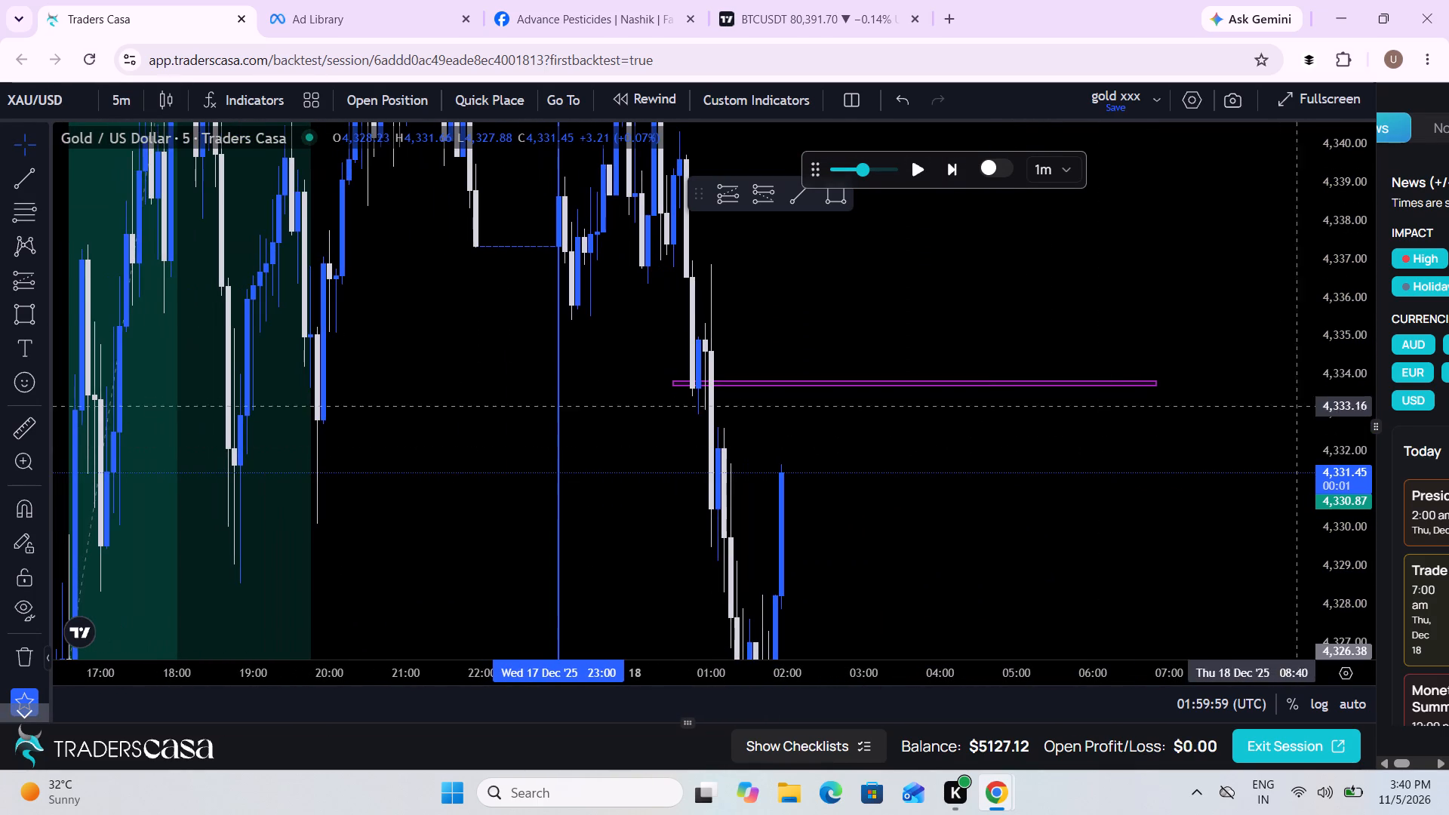
pyautogui.moveTo(1333, 392); pyautogui.dragTo(1306, 536)
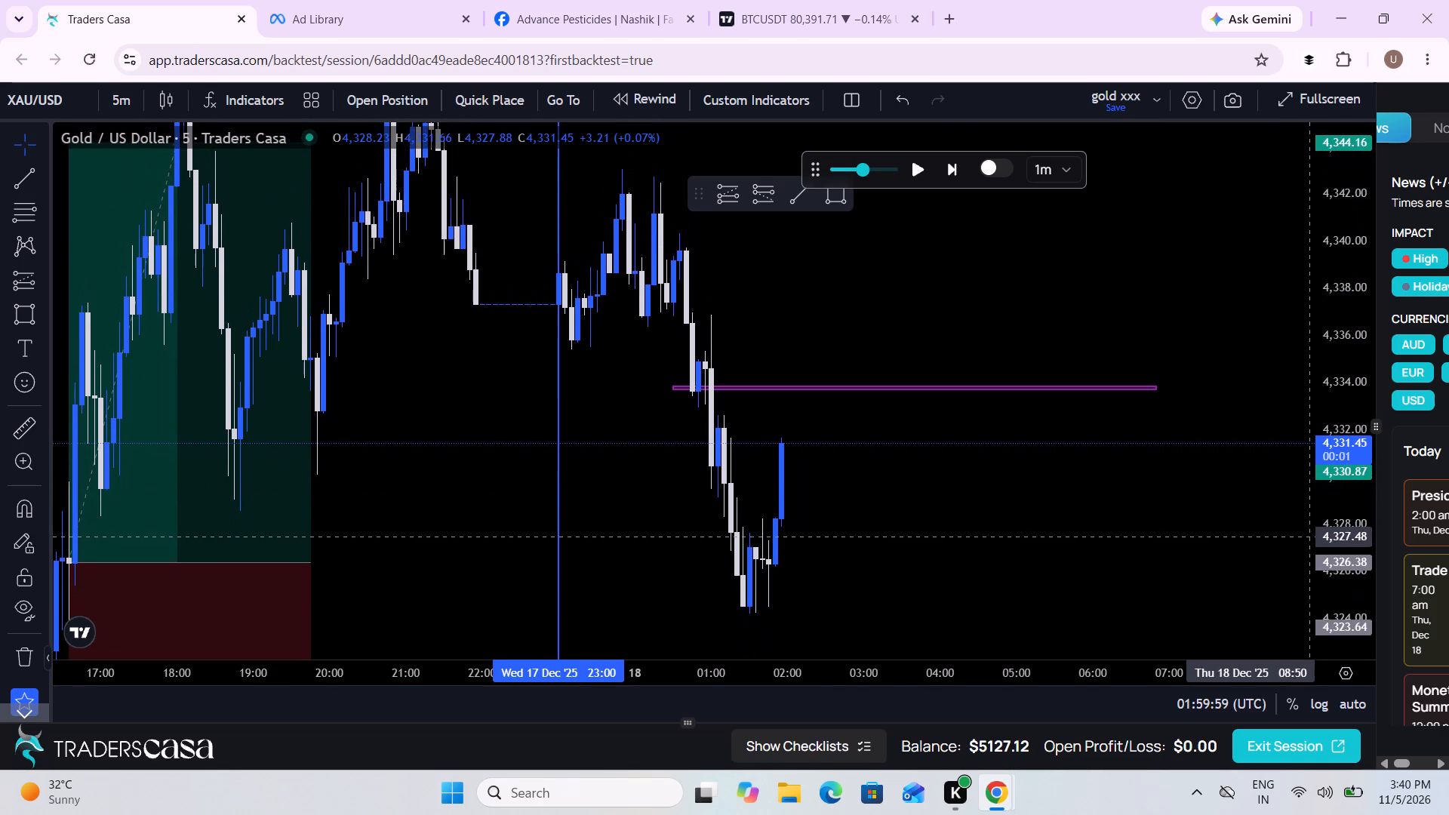
pyautogui.scroll(-3, 932, 533)
pyautogui.moveTo(932, 533); pyautogui.dragTo(931, 448)
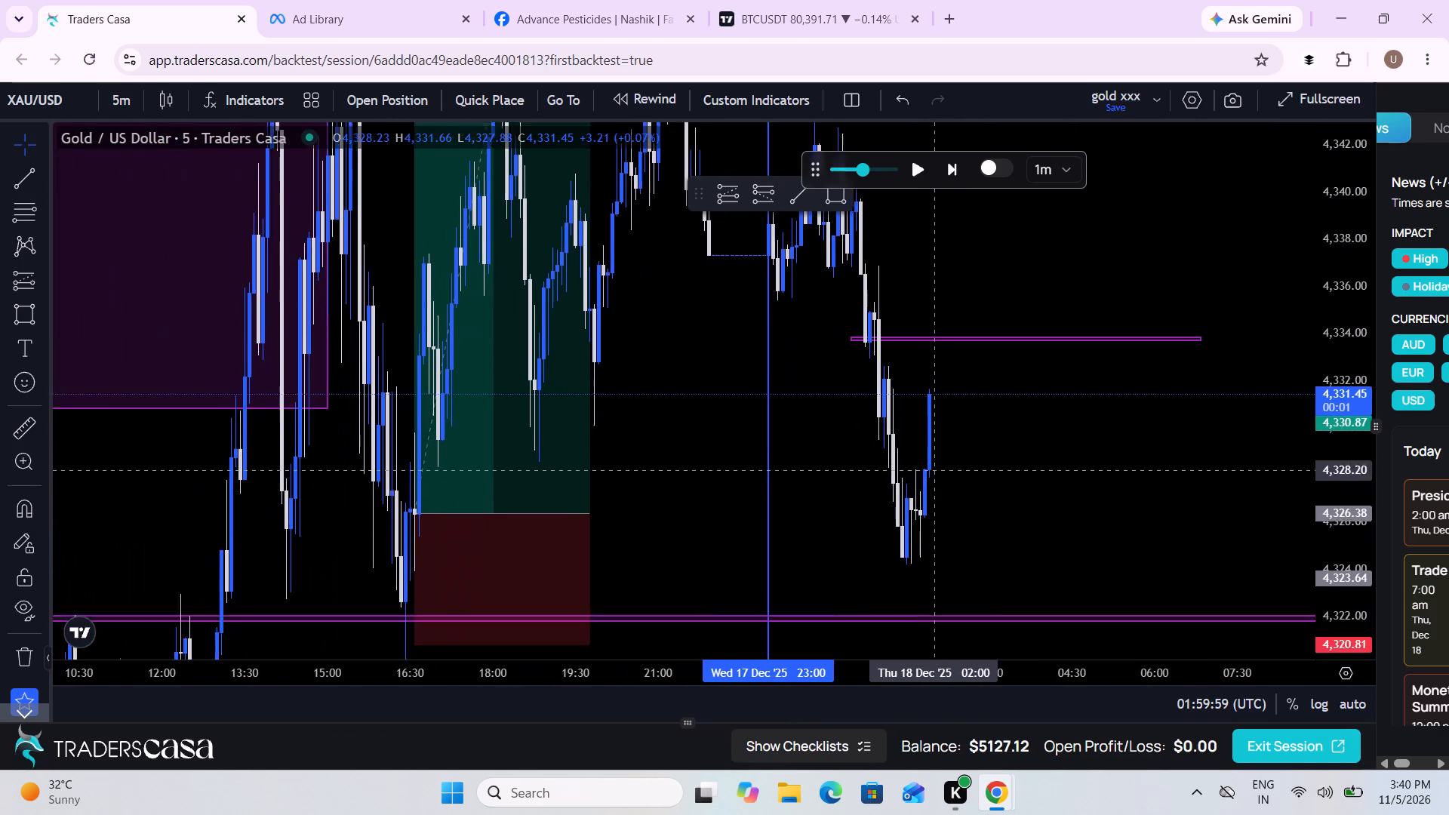
pyautogui.moveTo(931, 448); pyautogui.dragTo(1005, 348)
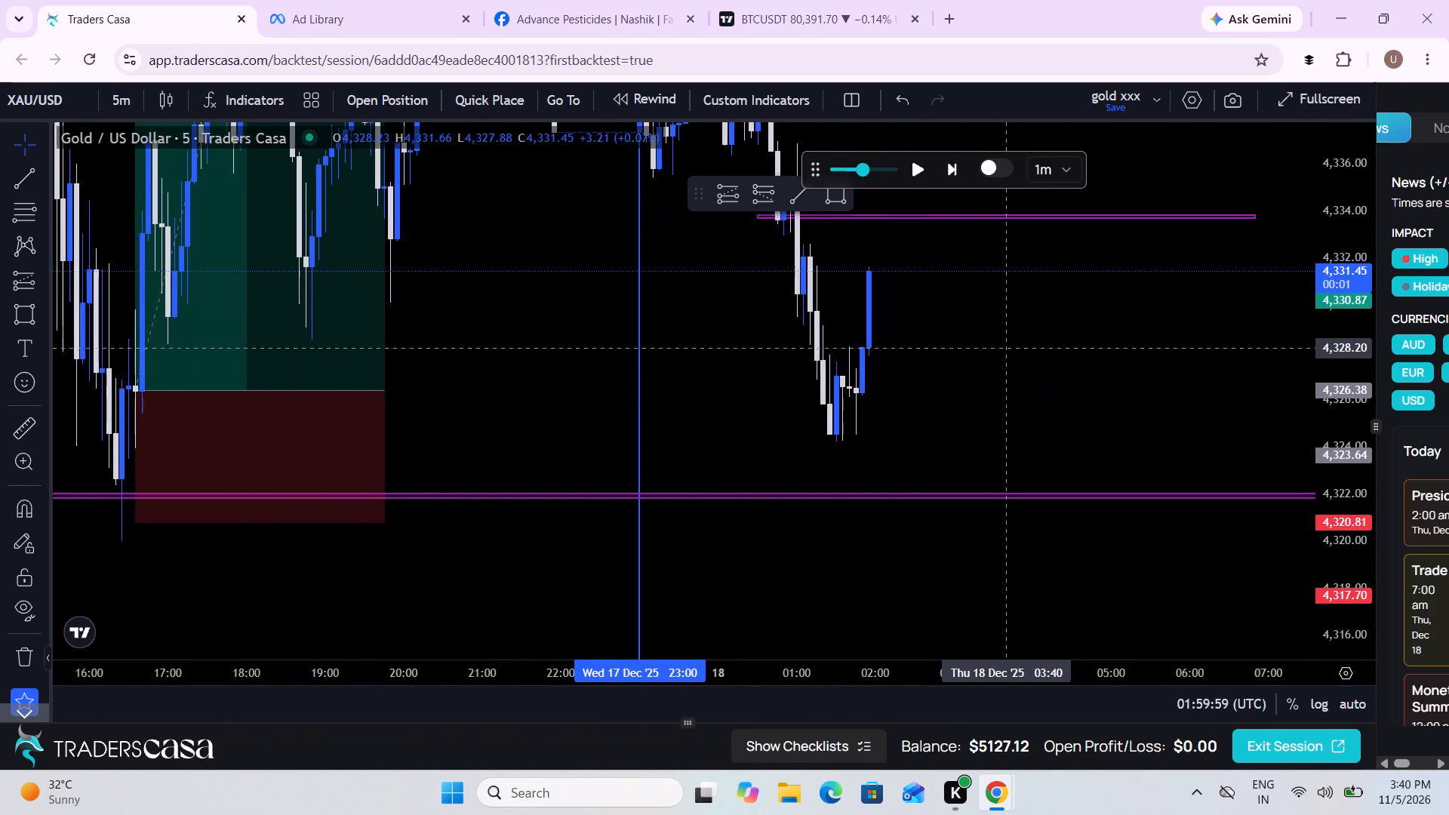
pyautogui.moveTo(930, 362); pyautogui.dragTo(909, 571)
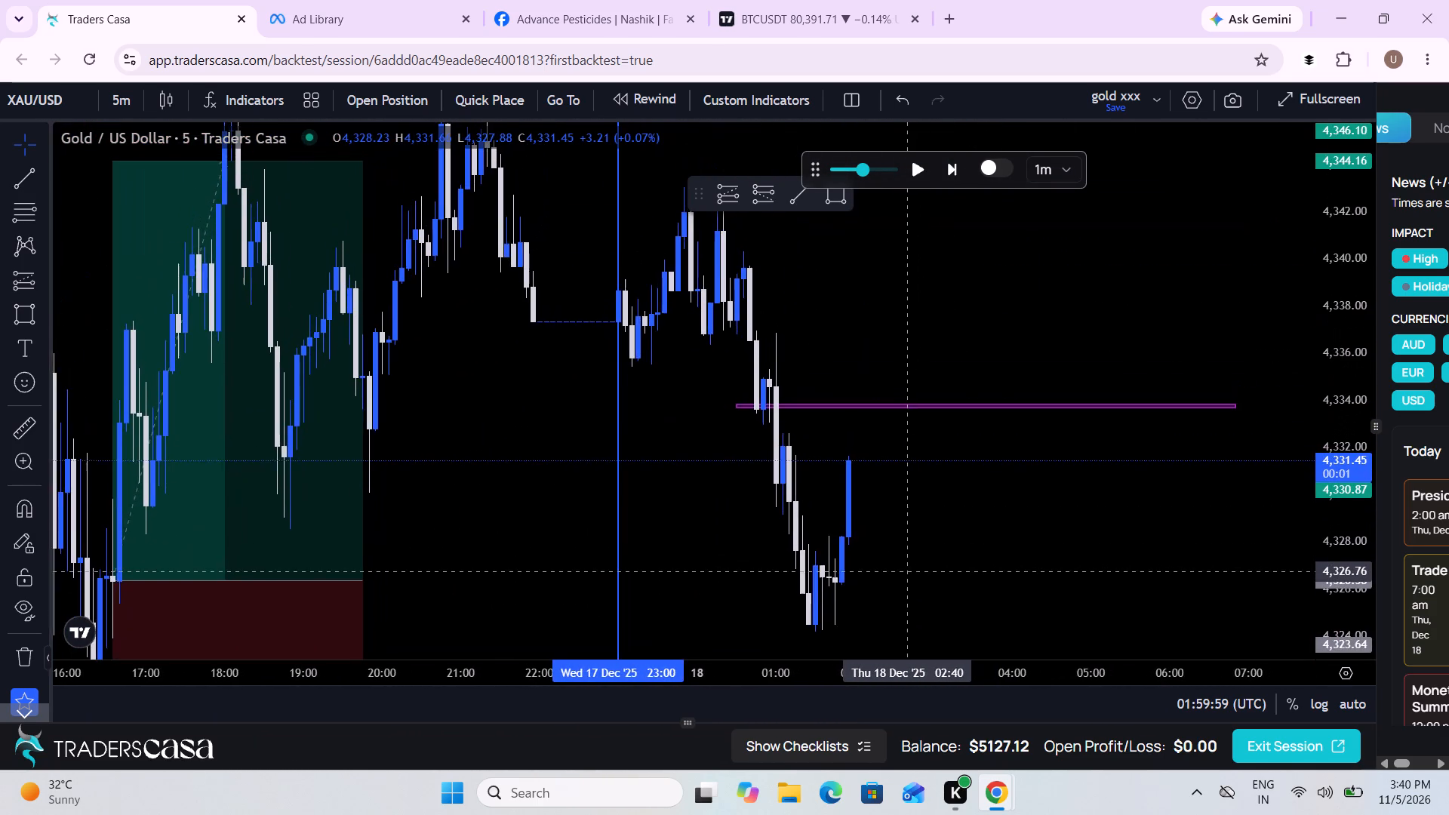
pyautogui.scroll(2, 909, 571)
pyautogui.click(914, 168)
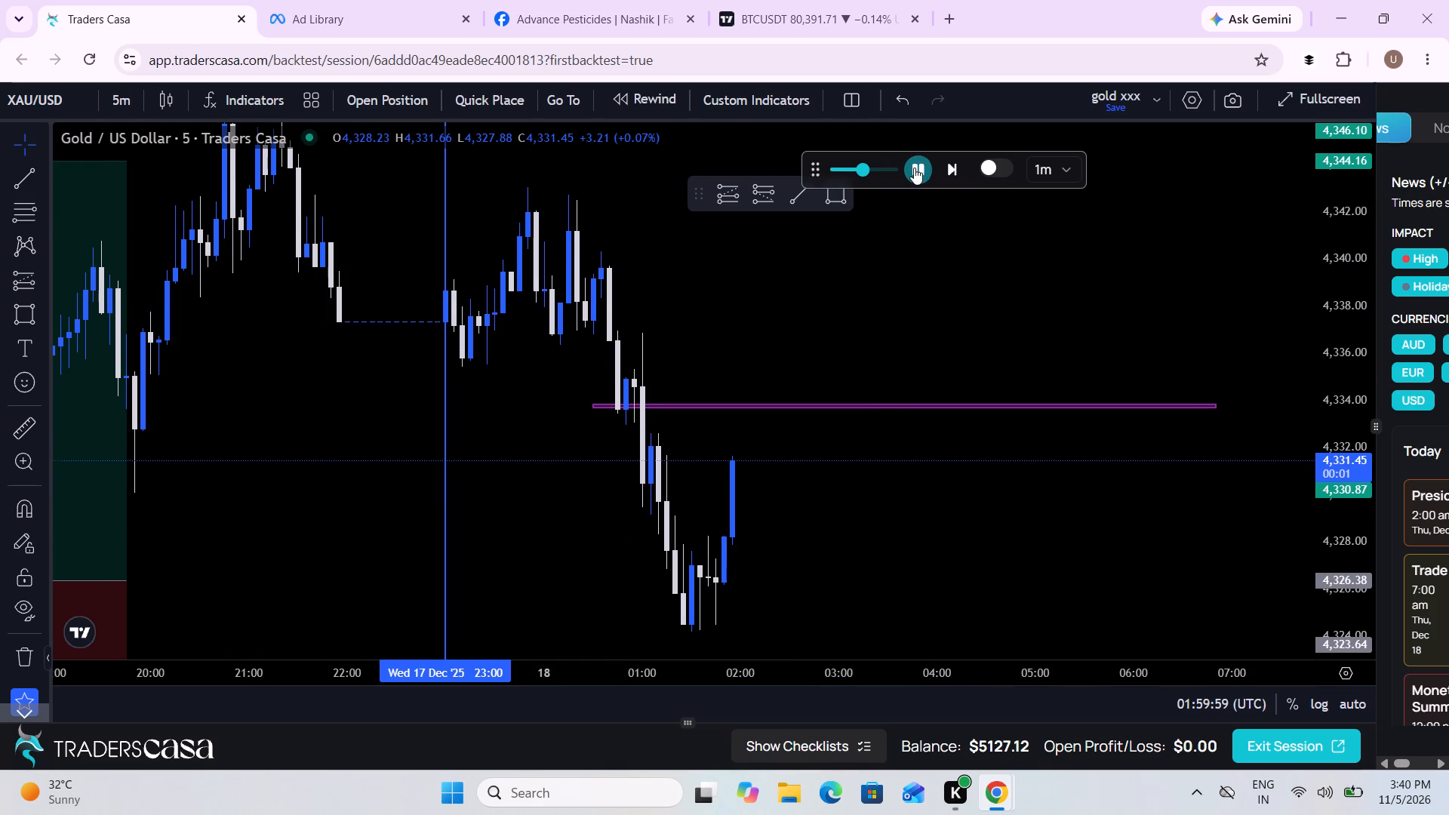
pyautogui.click(914, 168)
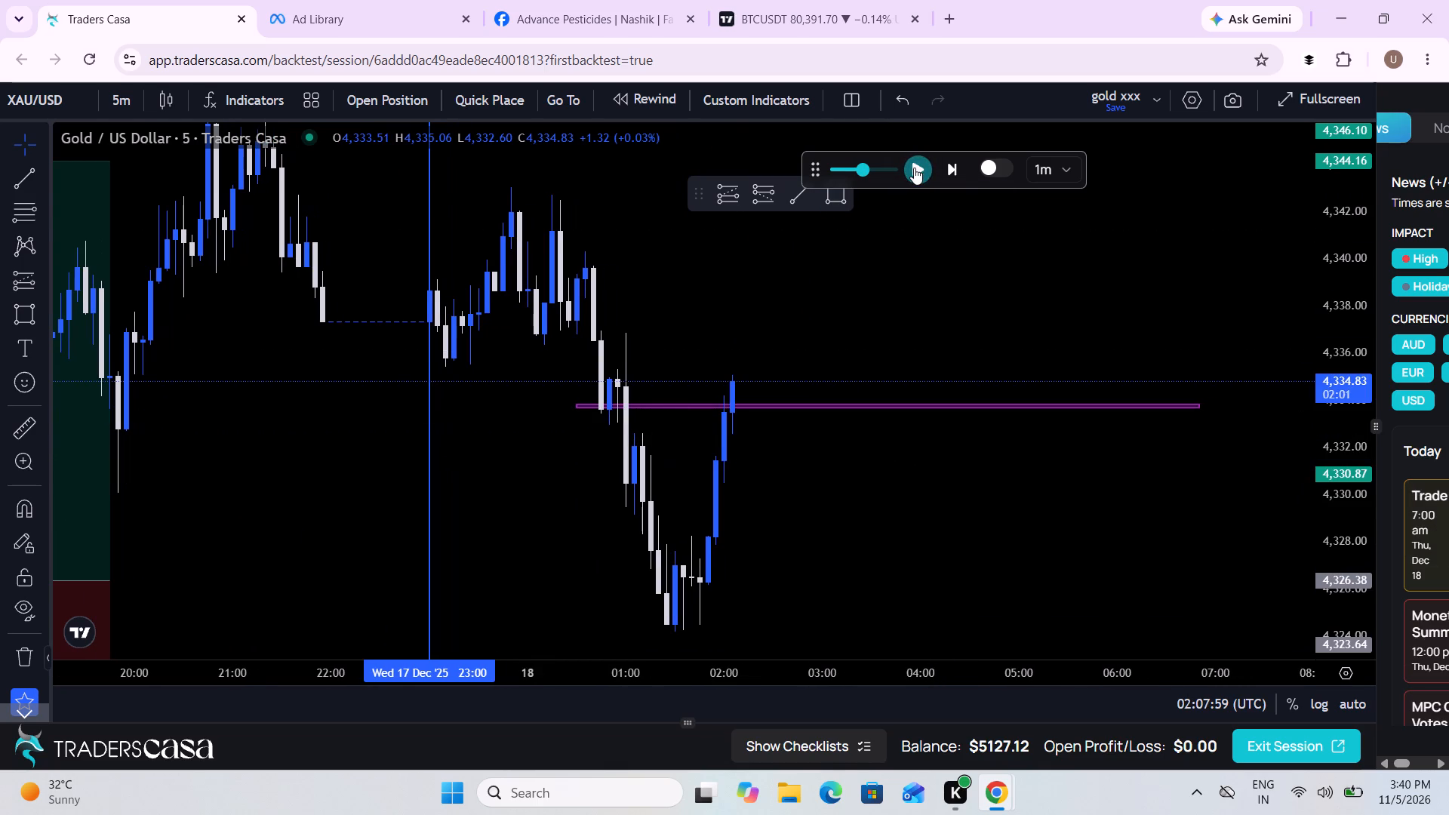
# Place a short position projection beside the latest candle with entry about 4,333.36 and stop at about 4,338.16.
pyautogui.moveTo(789, 490); pyautogui.dragTo(710, 474)
pyautogui.scroll(-1, 710, 474)
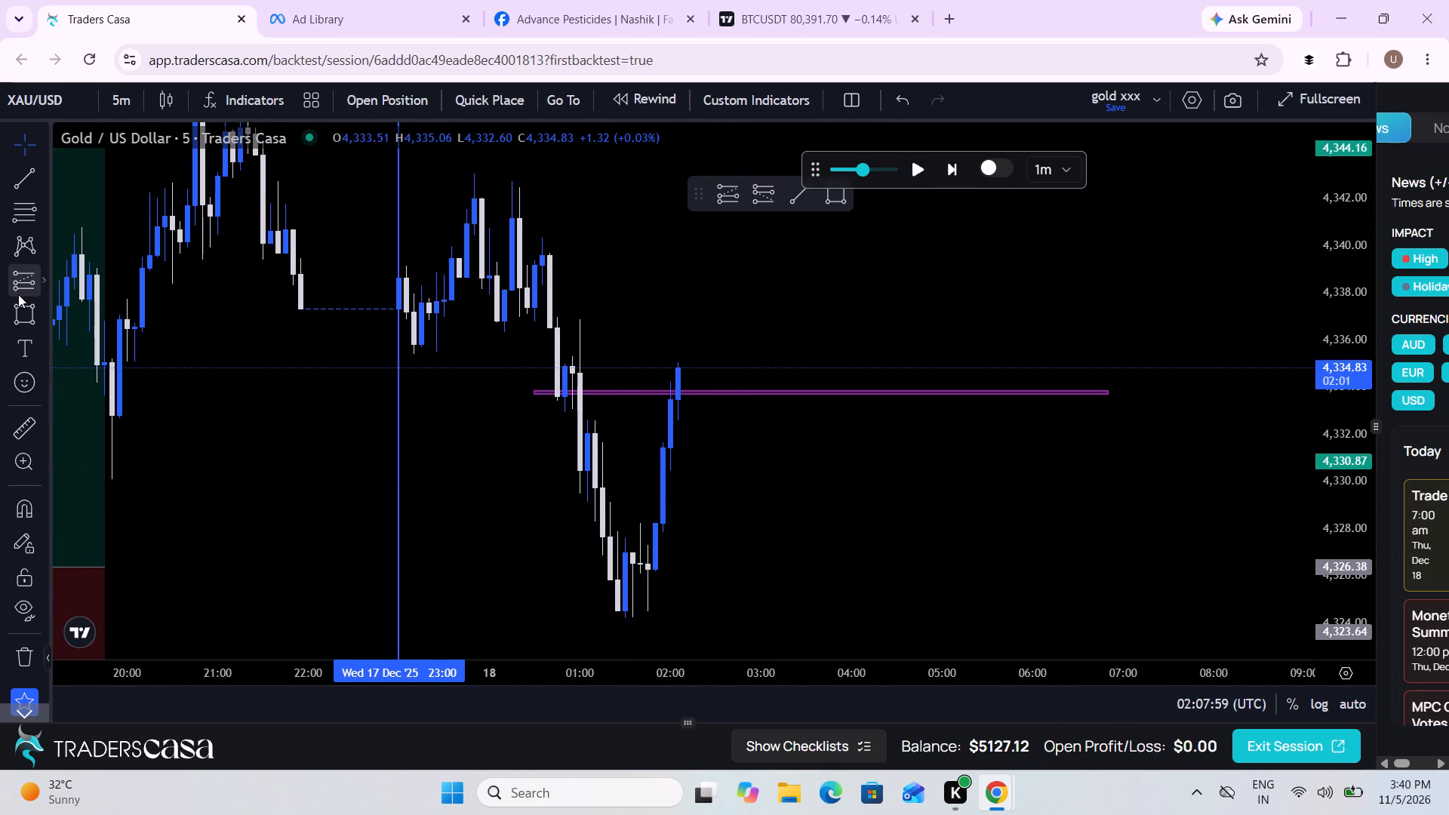
pyautogui.click(46, 284)
pyautogui.click(134, 286)
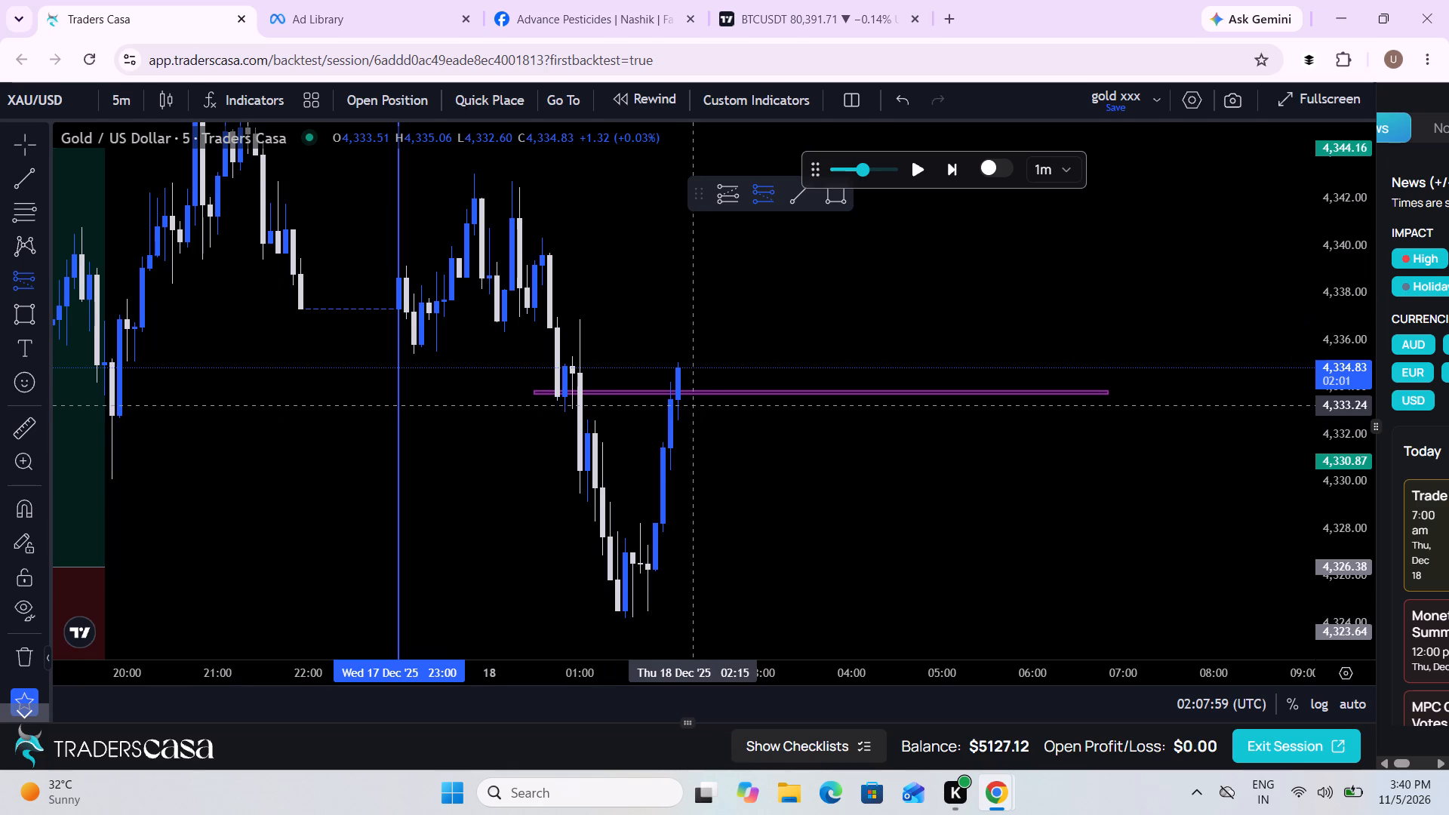
pyautogui.click(689, 402)
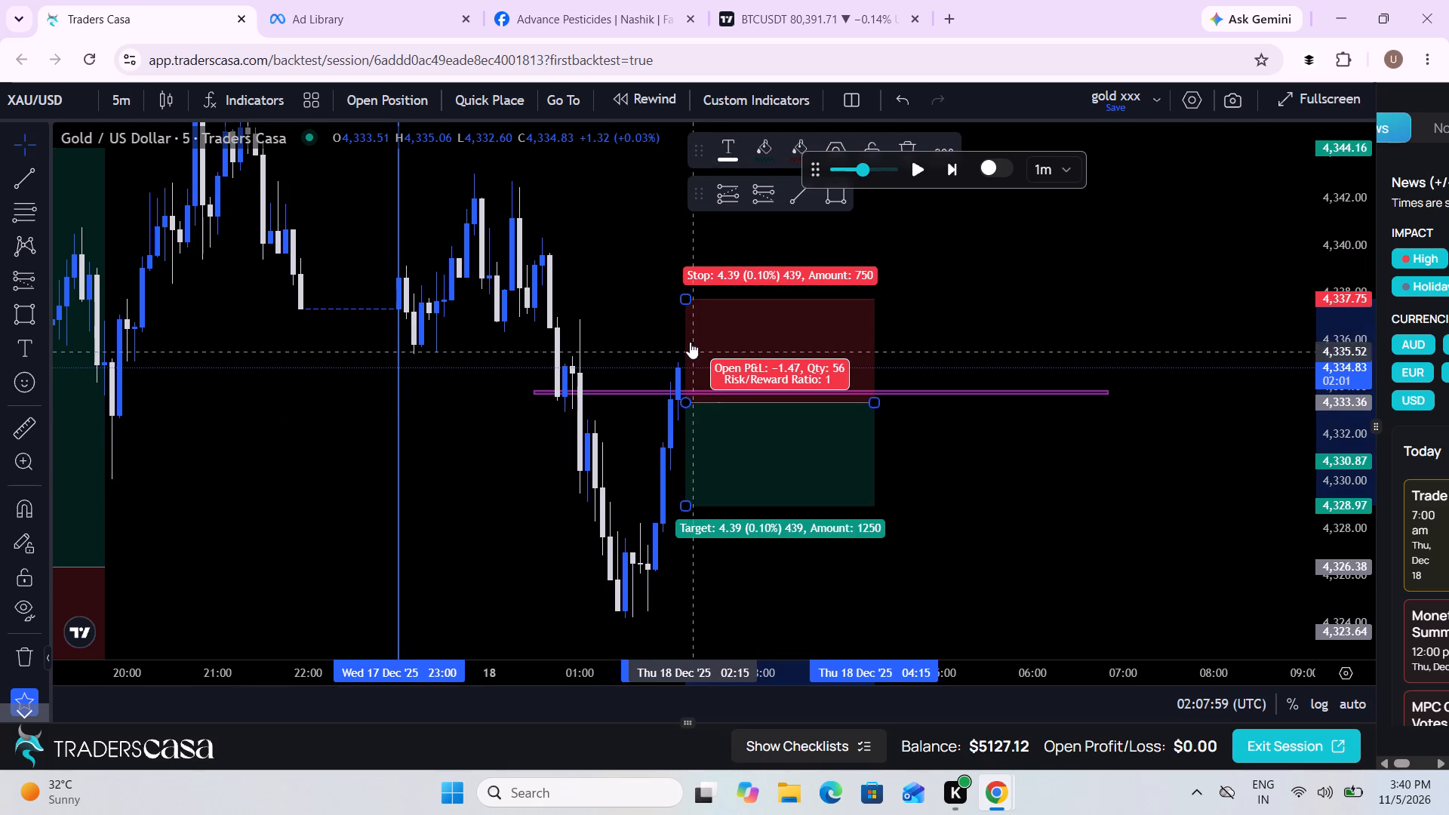
pyautogui.moveTo(685, 297); pyautogui.dragTo(683, 289)
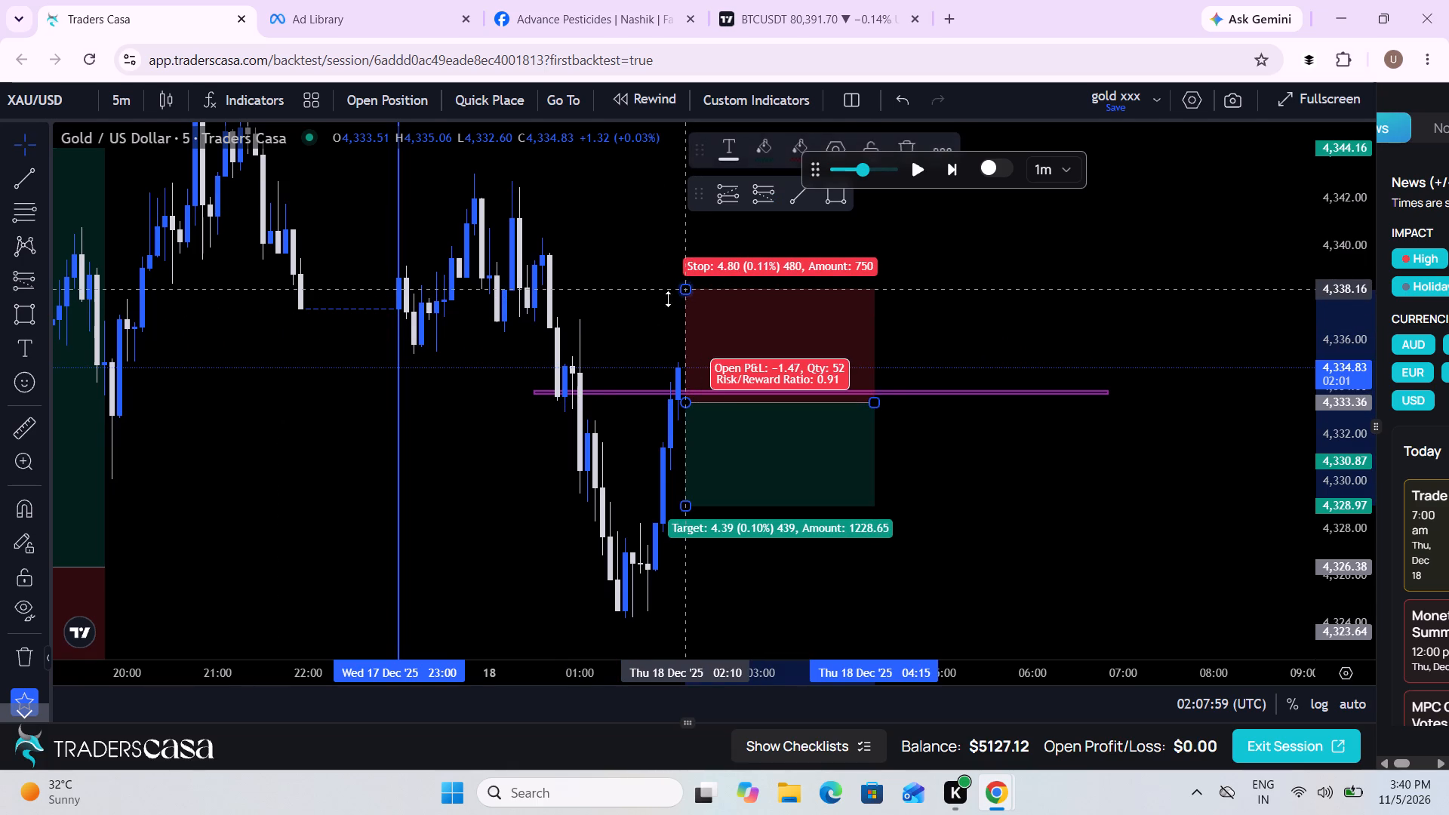
# Switch the gold chart to the 1-hour timeframe.
pyautogui.moveTo(603, 340); pyautogui.dragTo(583, 320)
pyautogui.scroll(-5, 583, 320)
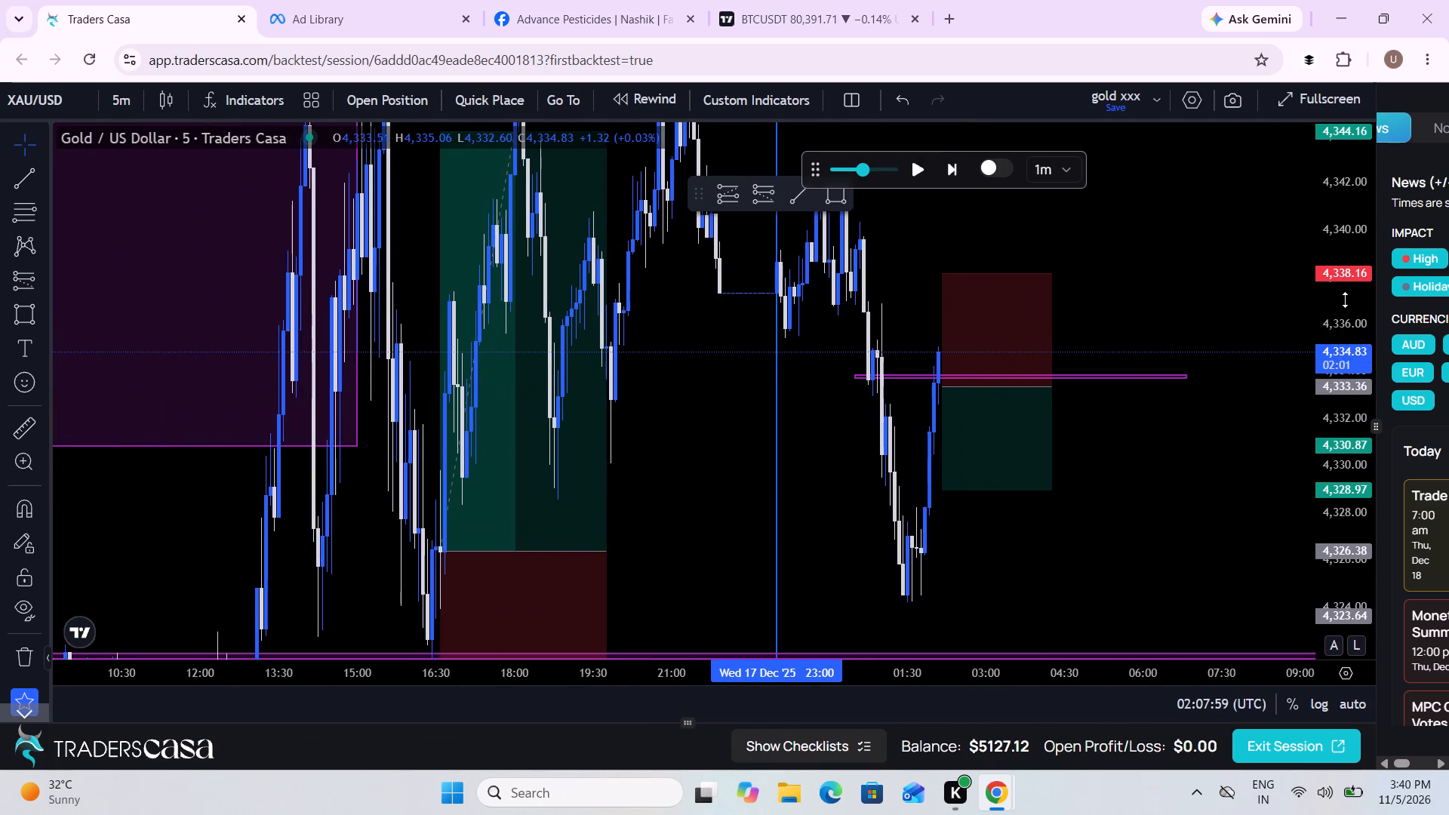
pyautogui.moveTo(1345, 300); pyautogui.dragTo(1282, 531)
pyautogui.scroll(-4, 679, 420)
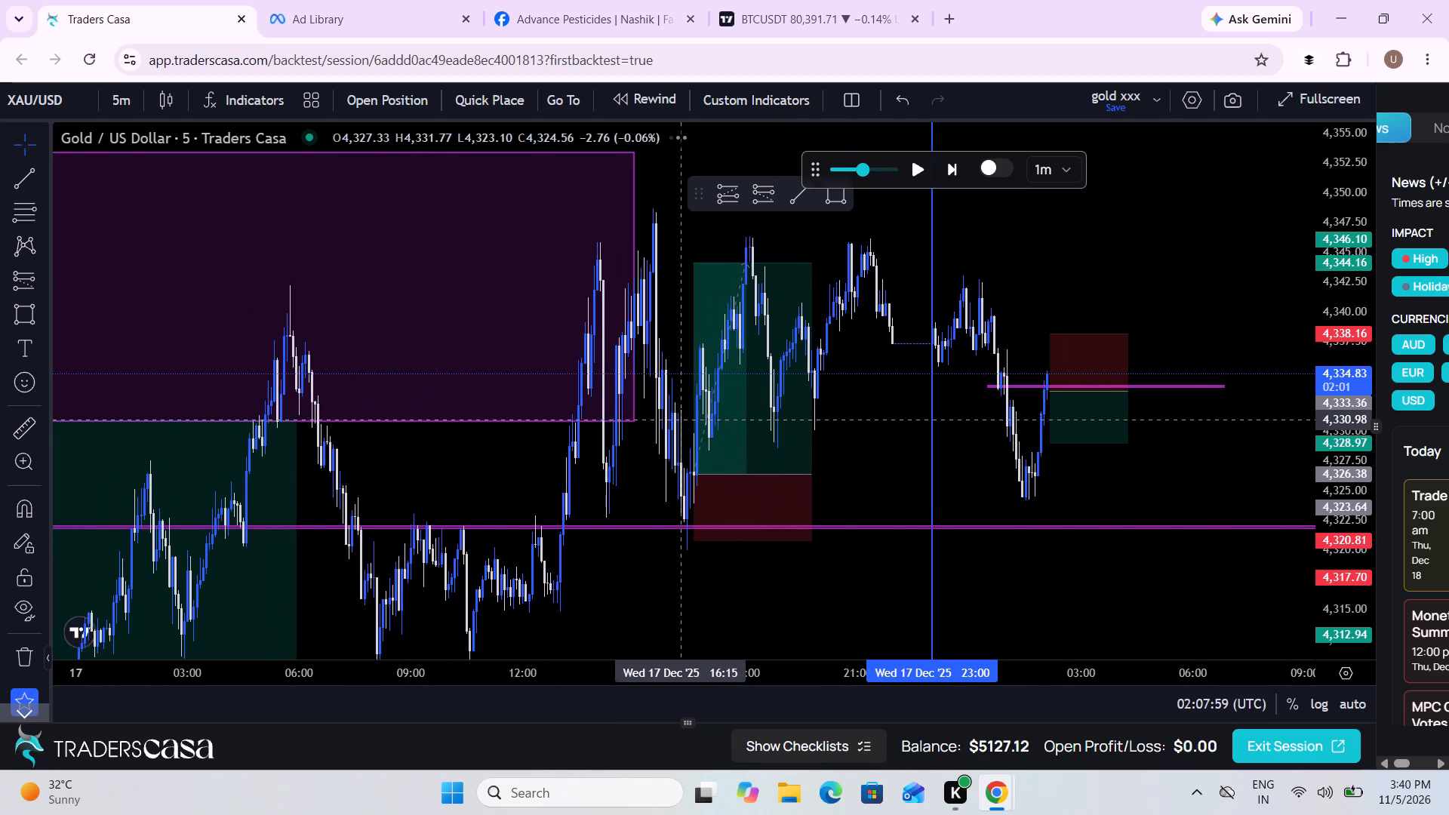
pyautogui.click(124, 113)
pyautogui.scroll(-1, 197, 426)
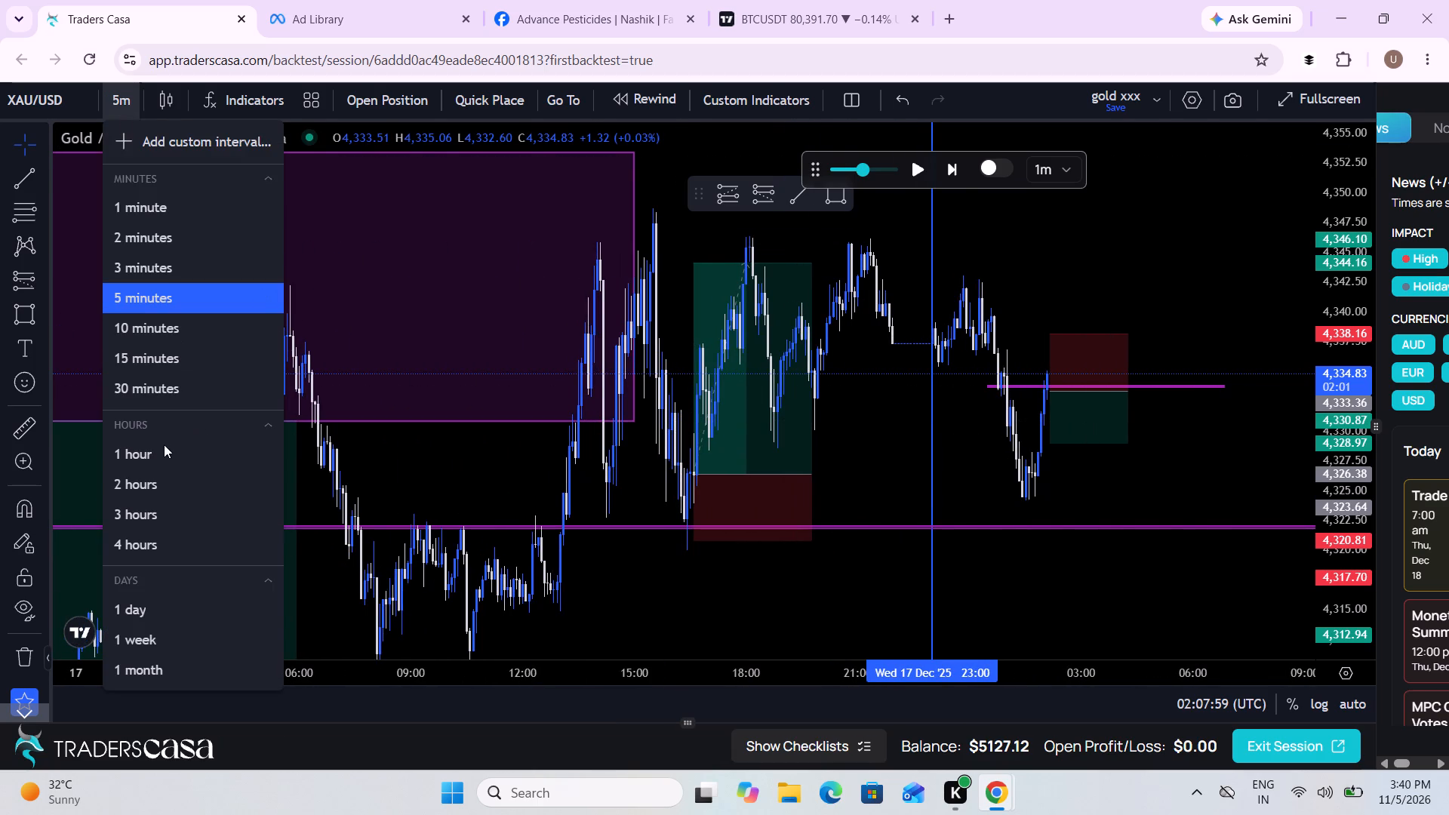
pyautogui.click(164, 445)
# Extend the short position projection's target down to about 4,322.19, at the lower purple zone.
pyautogui.scroll(5, 595, 445)
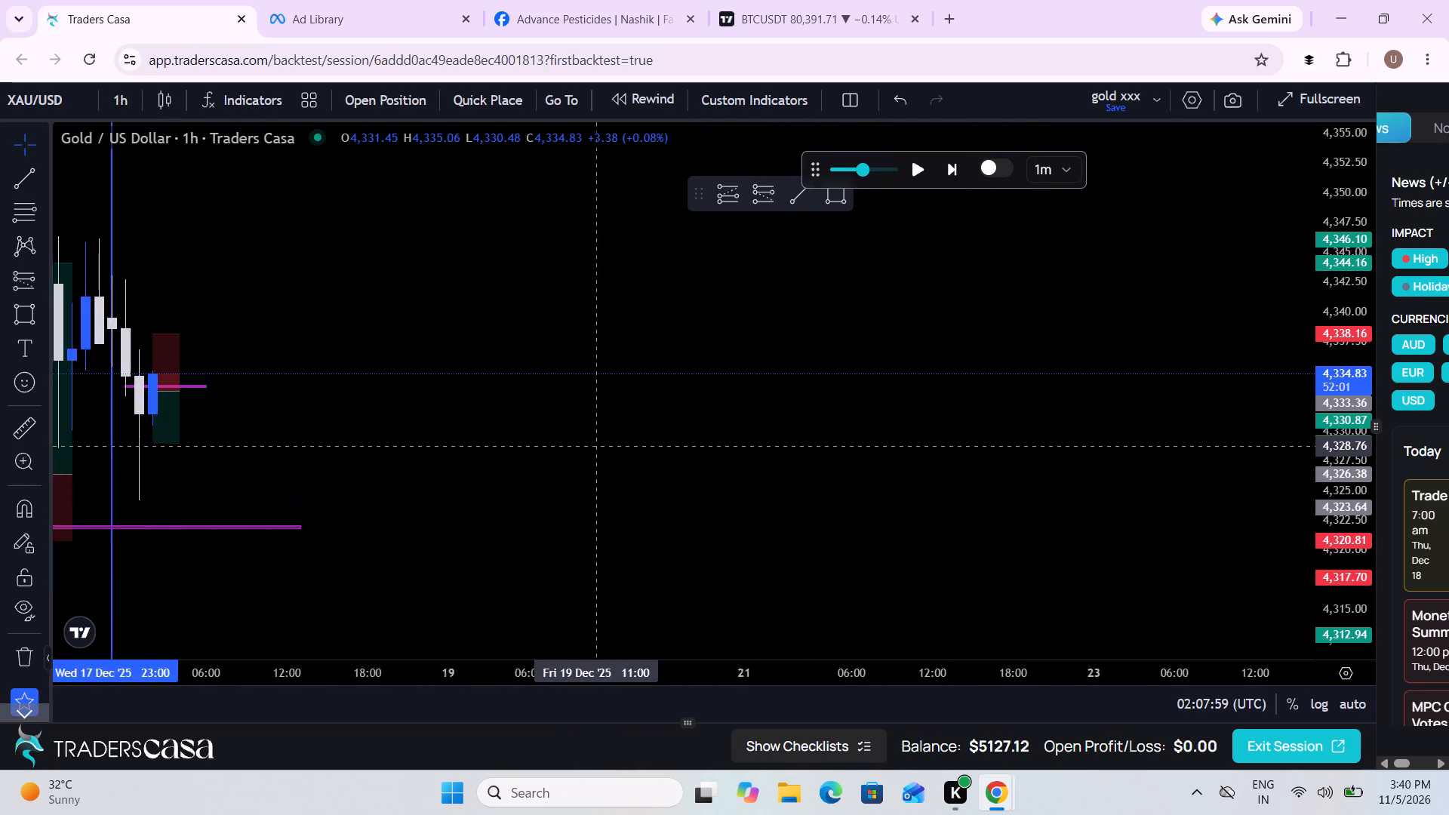
pyautogui.moveTo(311, 451); pyautogui.dragTo(845, 486)
pyautogui.scroll(-2, 845, 486)
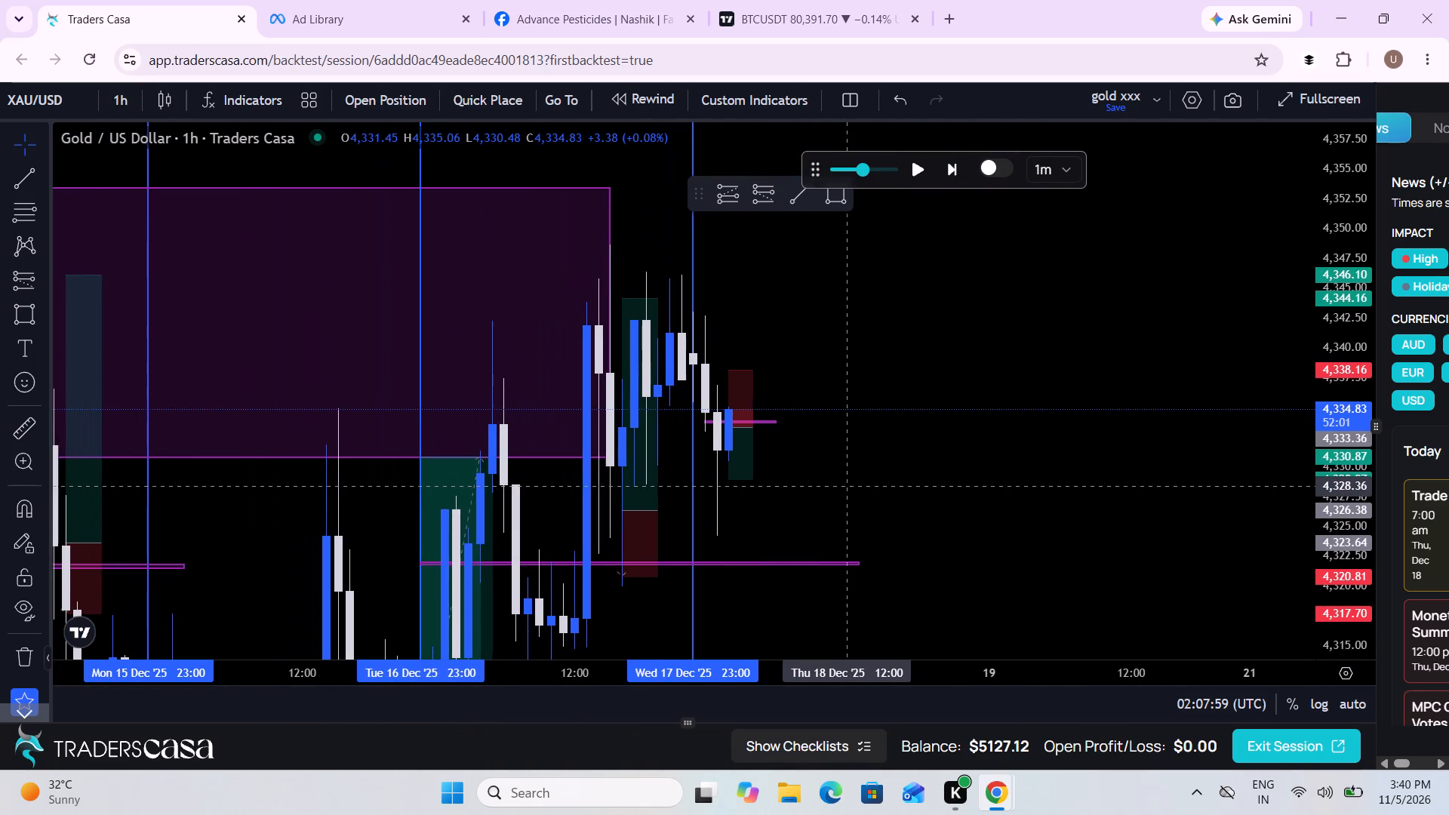
pyautogui.moveTo(845, 486); pyautogui.dragTo(844, 444)
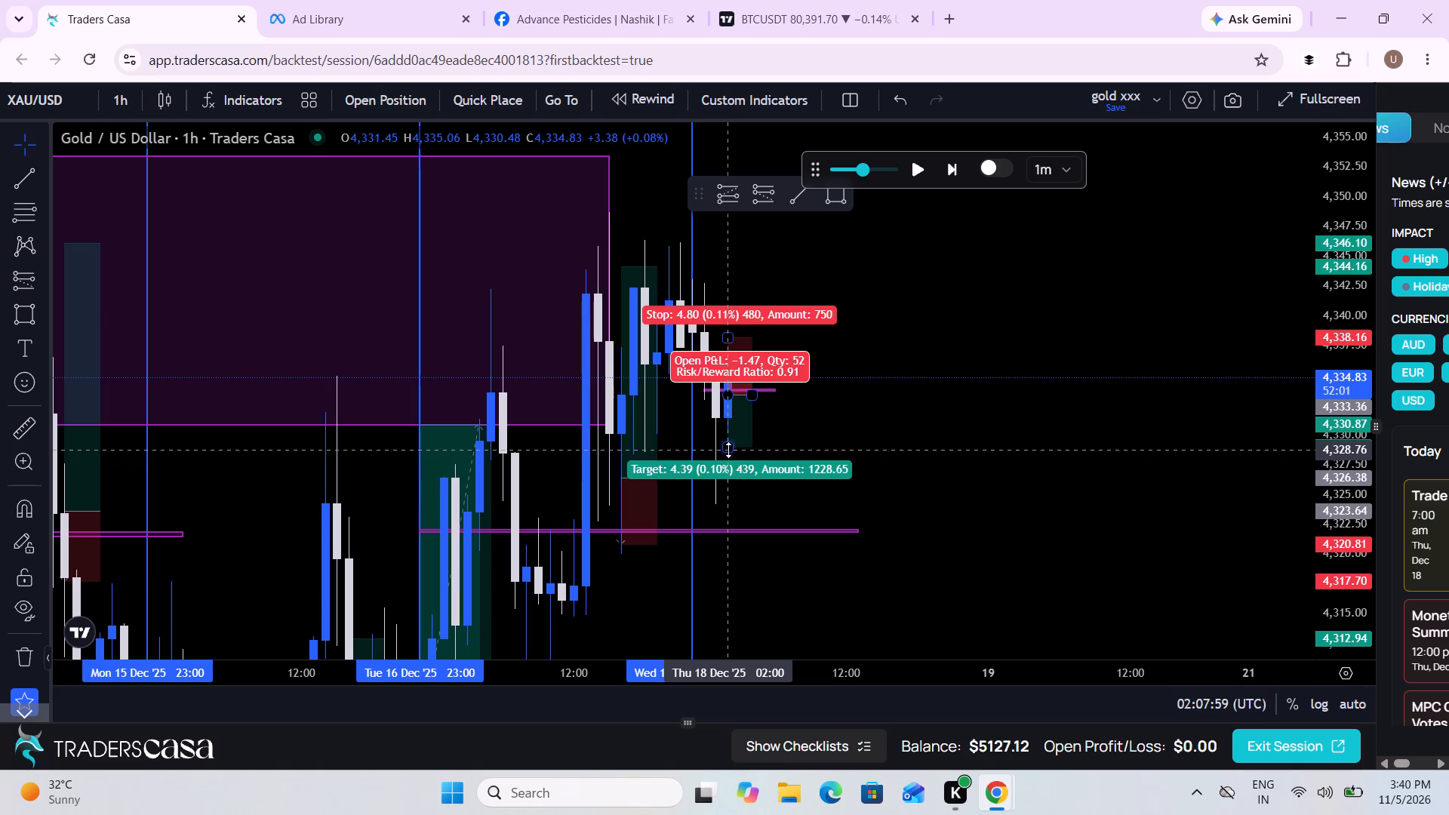
pyautogui.moveTo(728, 450); pyautogui.dragTo(737, 536)
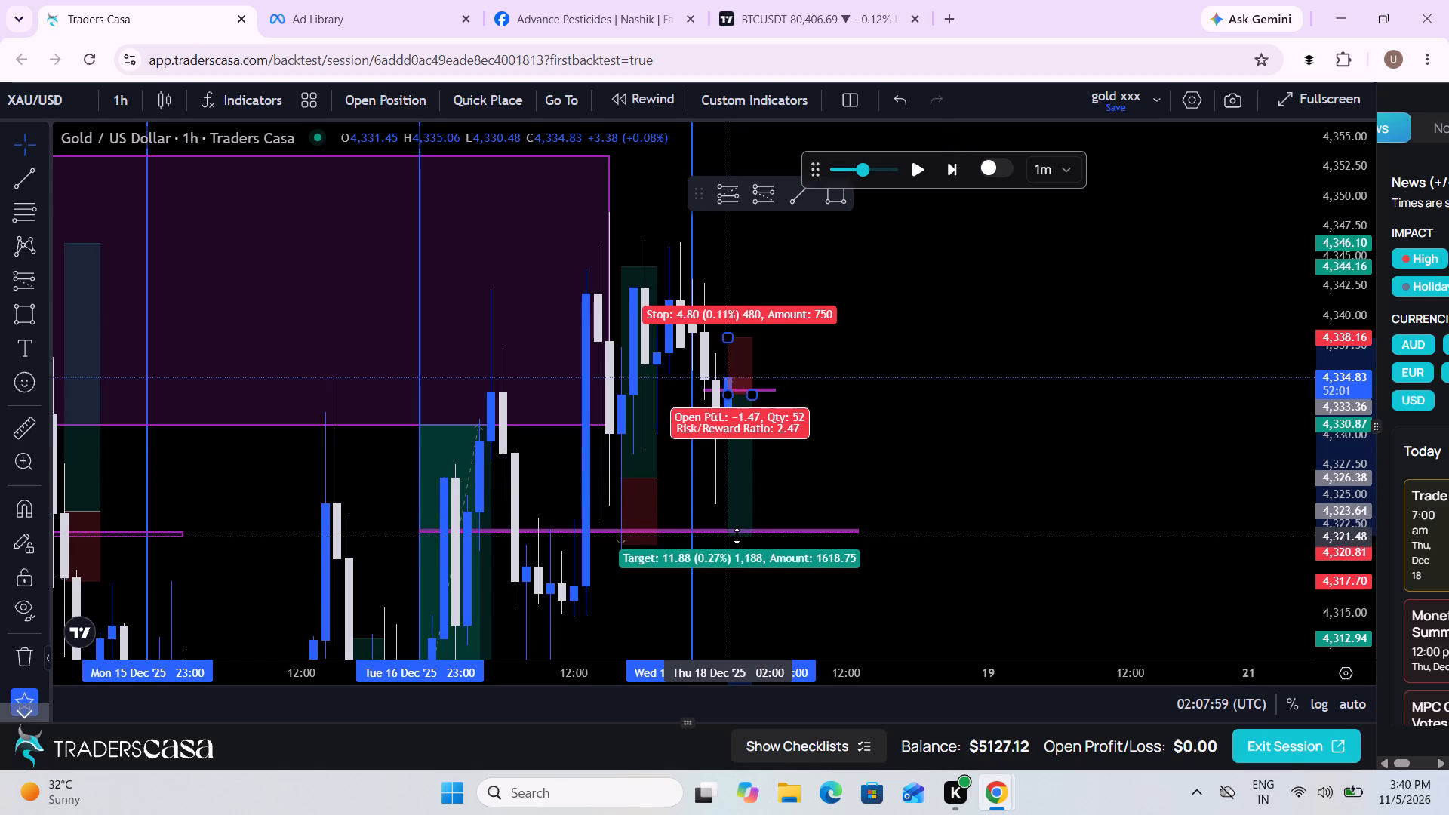
pyautogui.moveTo(737, 536); pyautogui.dragTo(733, 527)
pyautogui.click(900, 489)
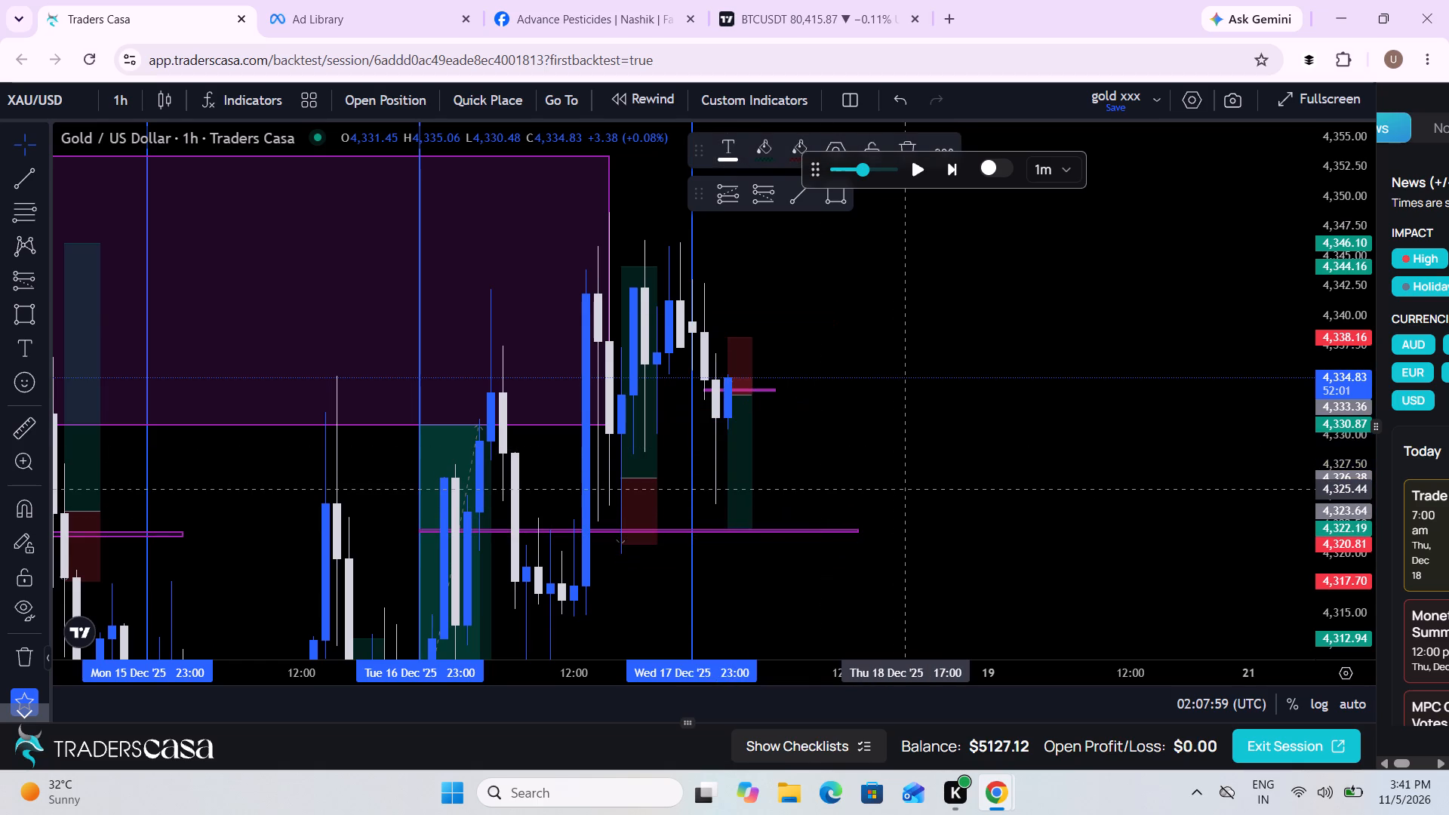
# Place a sell order from the short projection with entry 4,333.36, stop loss 4,338.16 and take profit 4,322.19.
pyautogui.moveTo(900, 489); pyautogui.dragTo(991, 451)
pyautogui.scroll(3, 991, 451)
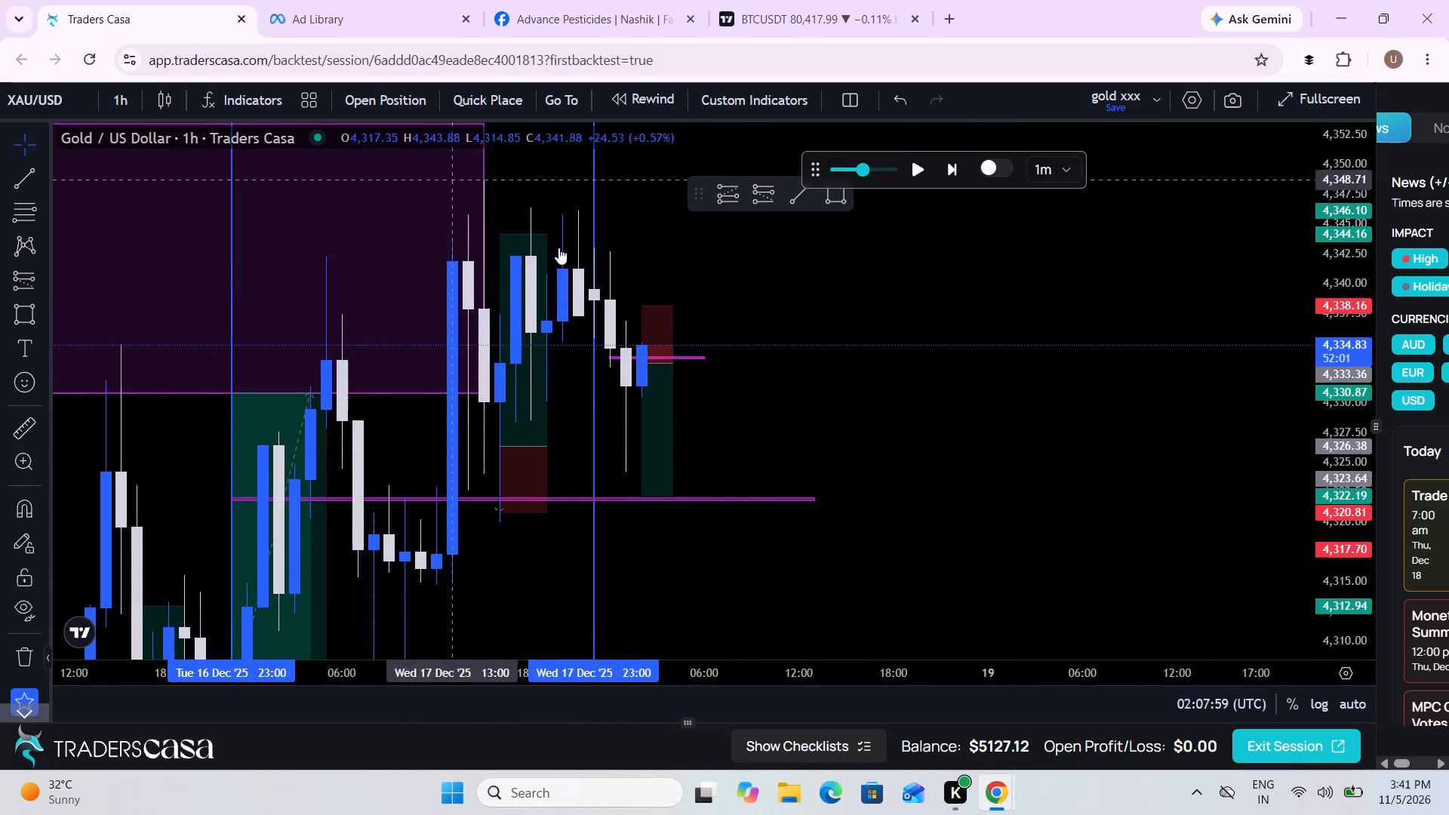
pyautogui.click(658, 442)
pyautogui.click(411, 95)
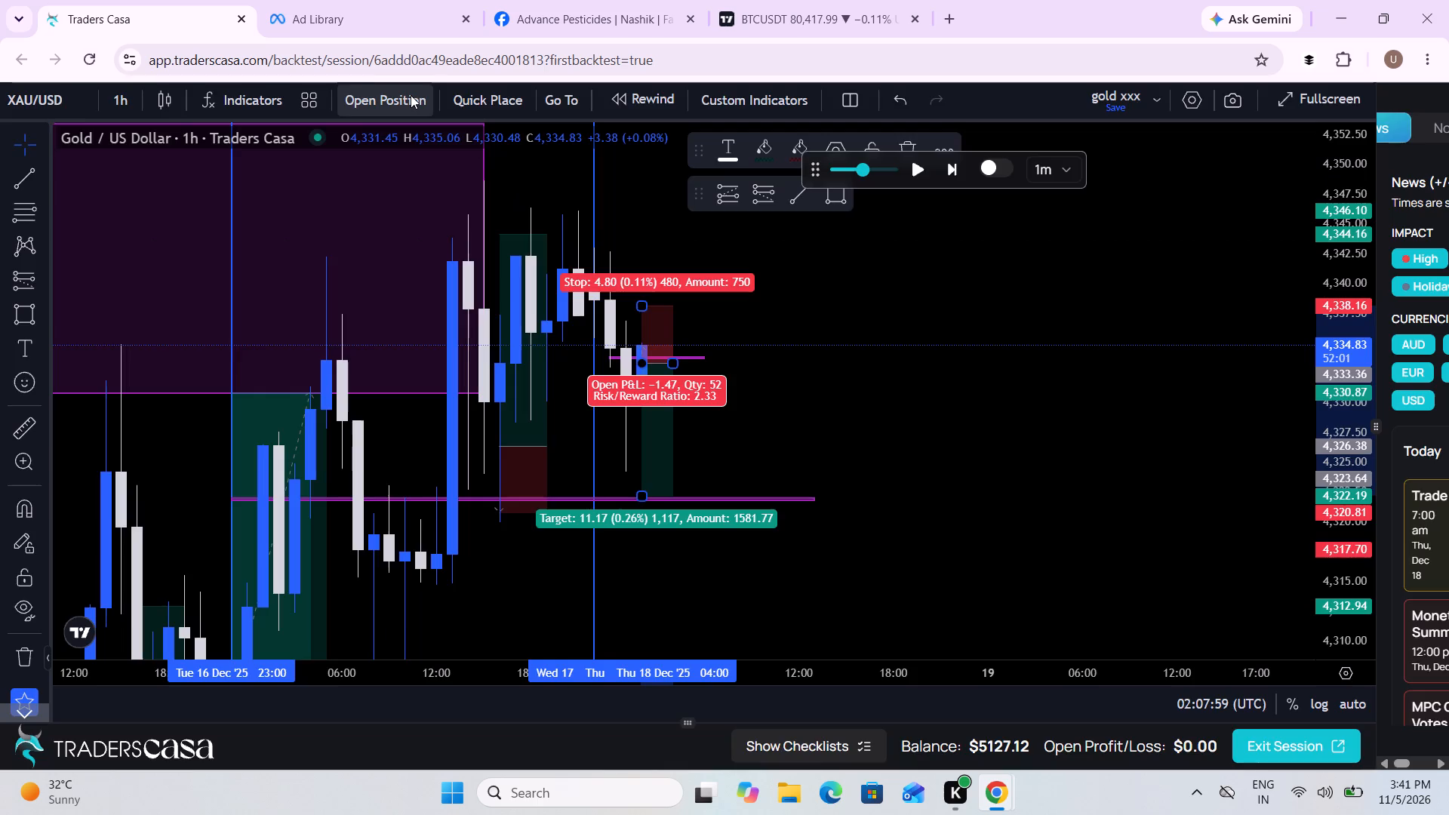
pyautogui.click(702, 687)
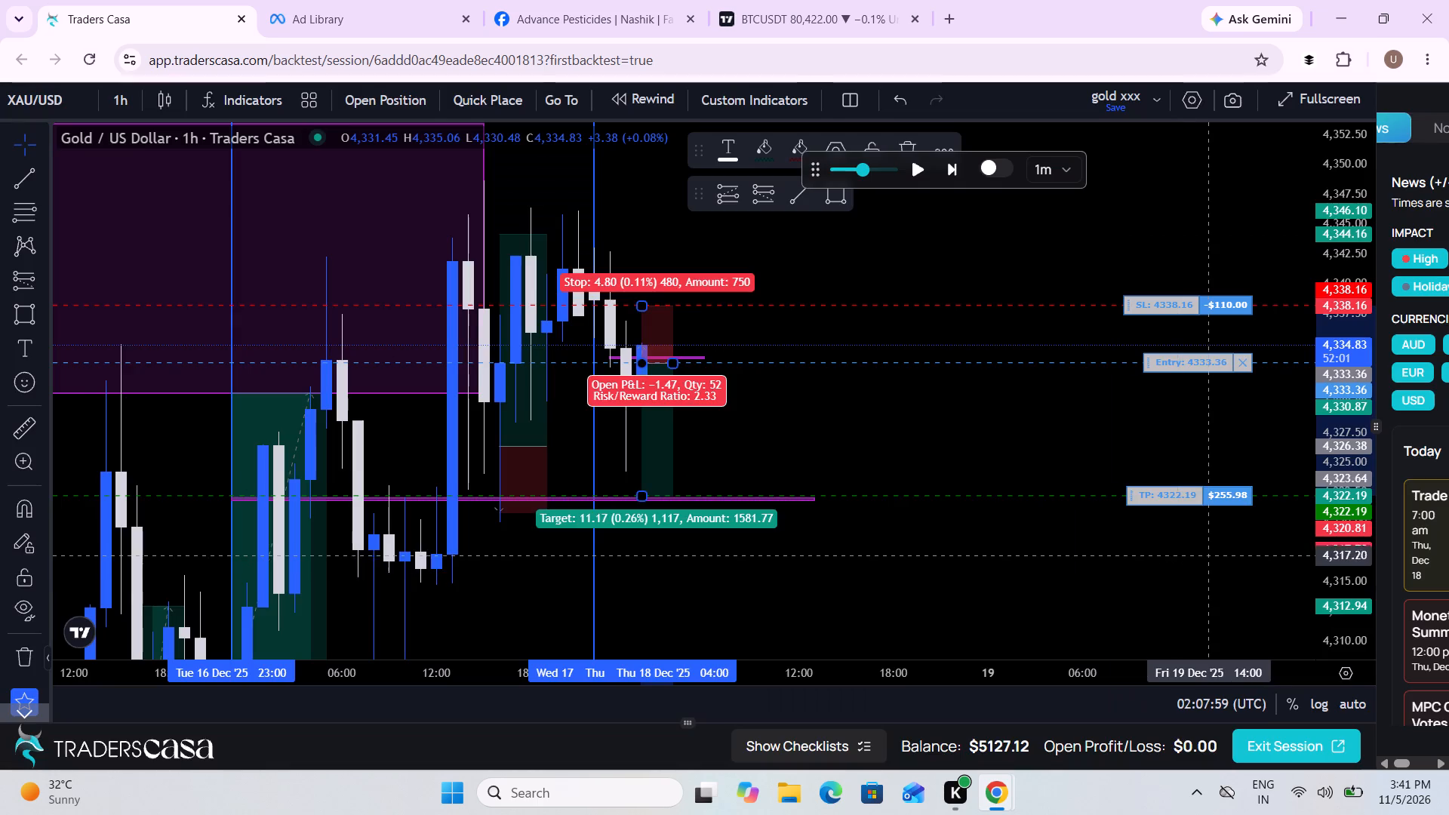
pyautogui.click(1205, 548)
# Run the replay on the 1-hour chart with the short trade and pause it at 02:51:59.
pyautogui.moveTo(1205, 548); pyautogui.dragTo(1278, 548)
pyautogui.scroll(3, 1278, 548)
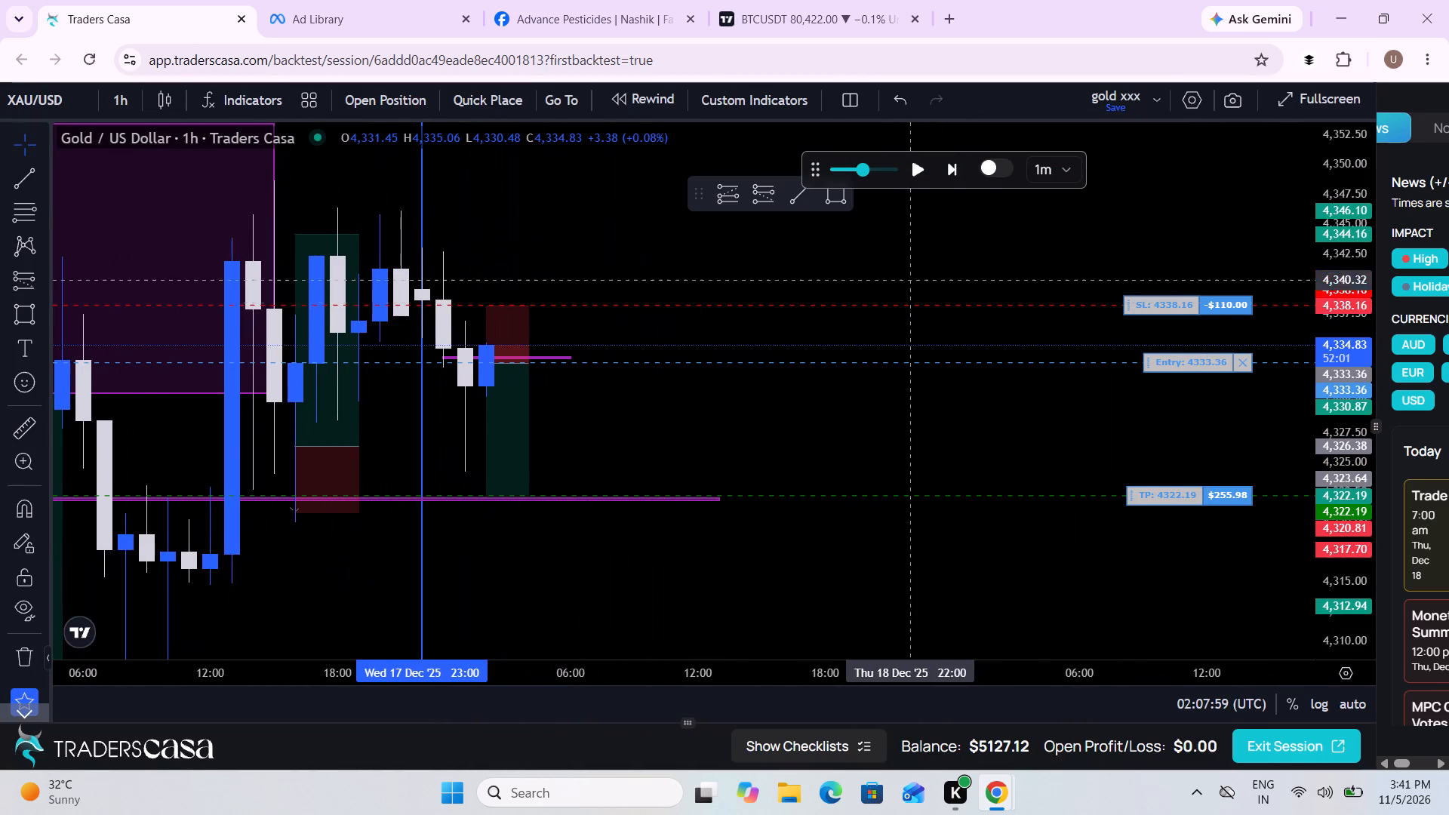
pyautogui.click(908, 173)
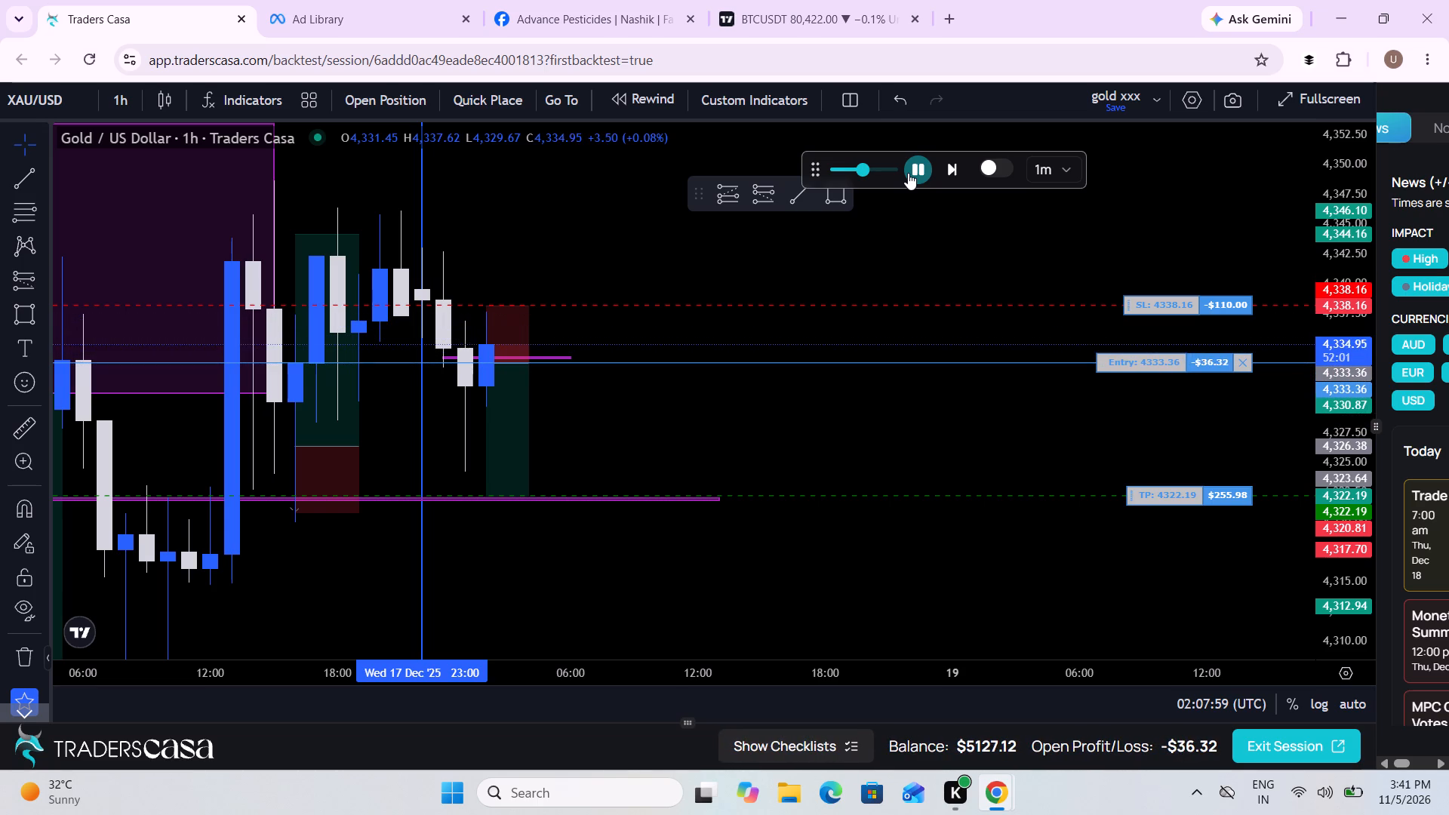
pyautogui.click(908, 173)
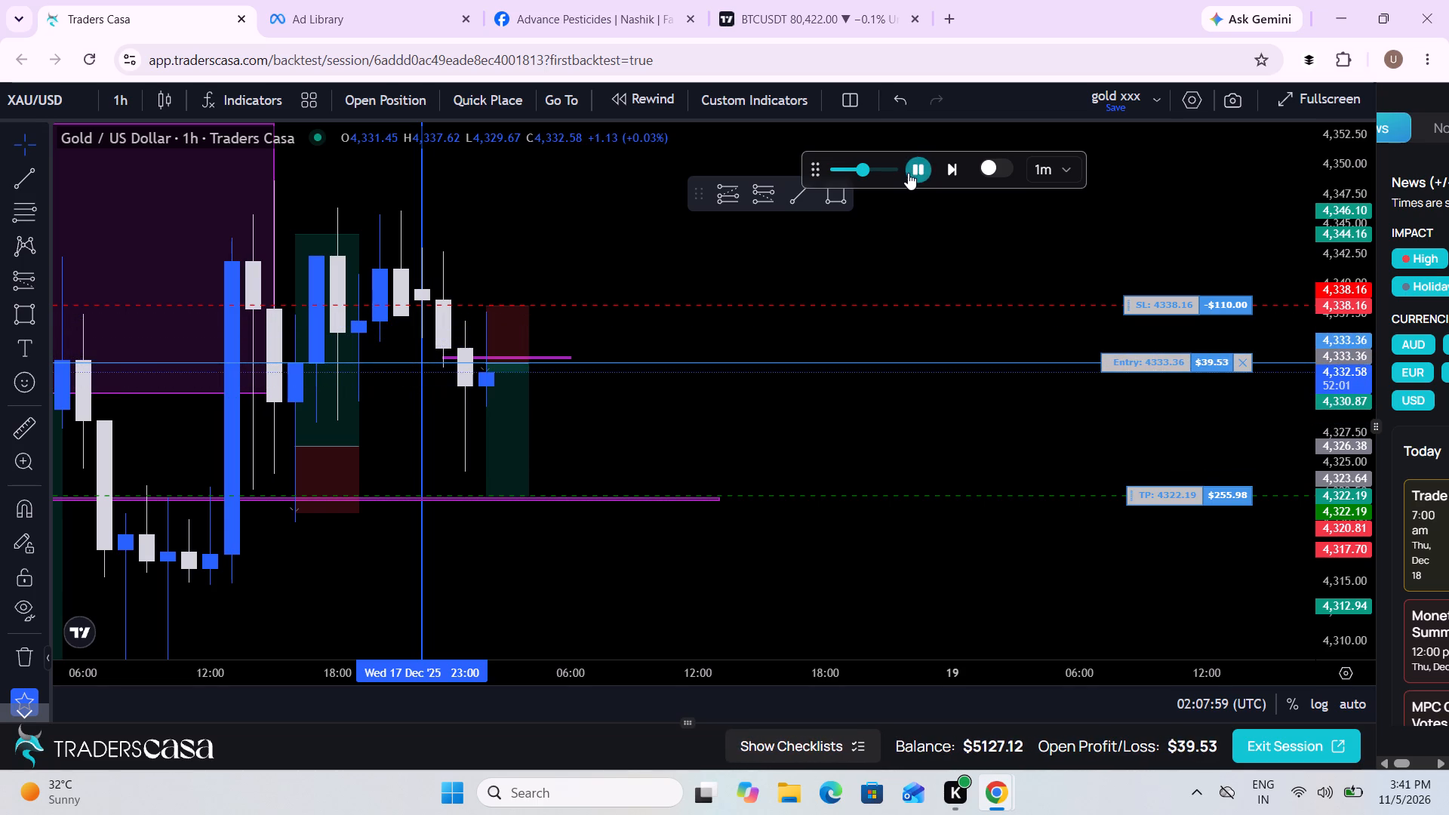
pyautogui.moveTo(655, 414); pyautogui.dragTo(917, 435)
pyautogui.scroll(3, 917, 435)
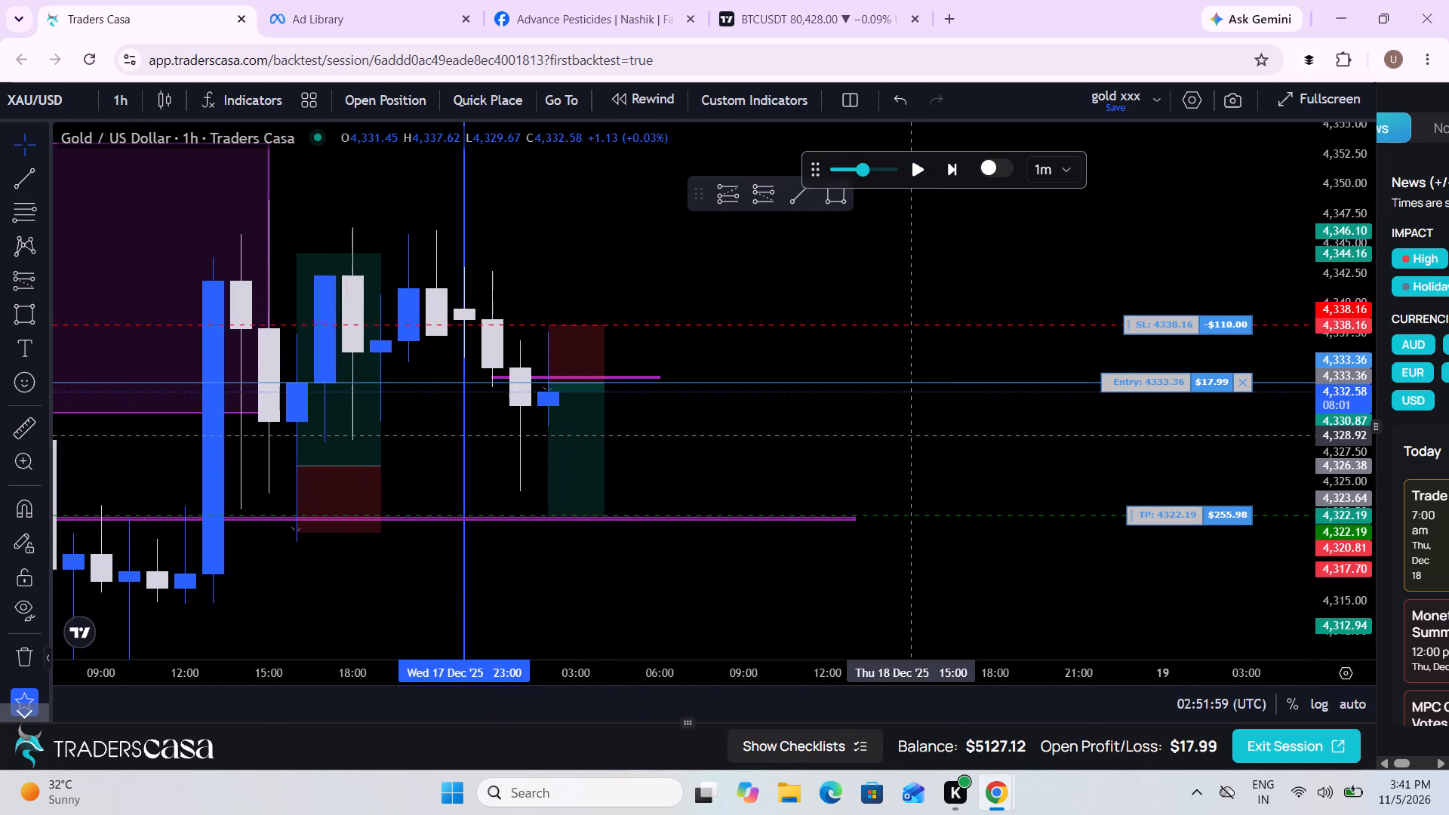
# Switch the gold chart from the 1-hour to the 5-minute timeframe.
pyautogui.moveTo(1346, 549); pyautogui.dragTo(1324, 397)
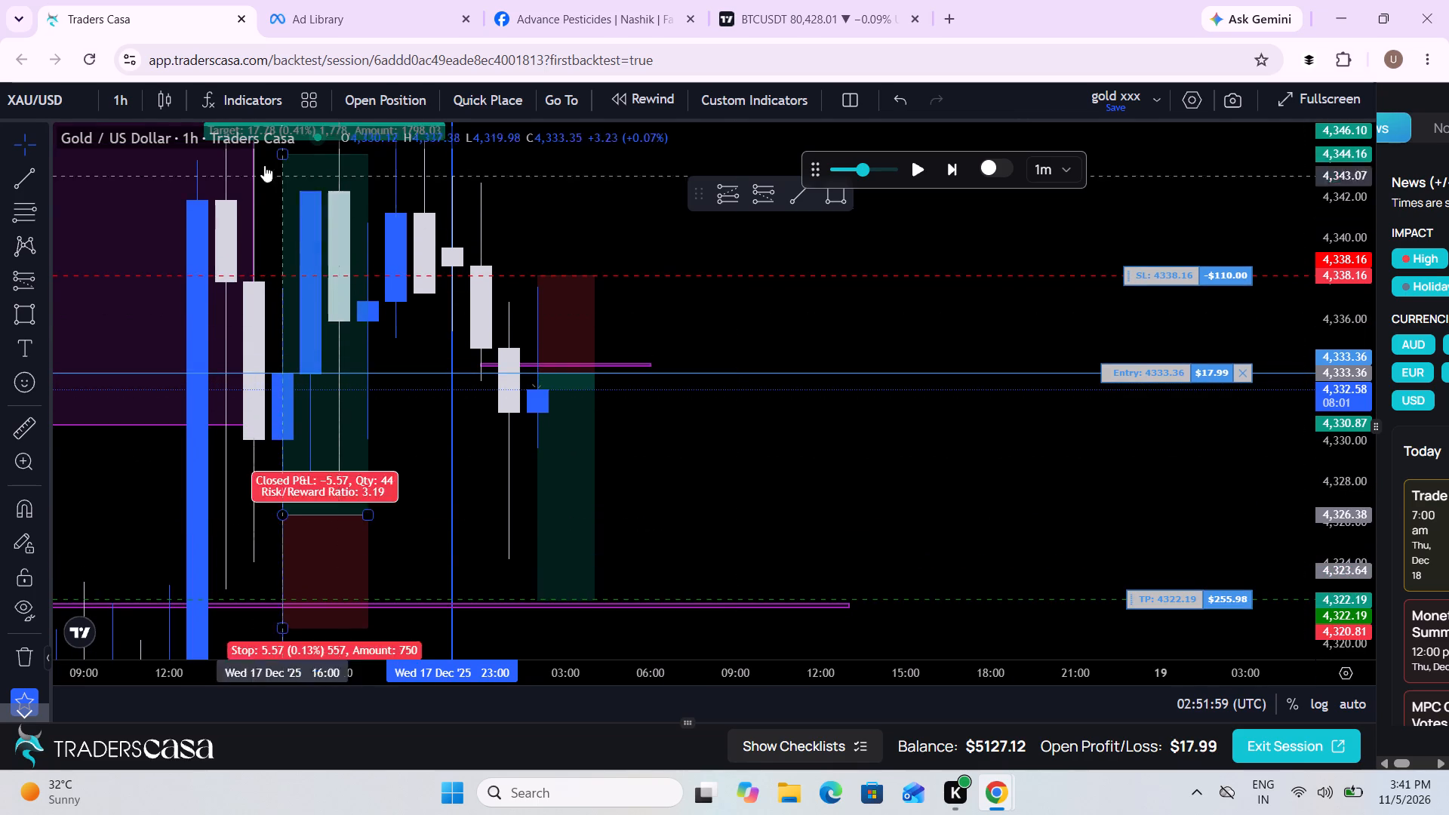
pyautogui.click(128, 97)
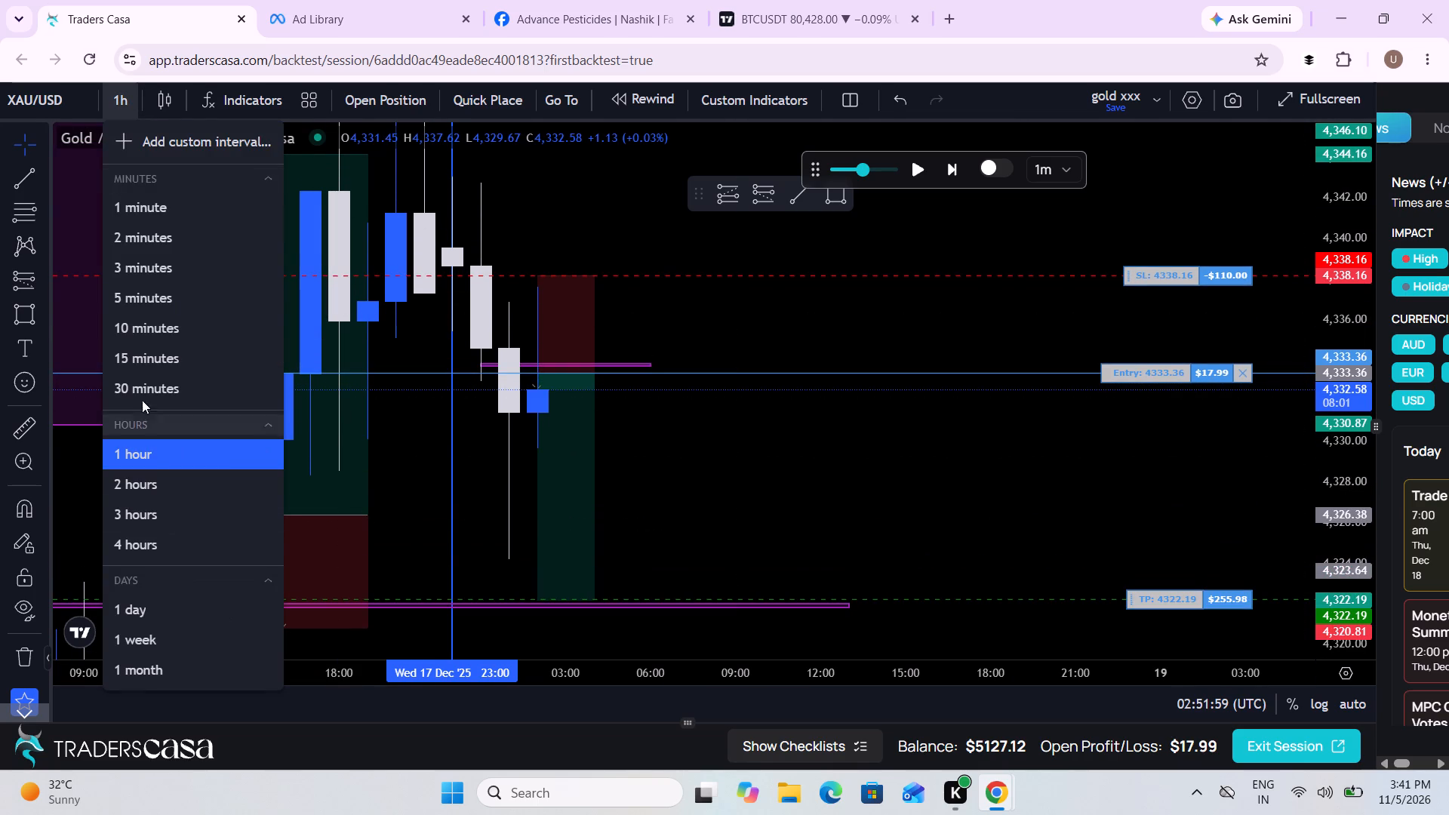
pyautogui.click(131, 306)
# Move the open short trade's stop loss down to about 4,333.91, just above its entry.
pyautogui.scroll(-9, 607, 511)
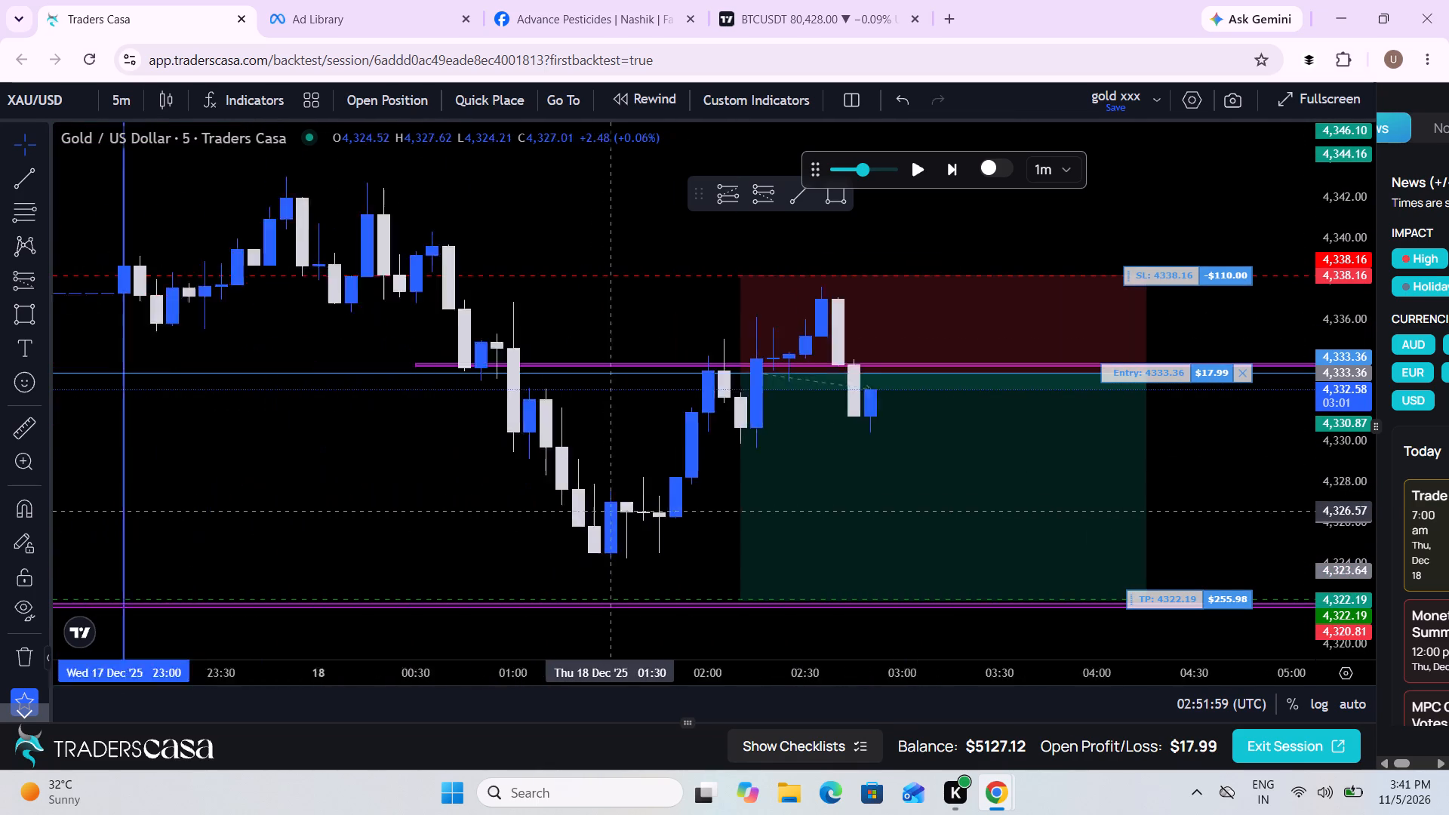
pyautogui.moveTo(887, 518); pyautogui.dragTo(549, 489)
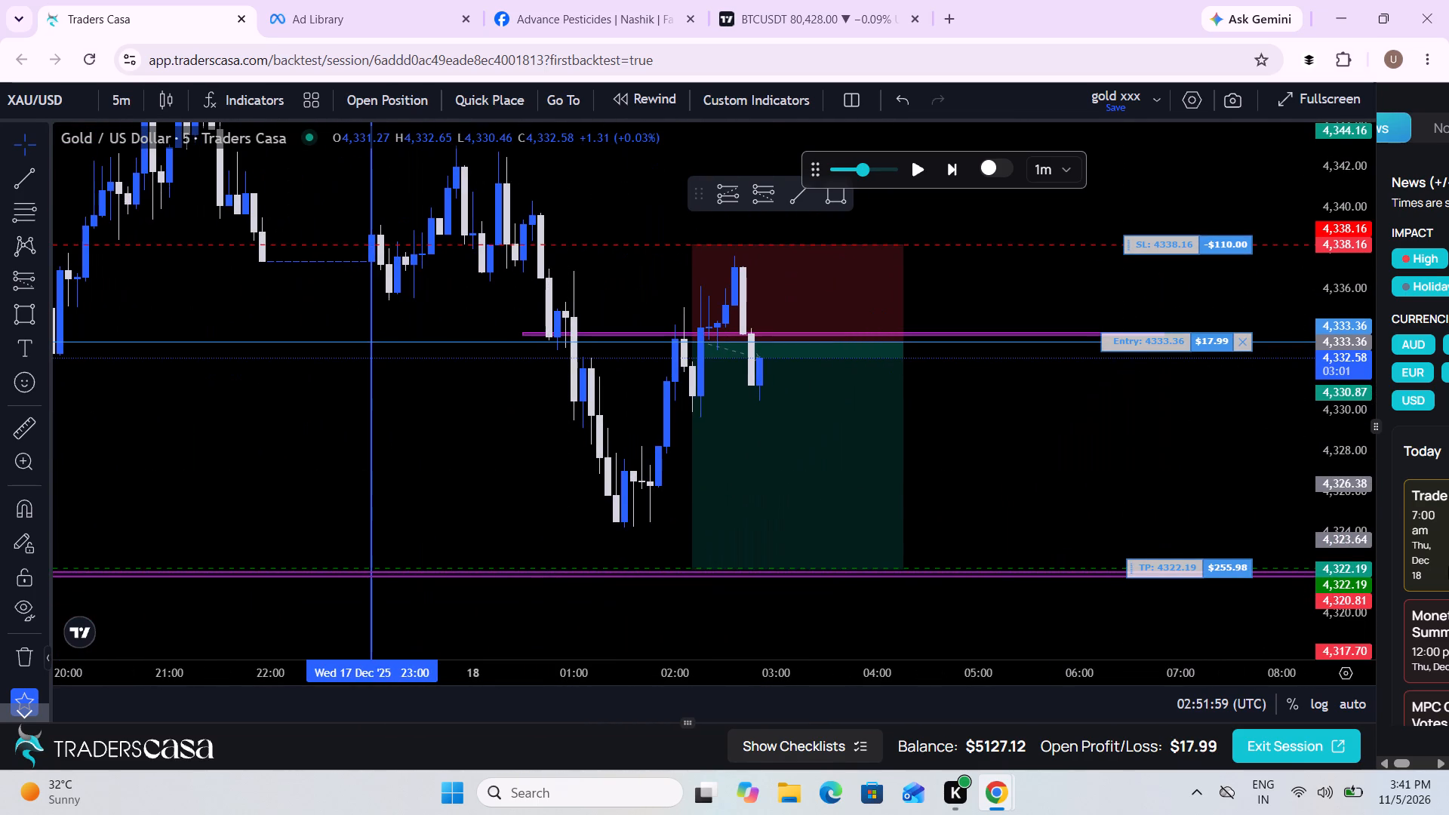
pyautogui.moveTo(1352, 586); pyautogui.dragTo(1321, 460)
pyautogui.moveTo(1140, 463); pyautogui.dragTo(1046, 617)
pyautogui.moveTo(1177, 273); pyautogui.dragTo(1156, 423)
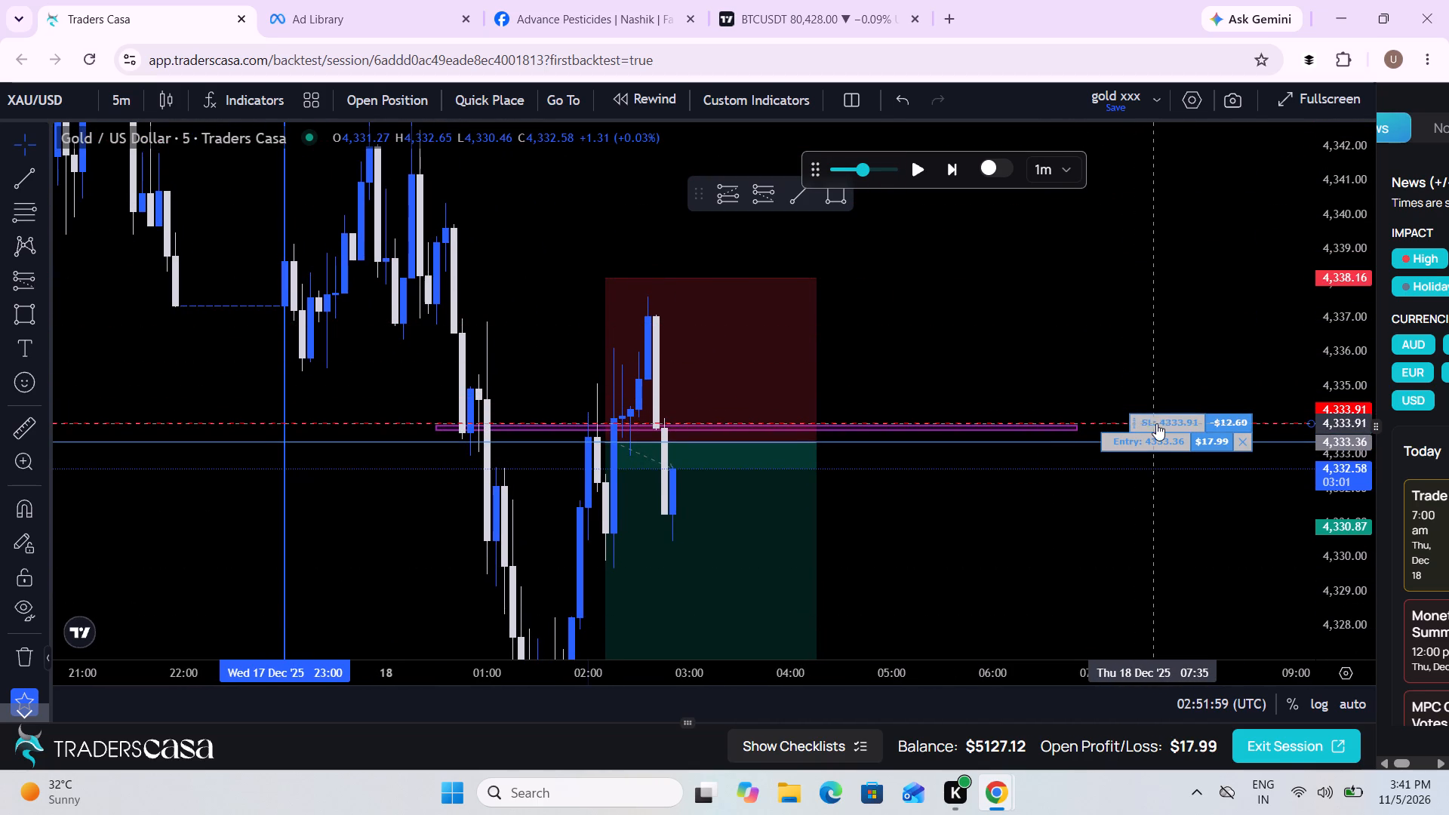
pyautogui.click(1096, 490)
# Run the replay on the 5-minute chart with the tightened stop and pause it at 03:19:59.
pyautogui.moveTo(1096, 490); pyautogui.dragTo(1075, 380)
pyautogui.scroll(-2, 1075, 380)
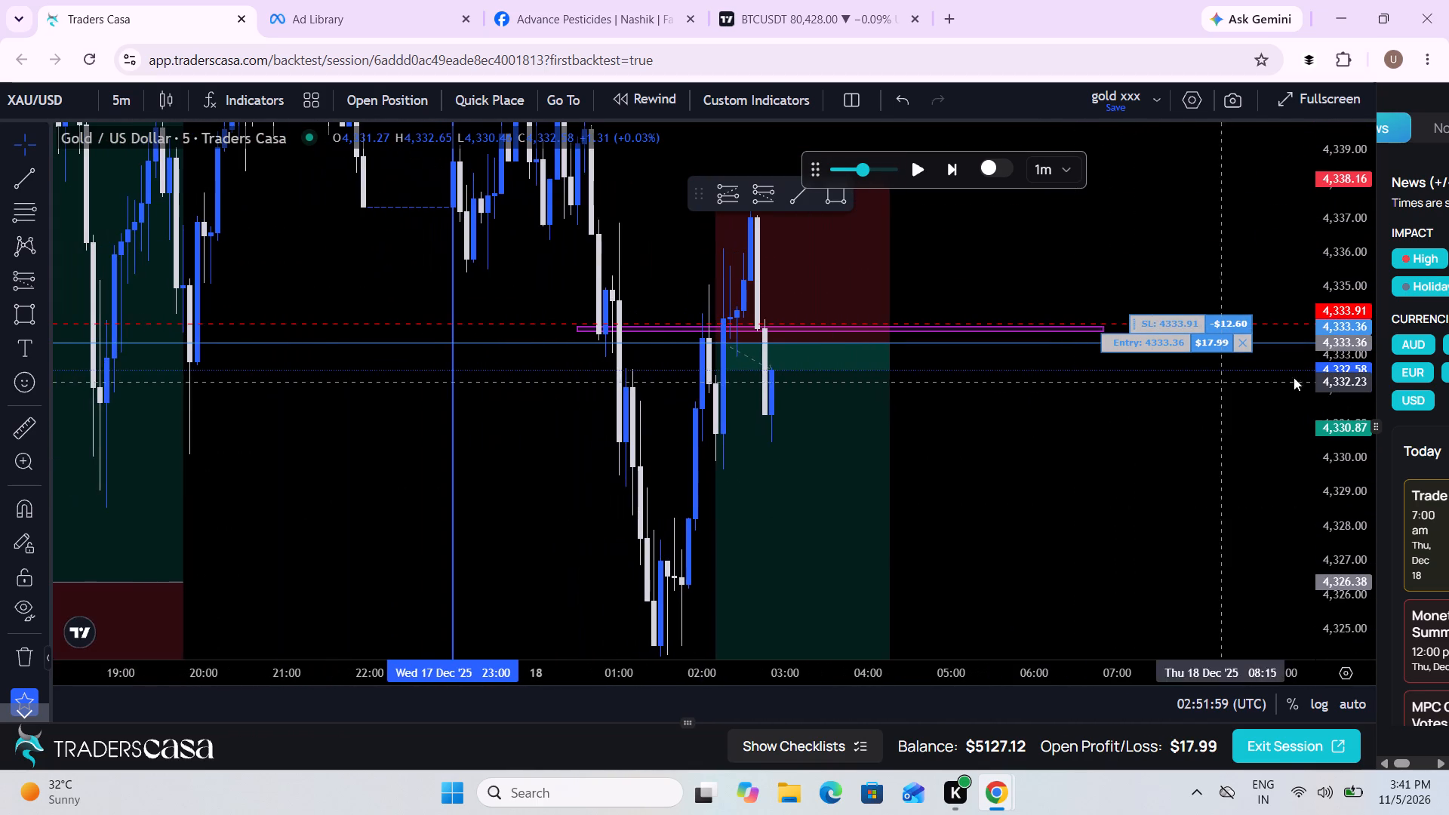
pyautogui.moveTo(1358, 314); pyautogui.dragTo(1314, 472)
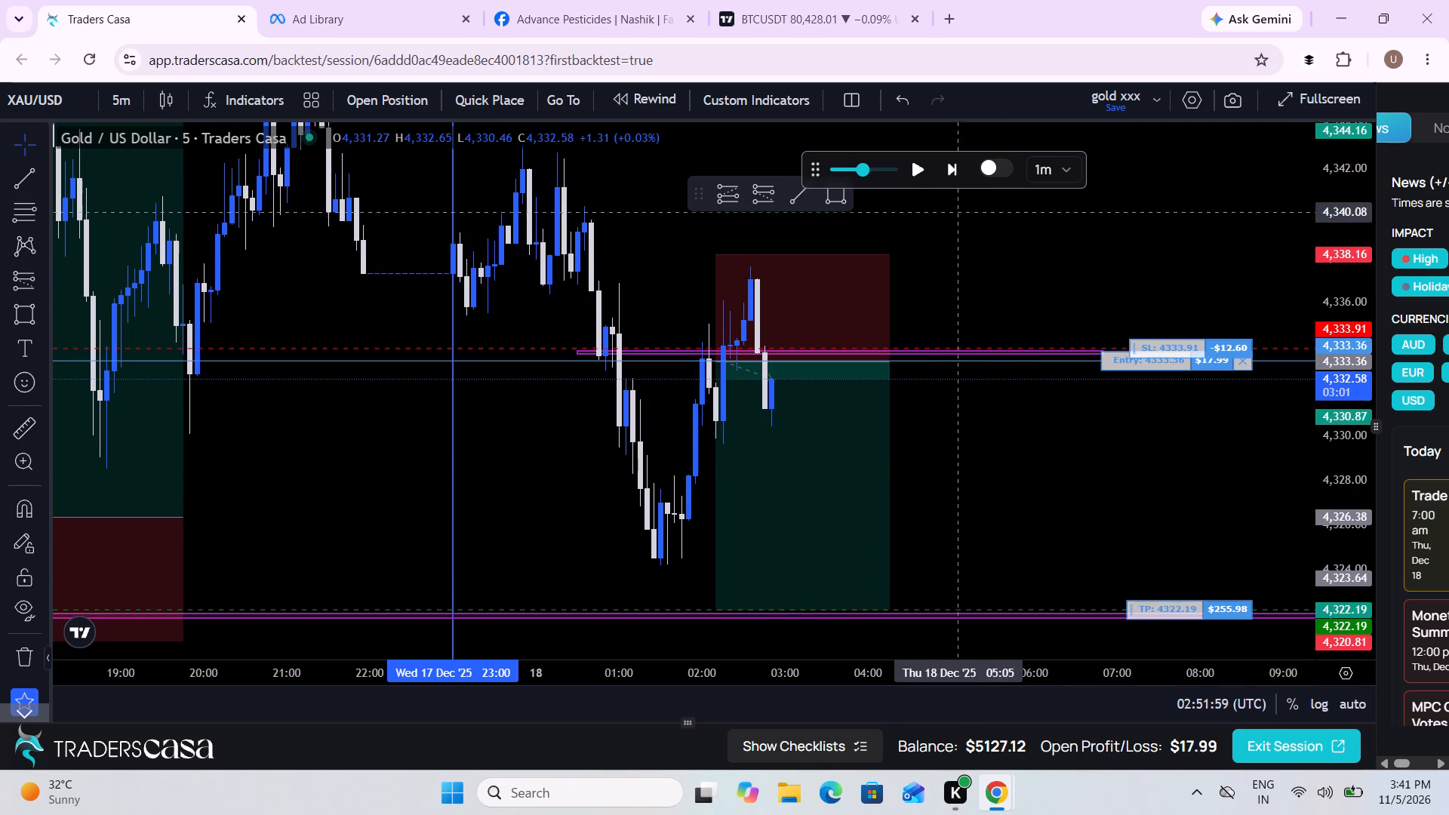
pyautogui.click(919, 181)
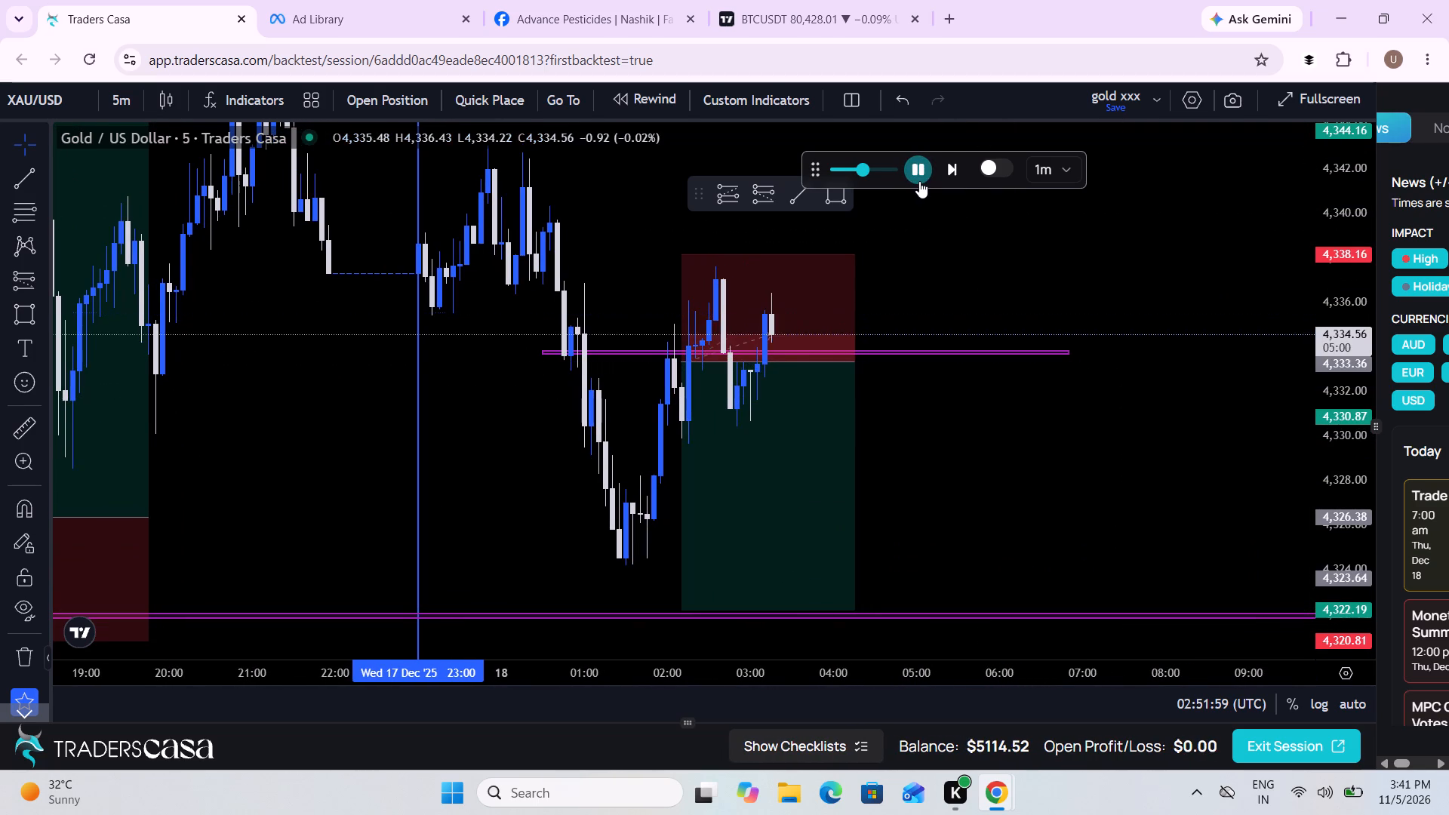
pyautogui.click(919, 181)
# Shorten the latest short position projection to end at 03:15 and raise its target to about 4,329.35.
pyautogui.moveTo(853, 363); pyautogui.dragTo(847, 364)
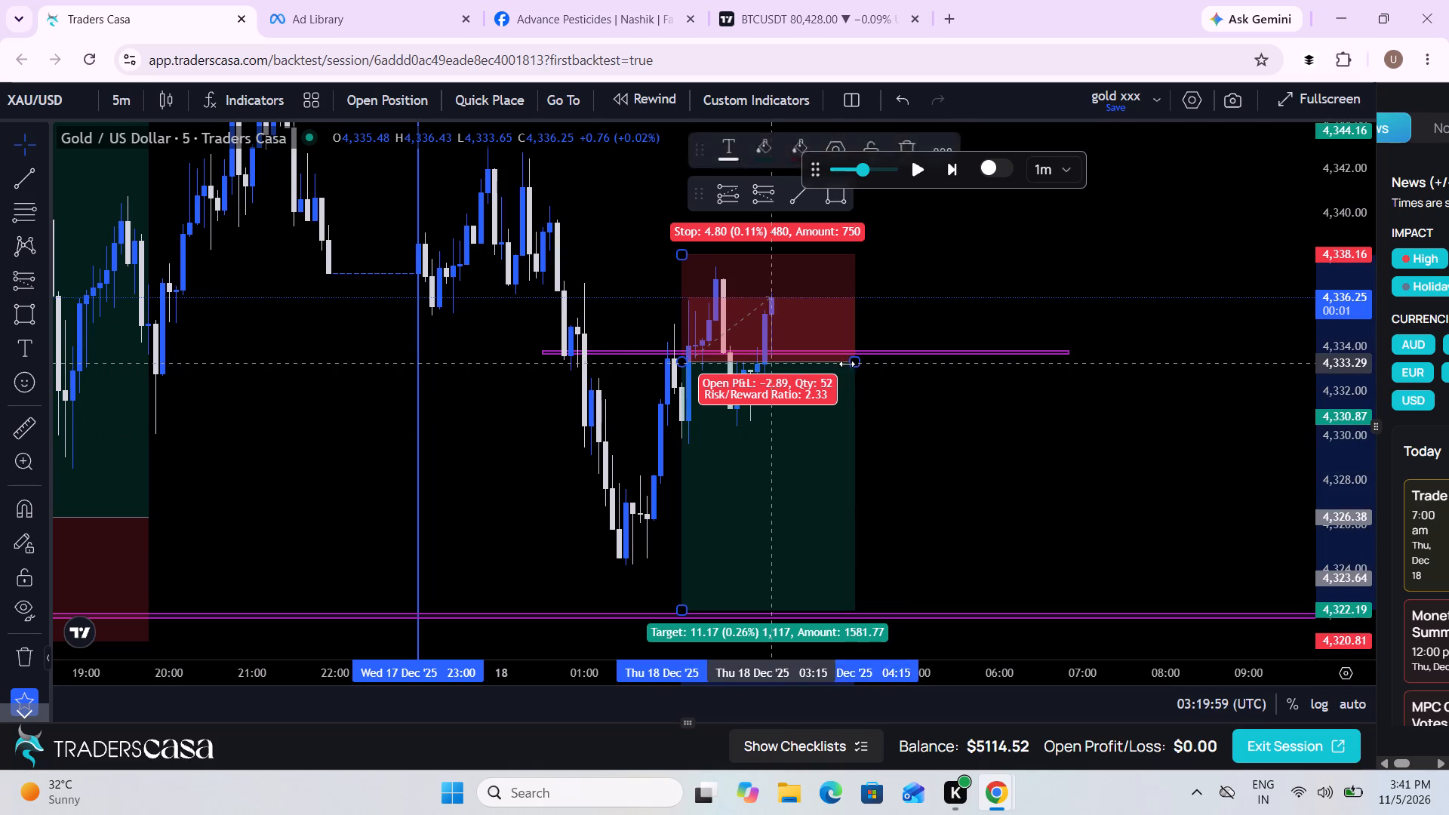
pyautogui.moveTo(847, 364); pyautogui.dragTo(774, 362)
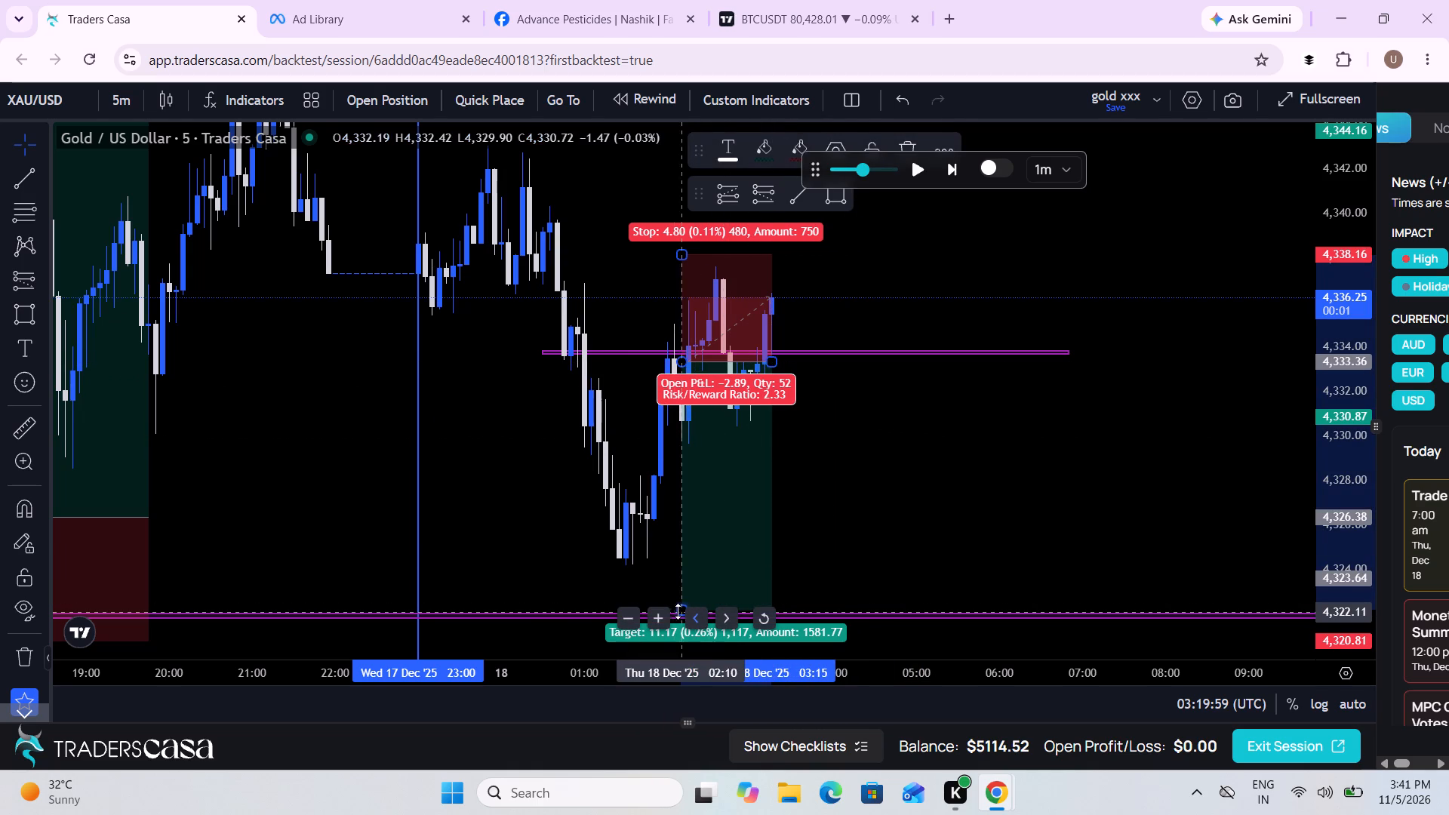
pyautogui.moveTo(680, 611); pyautogui.dragTo(681, 545)
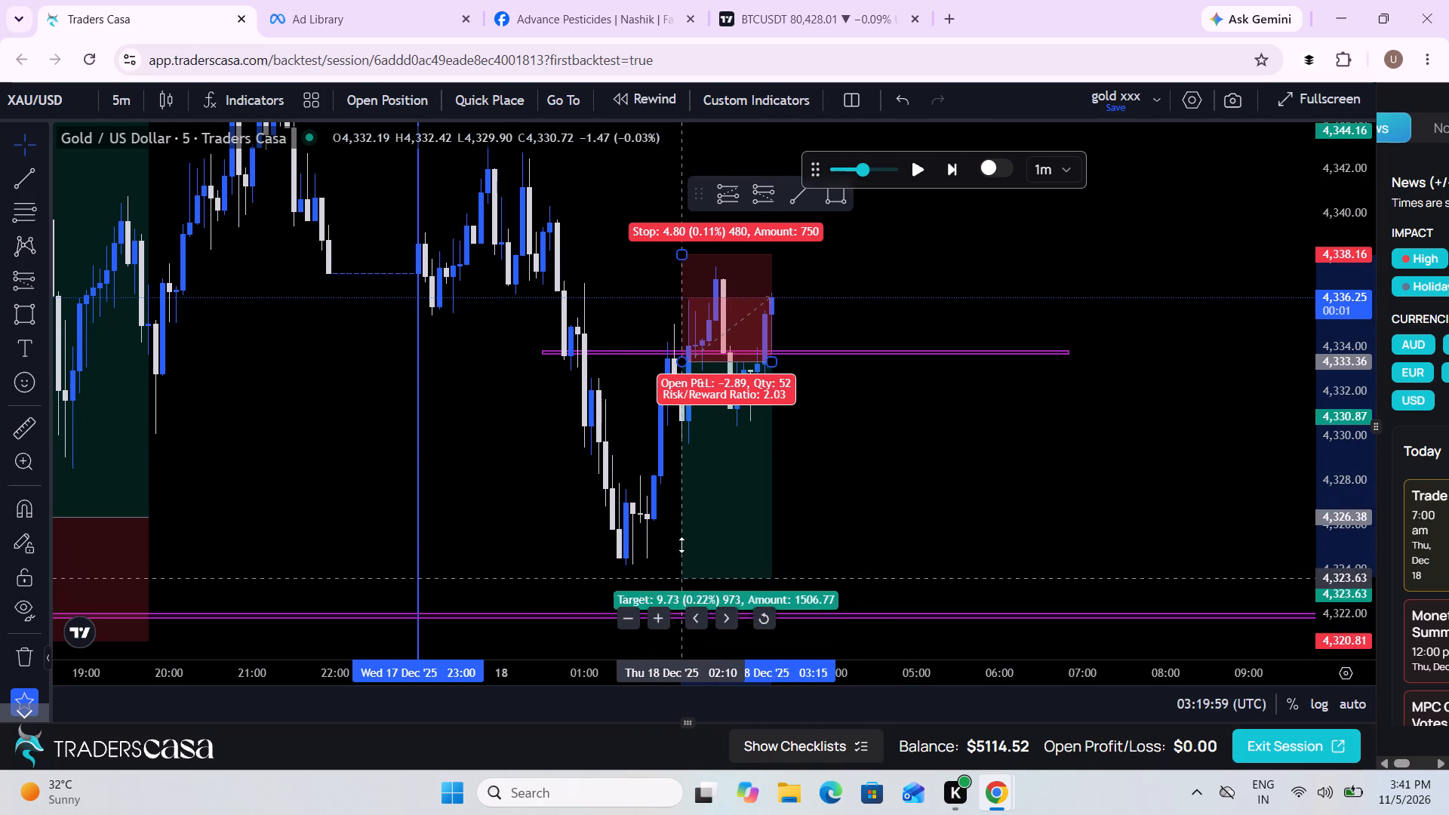
pyautogui.moveTo(681, 545); pyautogui.dragTo(682, 451)
pyautogui.click(906, 420)
# Run the replay onward from 03:19:59 and pause it at 03:35:59.
pyautogui.moveTo(906, 420); pyautogui.dragTo(796, 438)
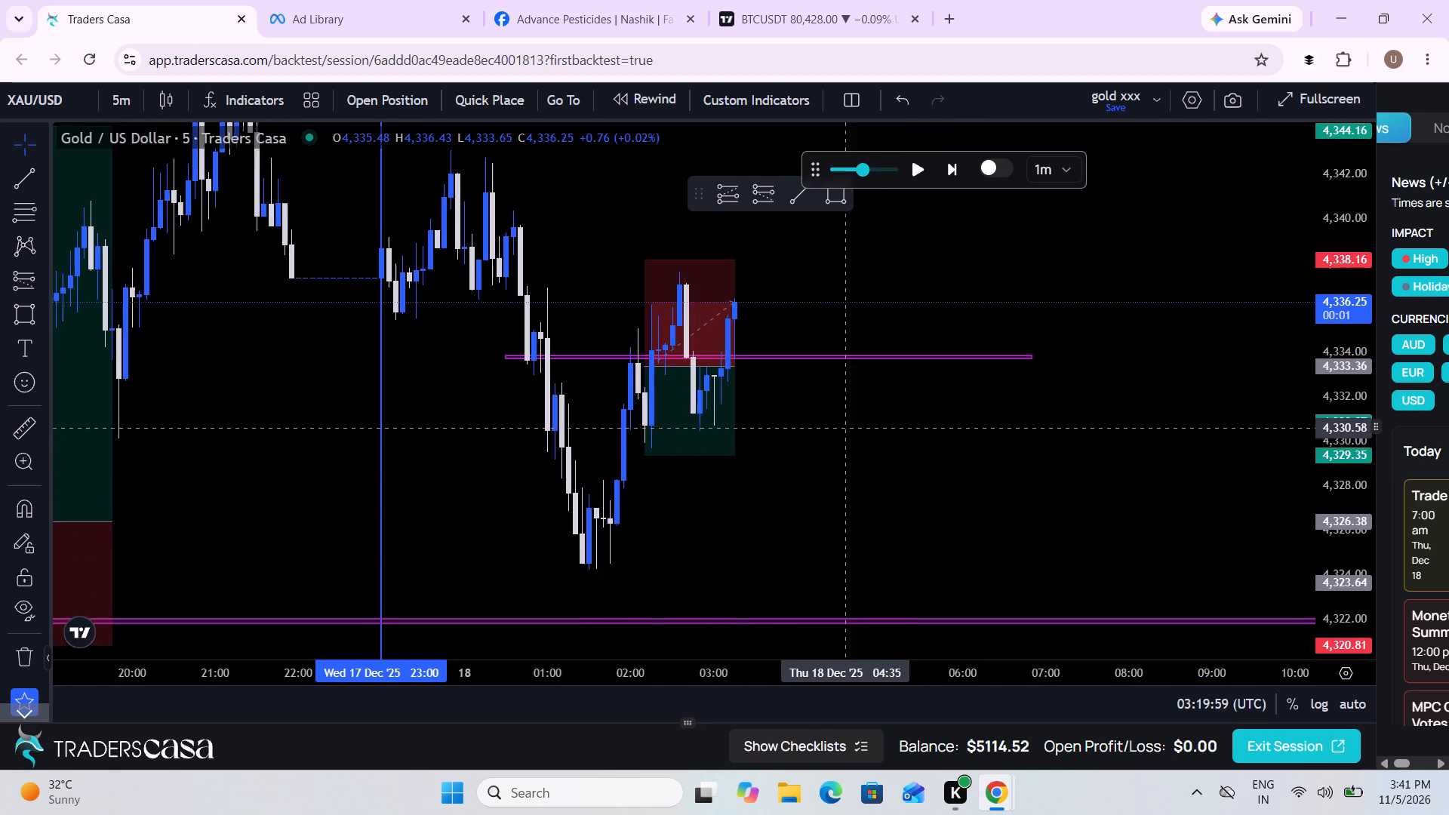
pyautogui.moveTo(796, 438); pyautogui.dragTo(751, 451)
pyautogui.scroll(-2, 751, 451)
pyautogui.scroll(2, 851, 467)
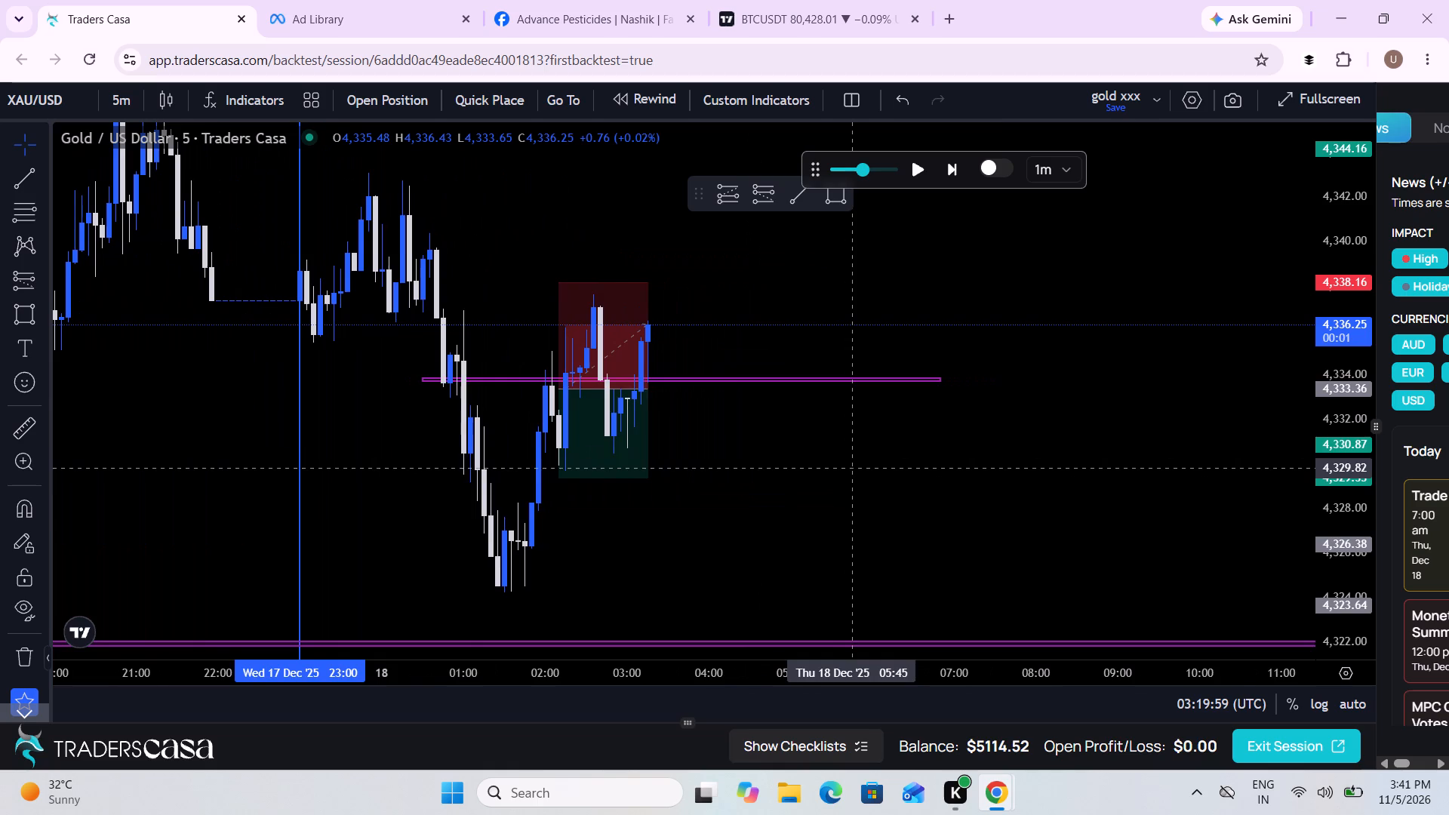
pyautogui.moveTo(851, 467); pyautogui.dragTo(961, 521)
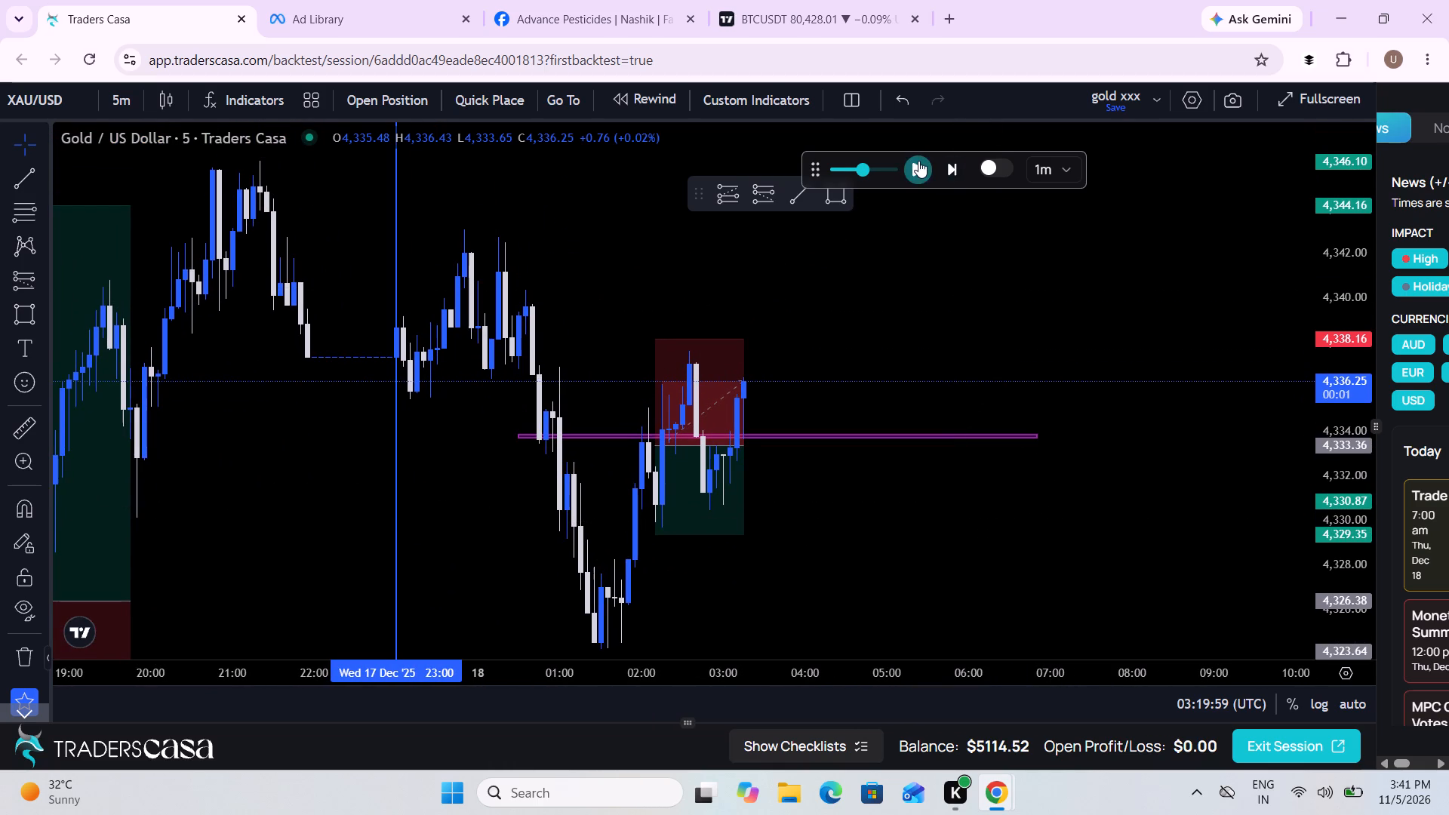
pyautogui.click(918, 161)
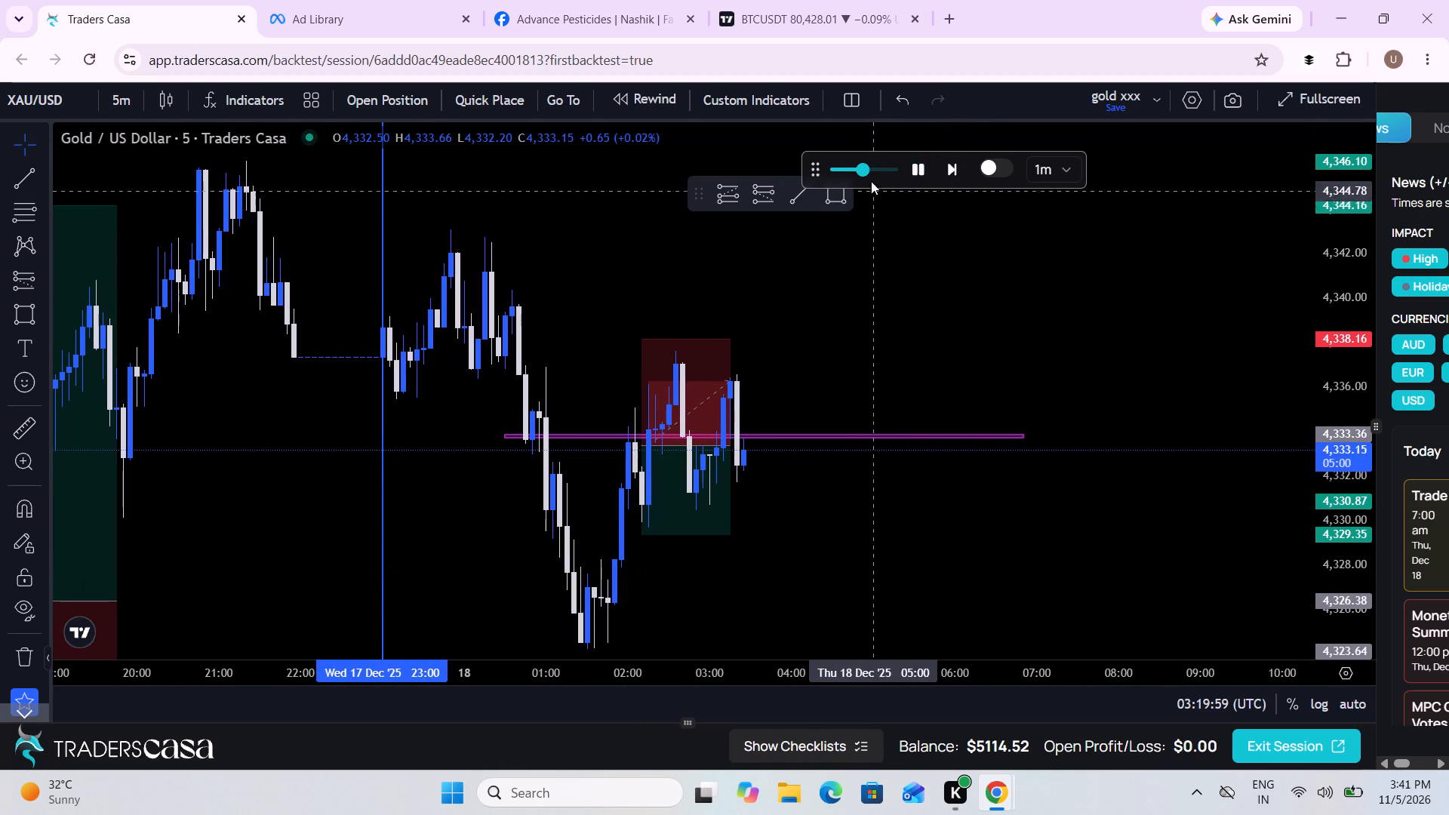
pyautogui.click(916, 170)
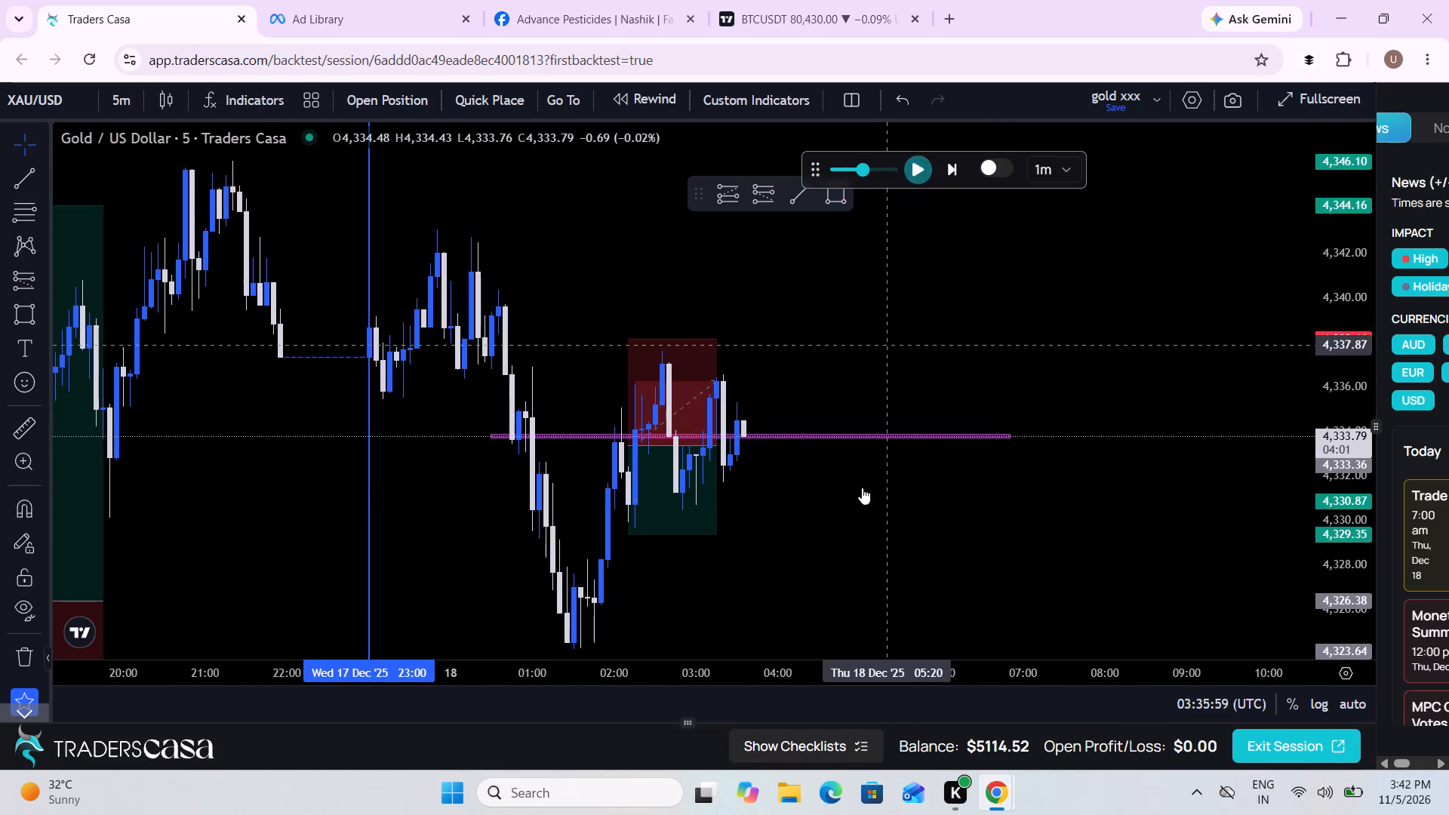
# Examine the recent price action on the 1-hour timeframe, then return the chart to the 5-minute timeframe.
pyautogui.moveTo(824, 505); pyautogui.dragTo(622, 429)
pyautogui.scroll(-2, 622, 429)
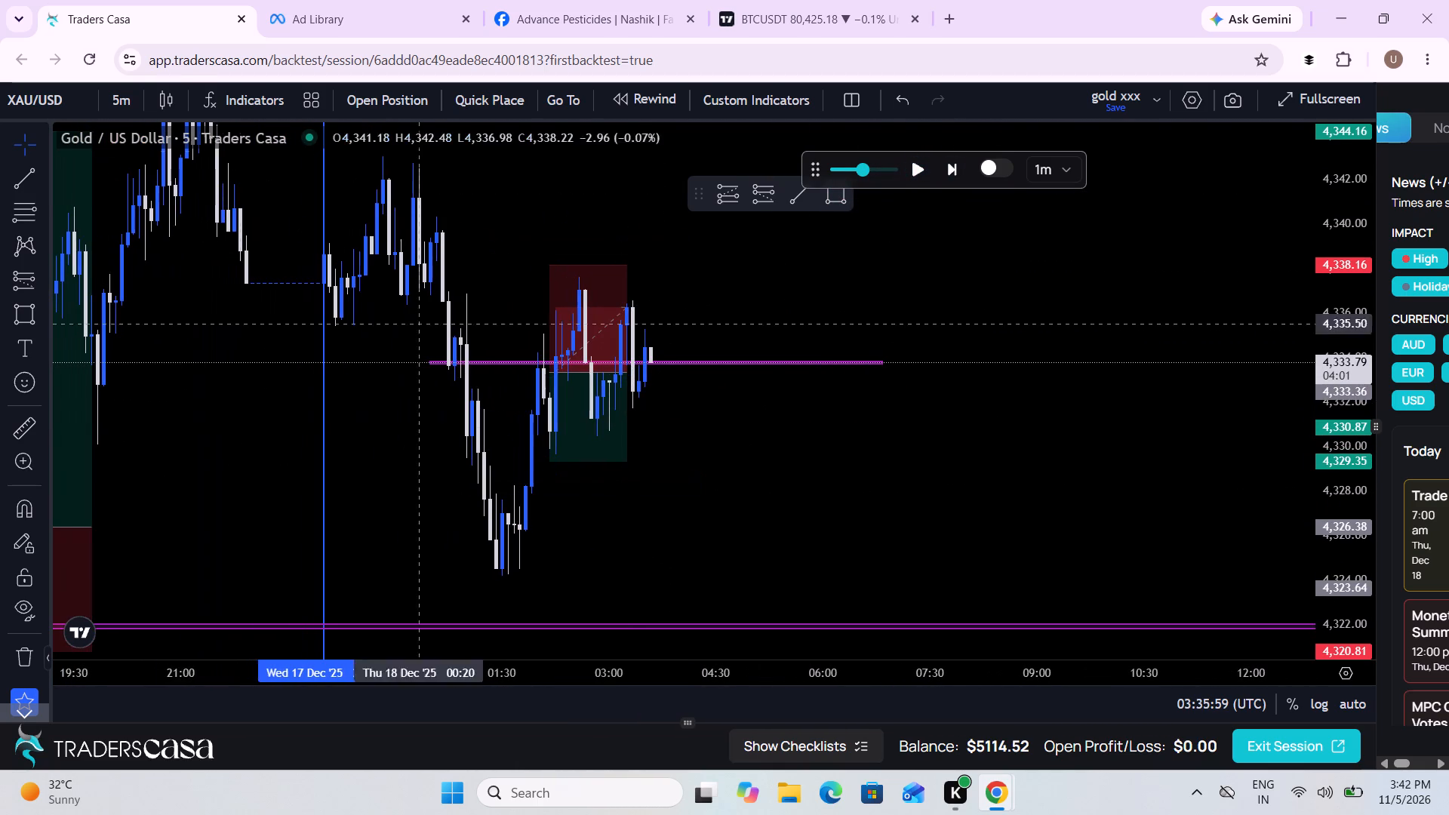
pyautogui.click(121, 100)
pyautogui.scroll(-1, 175, 464)
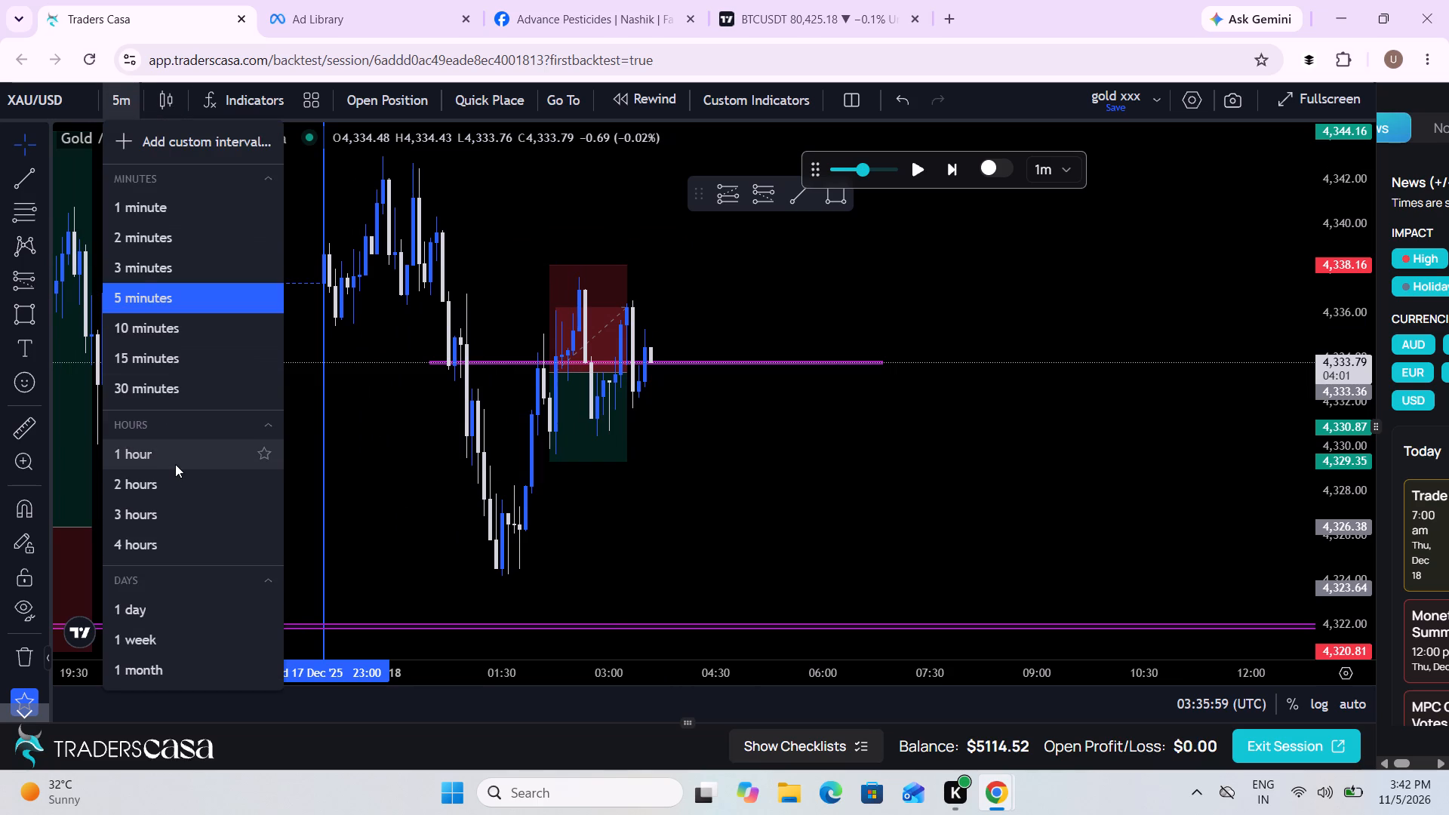
pyautogui.scroll(-1, 175, 464)
pyautogui.click(156, 466)
pyautogui.scroll(5, 218, 421)
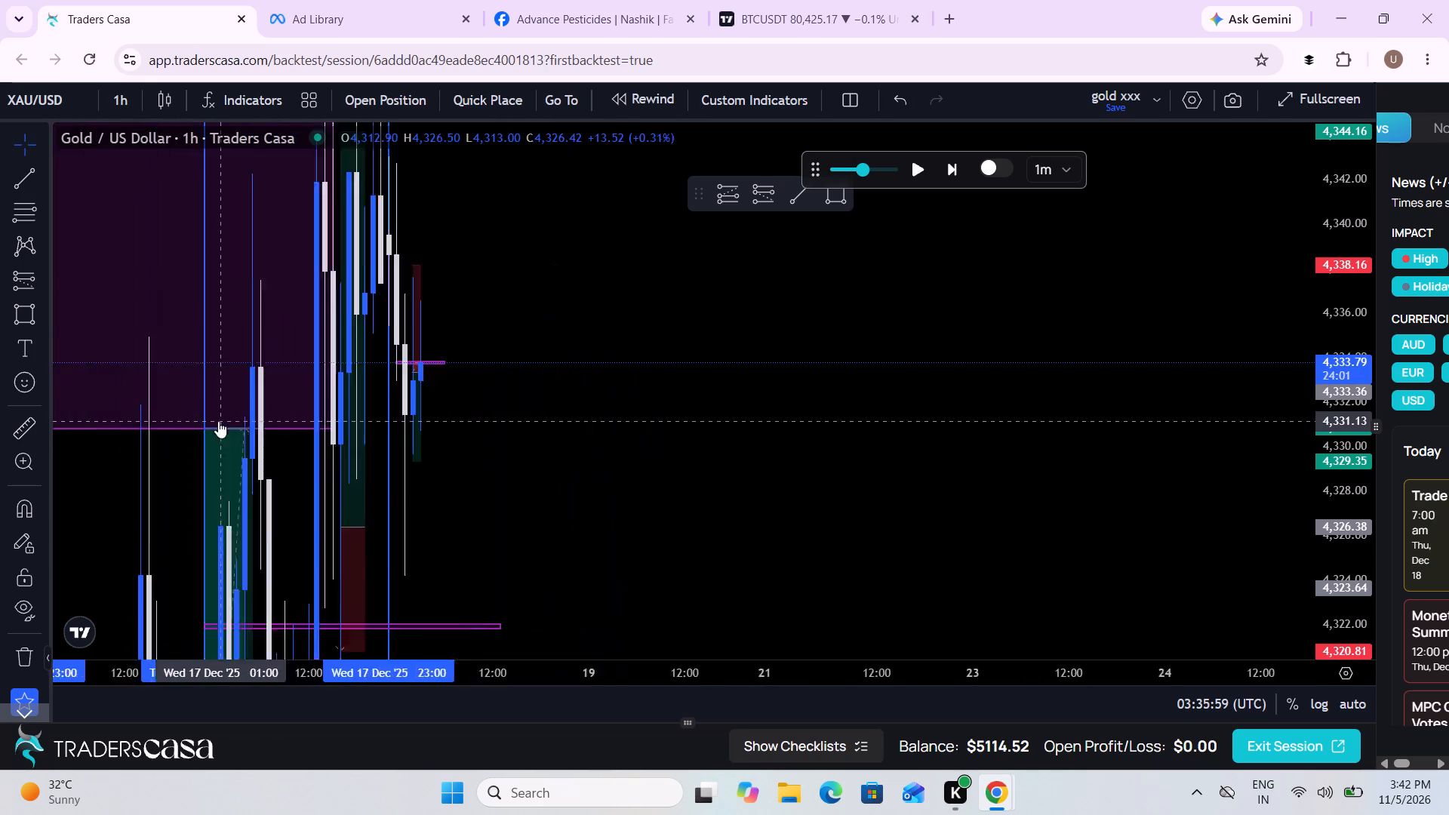
pyautogui.moveTo(129, 411); pyautogui.dragTo(928, 468)
pyautogui.scroll(4, 928, 468)
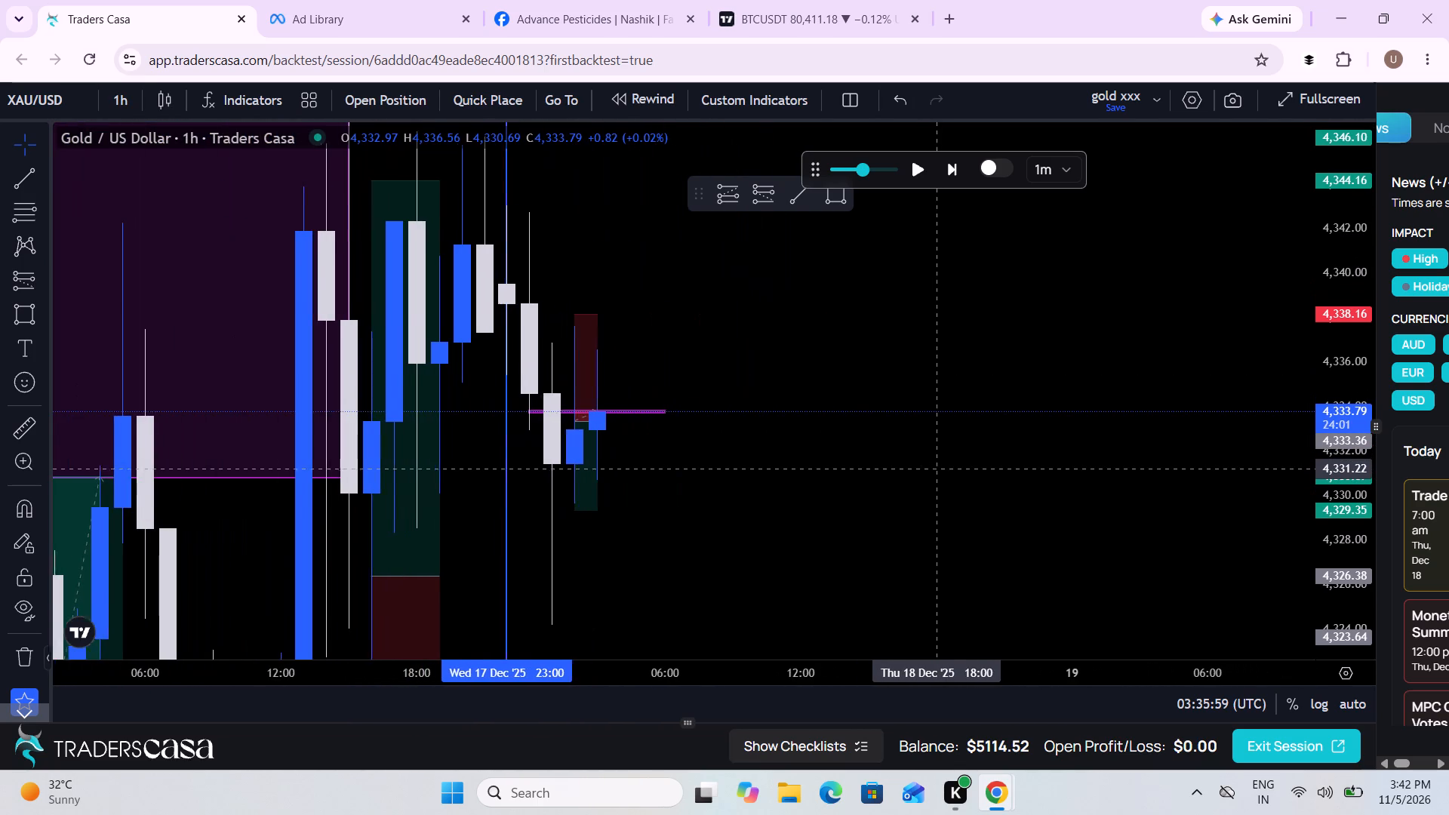
pyautogui.moveTo(790, 502); pyautogui.dragTo(903, 466)
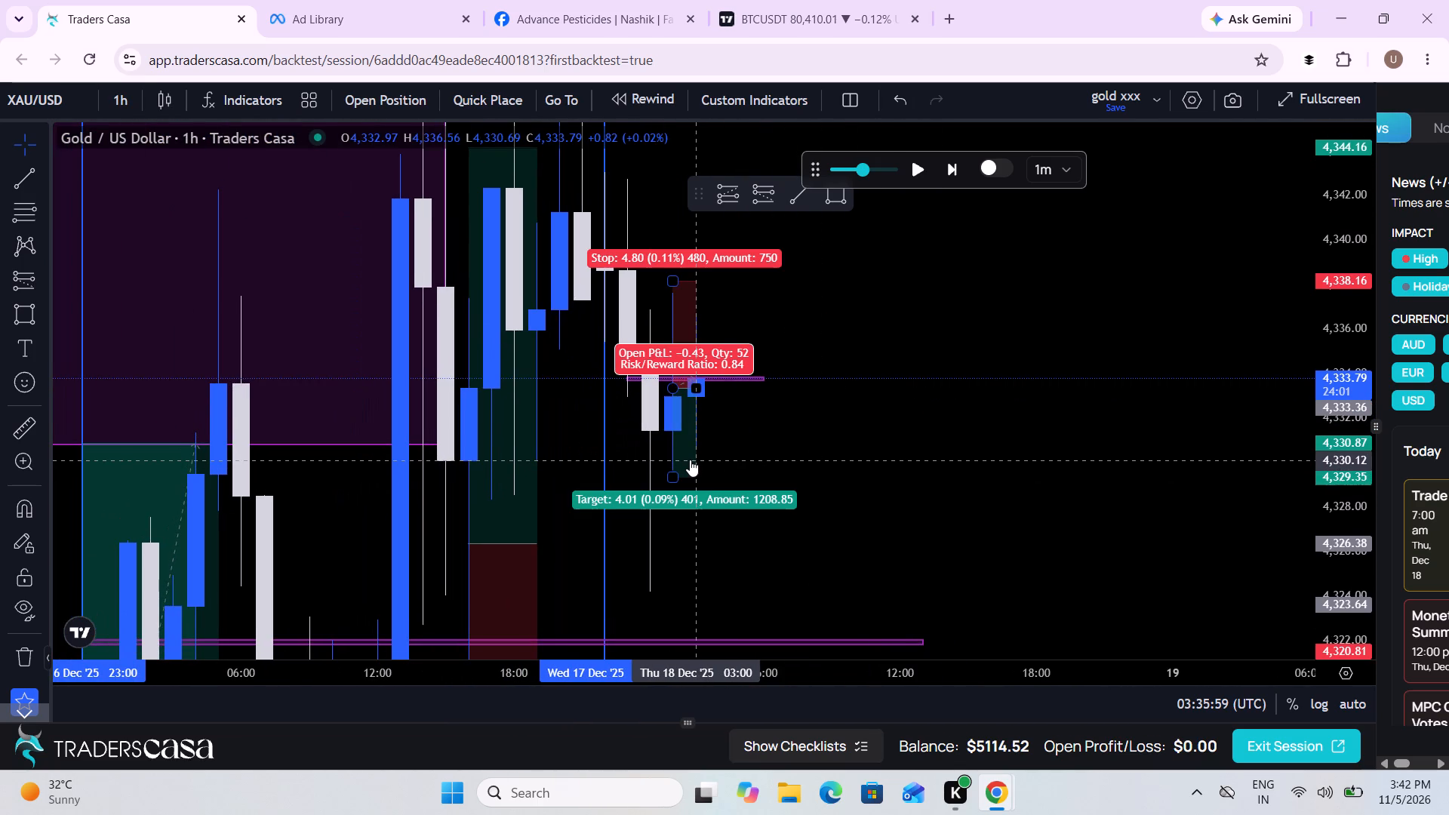
pyautogui.click(125, 108)
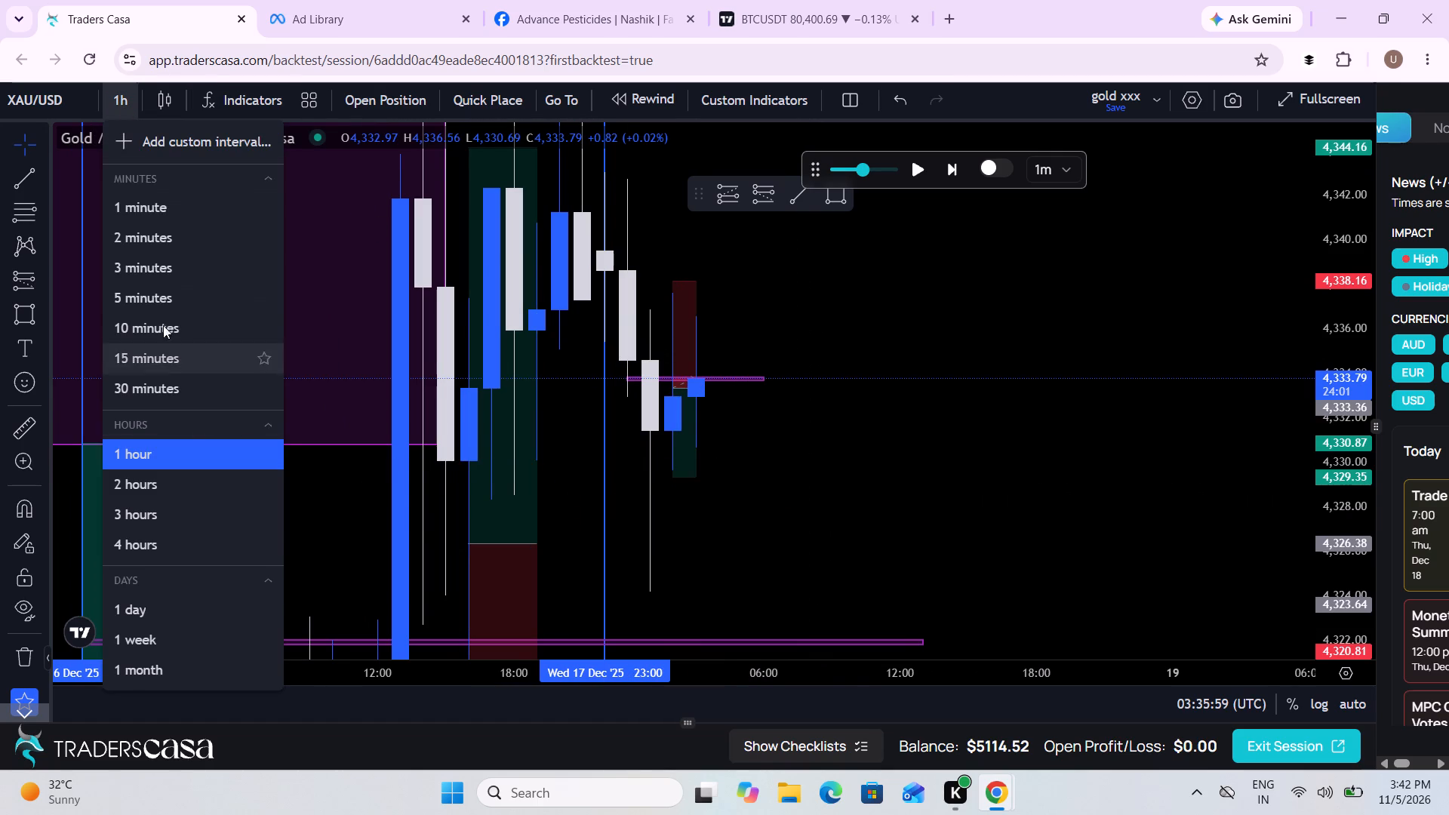
pyautogui.click(145, 297)
# Draw a short position projection starting at 03:35 with entry about 4,333.25, stop about 4,337.02 and target about 4,322.28.
pyautogui.scroll(-6, 651, 496)
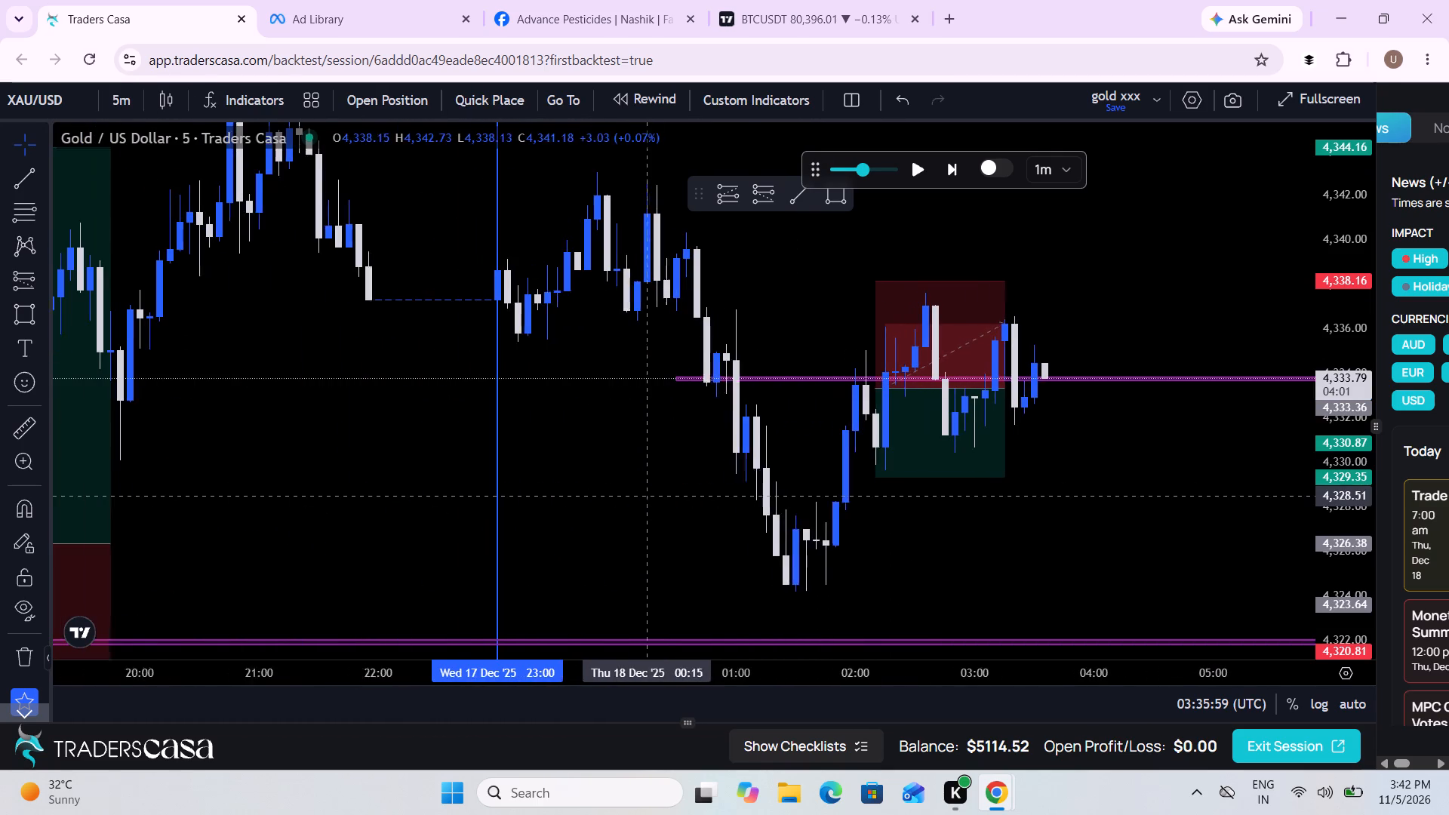
pyautogui.moveTo(969, 552); pyautogui.dragTo(719, 572)
pyautogui.scroll(1, 719, 572)
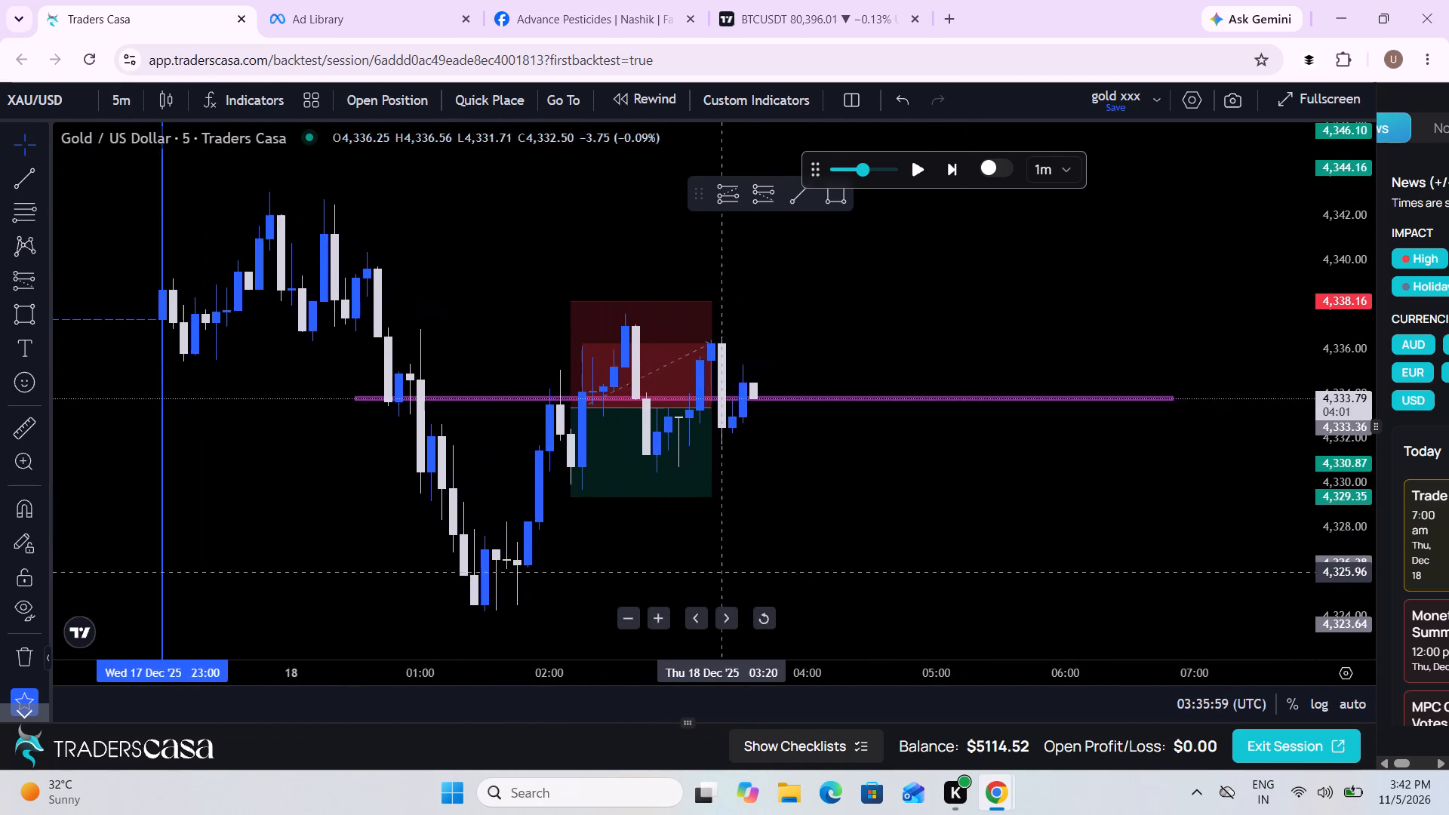
pyautogui.scroll(1, 719, 572)
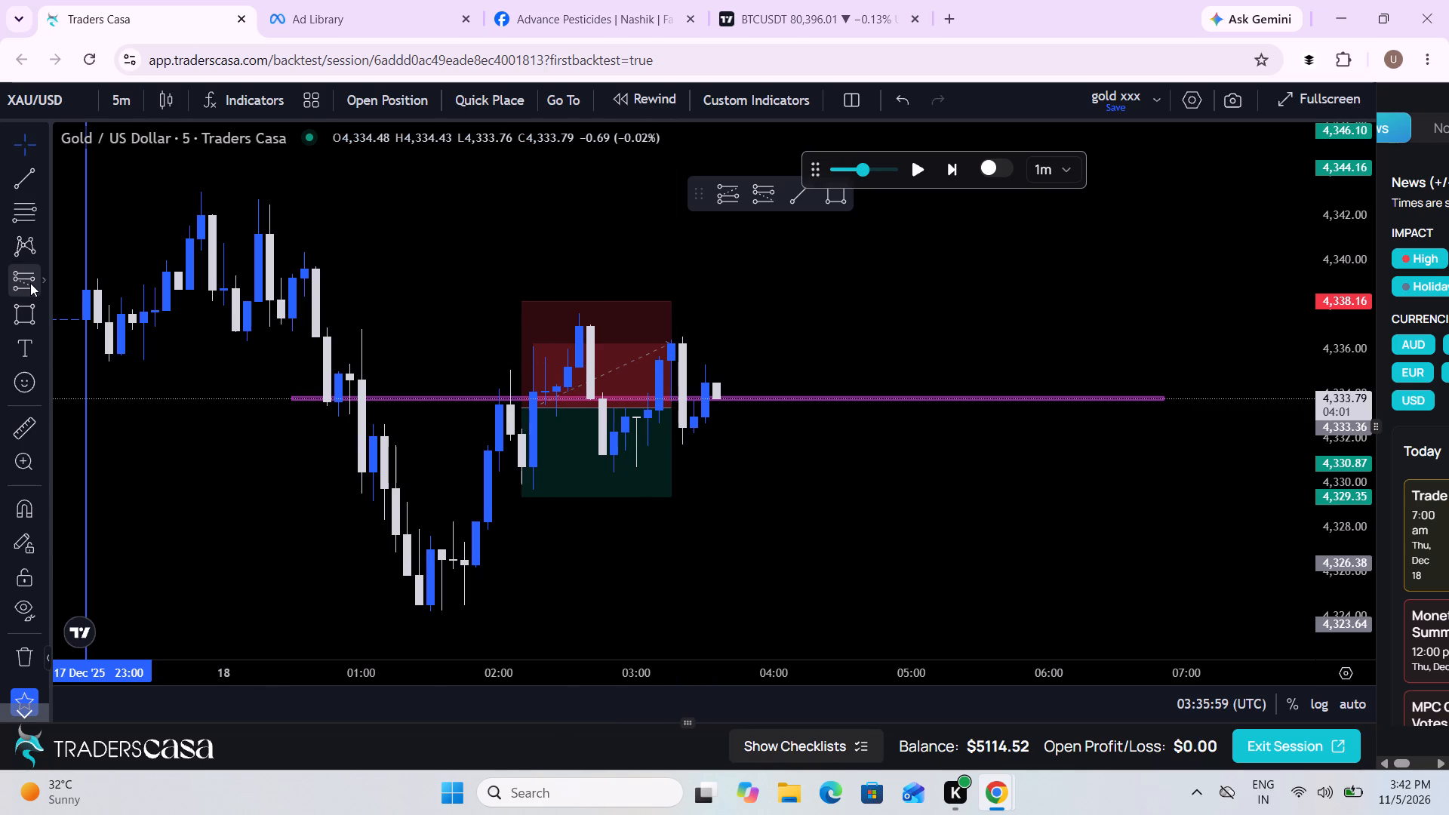
pyautogui.click(29, 283)
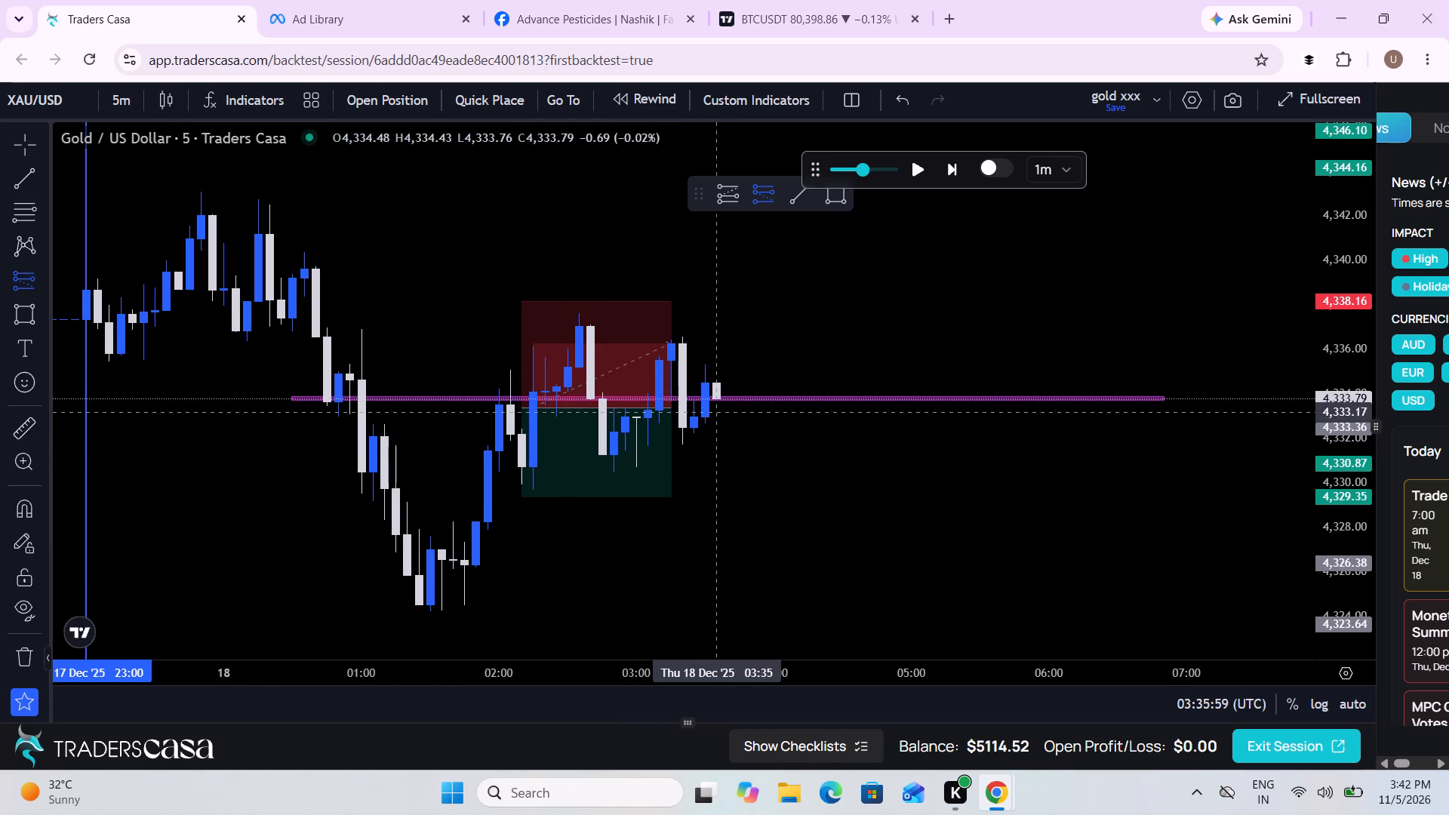
pyautogui.click(715, 410)
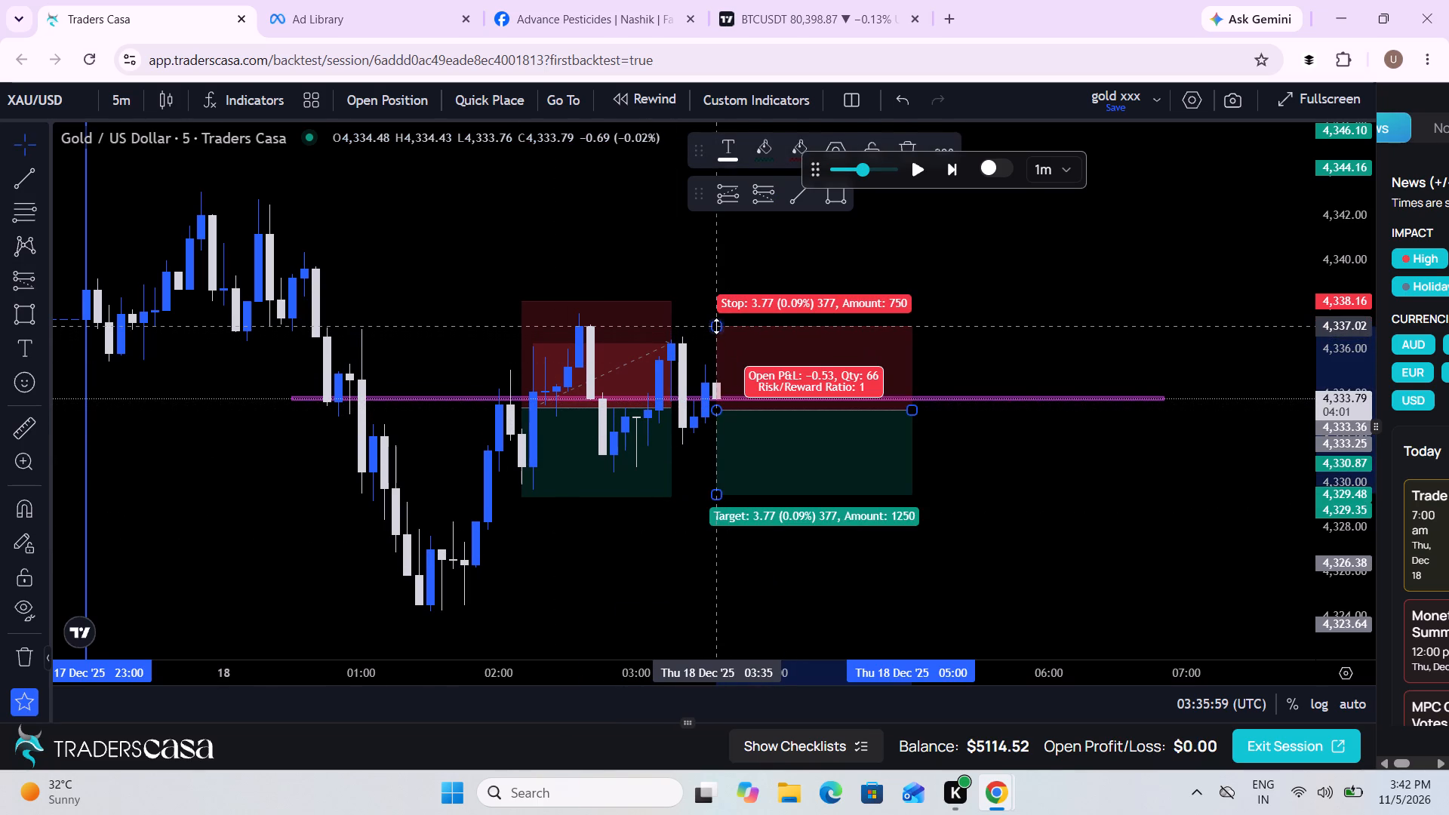
pyautogui.click(716, 326)
pyautogui.moveTo(1102, 453); pyautogui.dragTo(1071, 266)
pyautogui.scroll(-2, 1071, 266)
pyautogui.moveTo(774, 313); pyautogui.dragTo(792, 474)
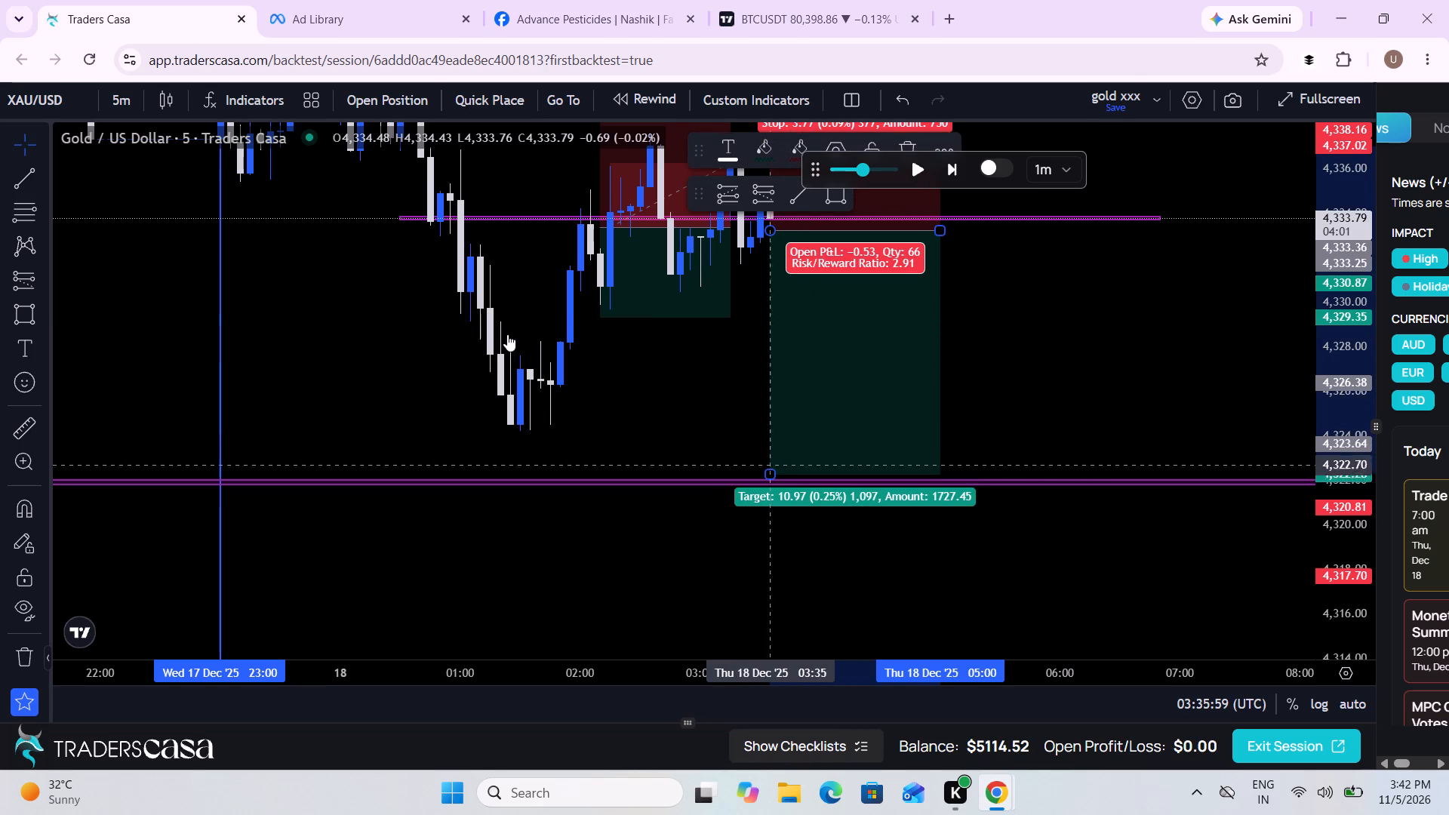
# Place a sell stop order from the new projection with entry 4,333.25, stop loss 4,337.02 and take profit 4,322.28.
pyautogui.click(370, 105)
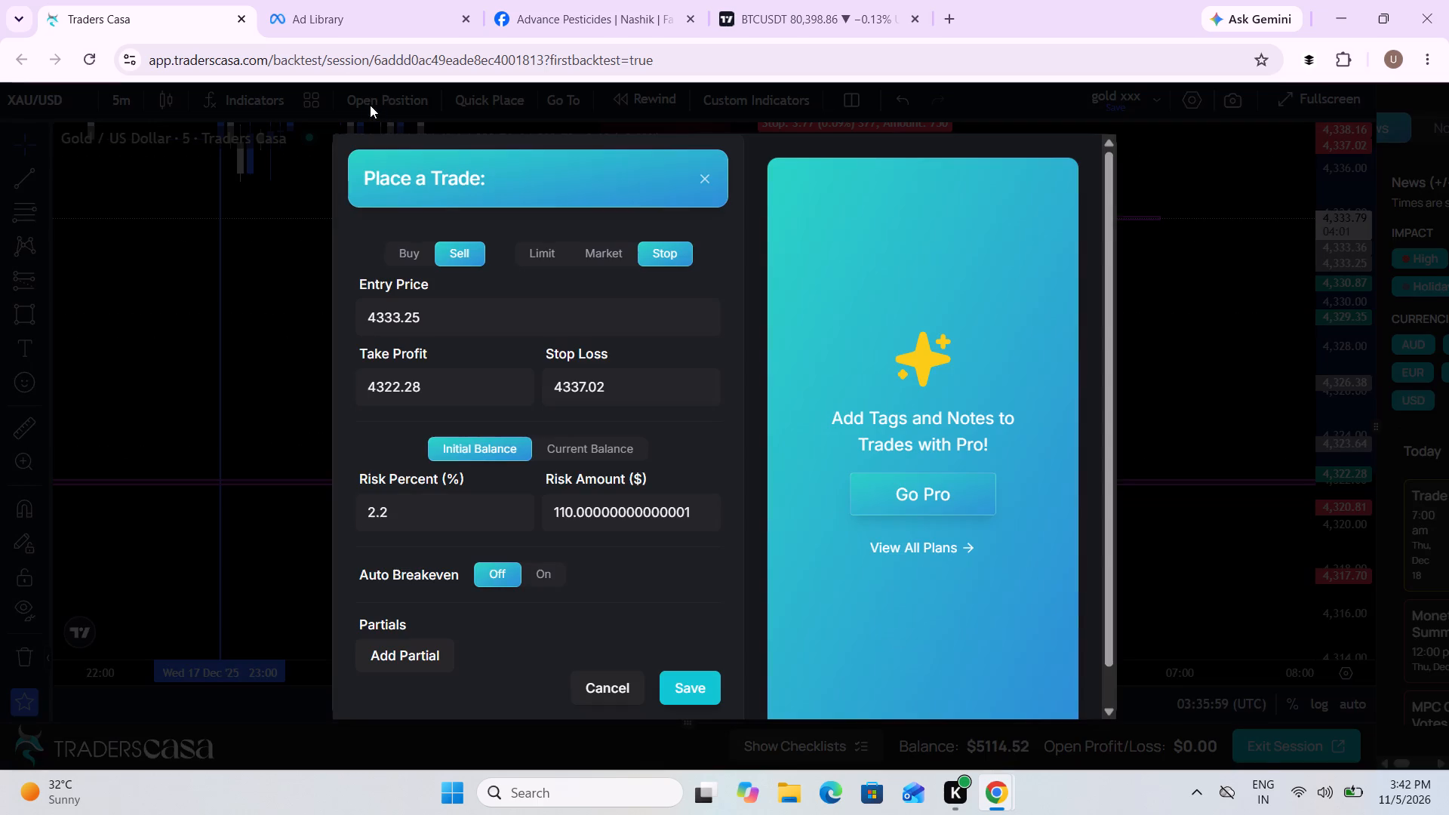
pyautogui.click(696, 694)
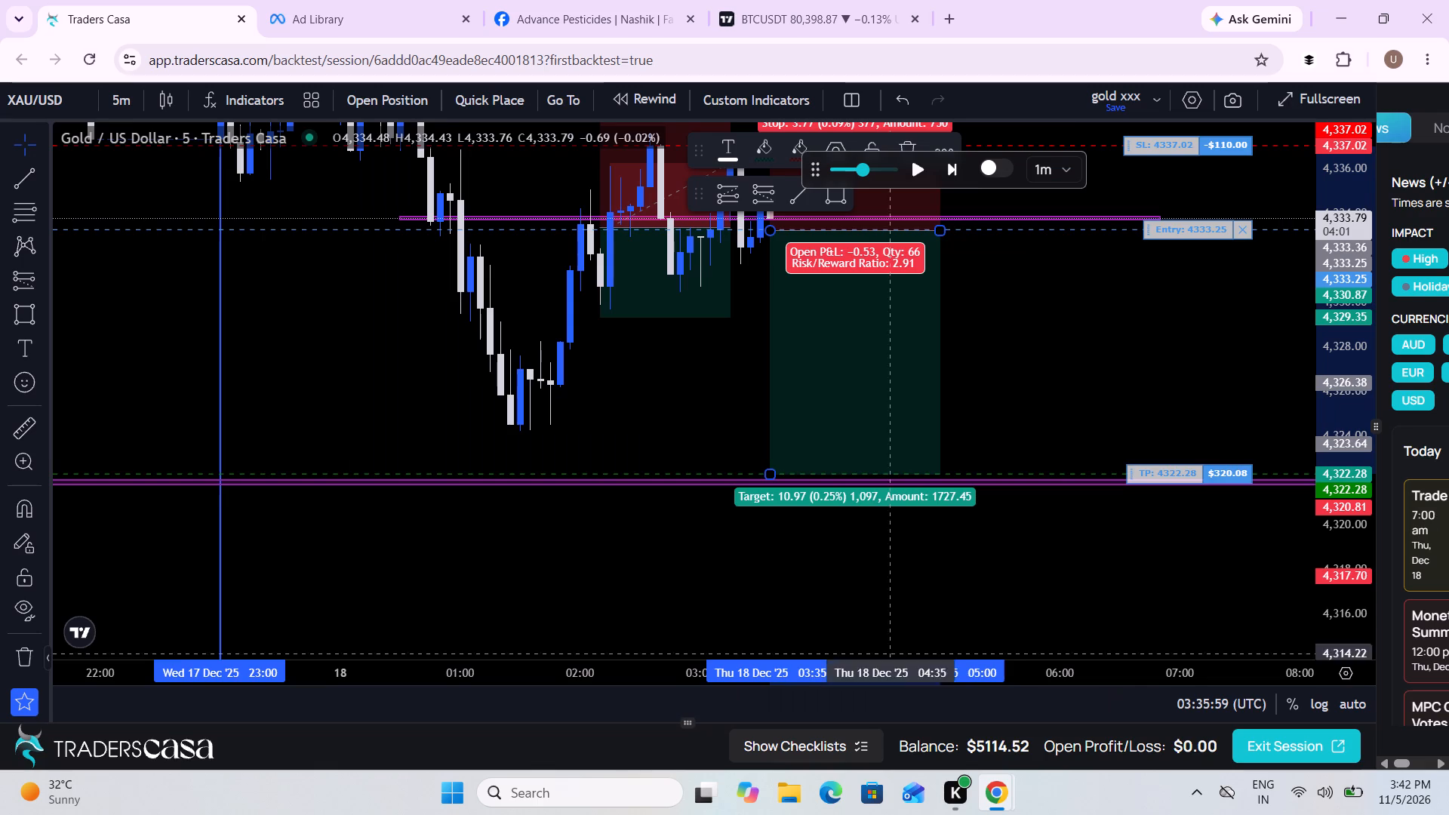
# Run the replay with the new short trade, pausing at 03:48:59 and again during the 04:10 candle.
pyautogui.moveTo(929, 586); pyautogui.dragTo(983, 675)
pyautogui.scroll(2, 983, 675)
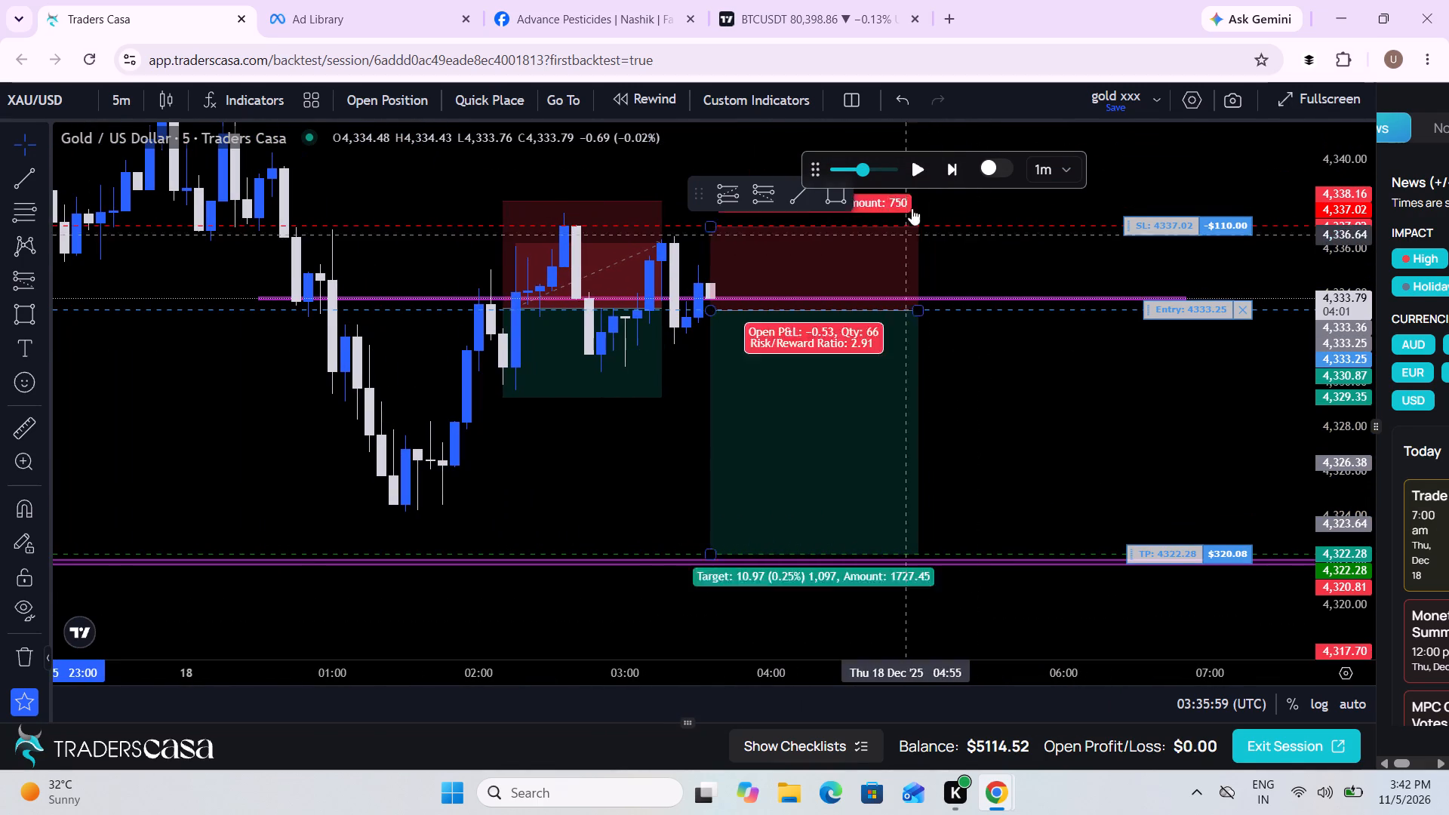
pyautogui.click(919, 165)
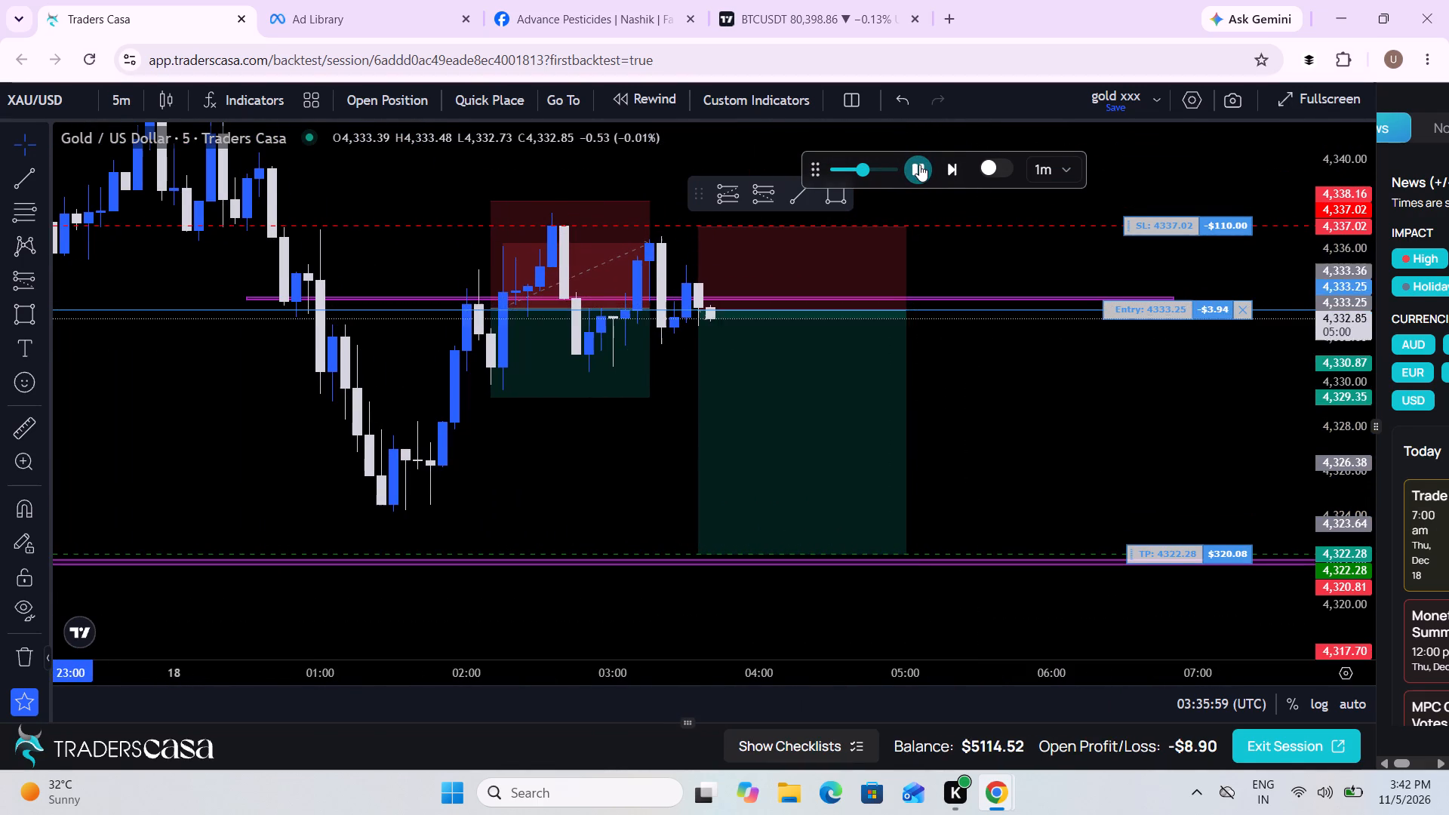
pyautogui.click(919, 165)
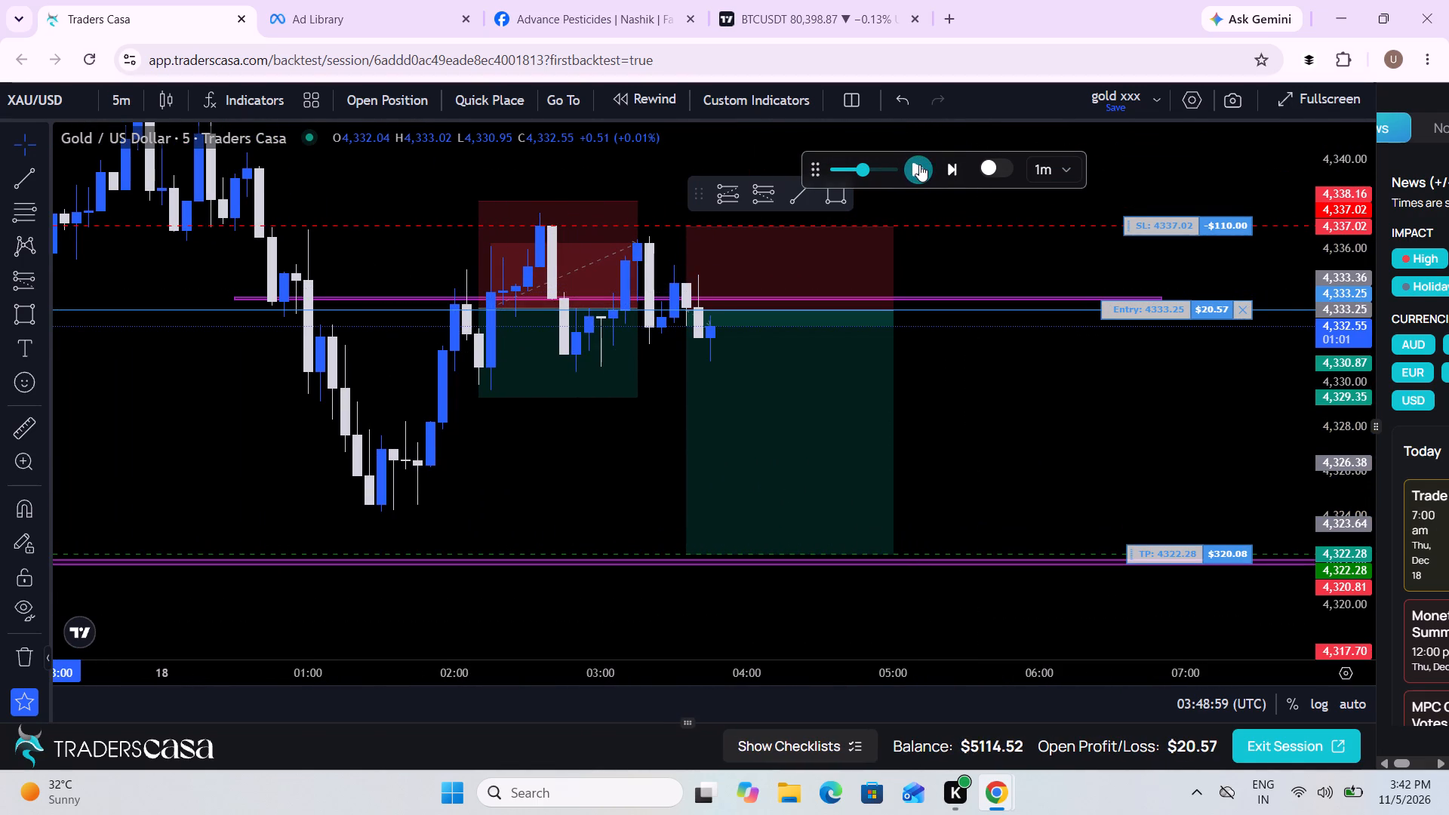
pyautogui.click(919, 165)
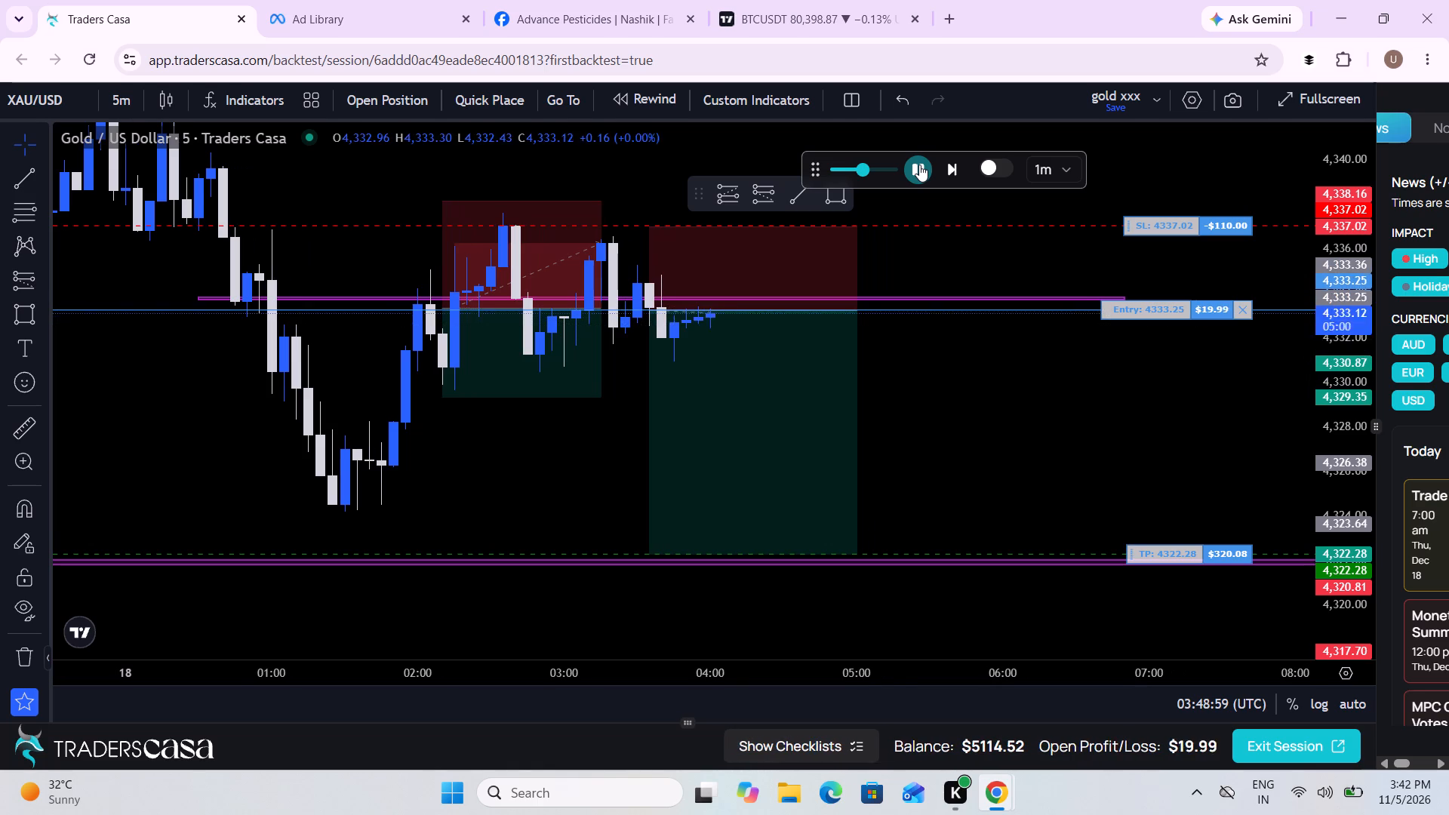
pyautogui.click(919, 165)
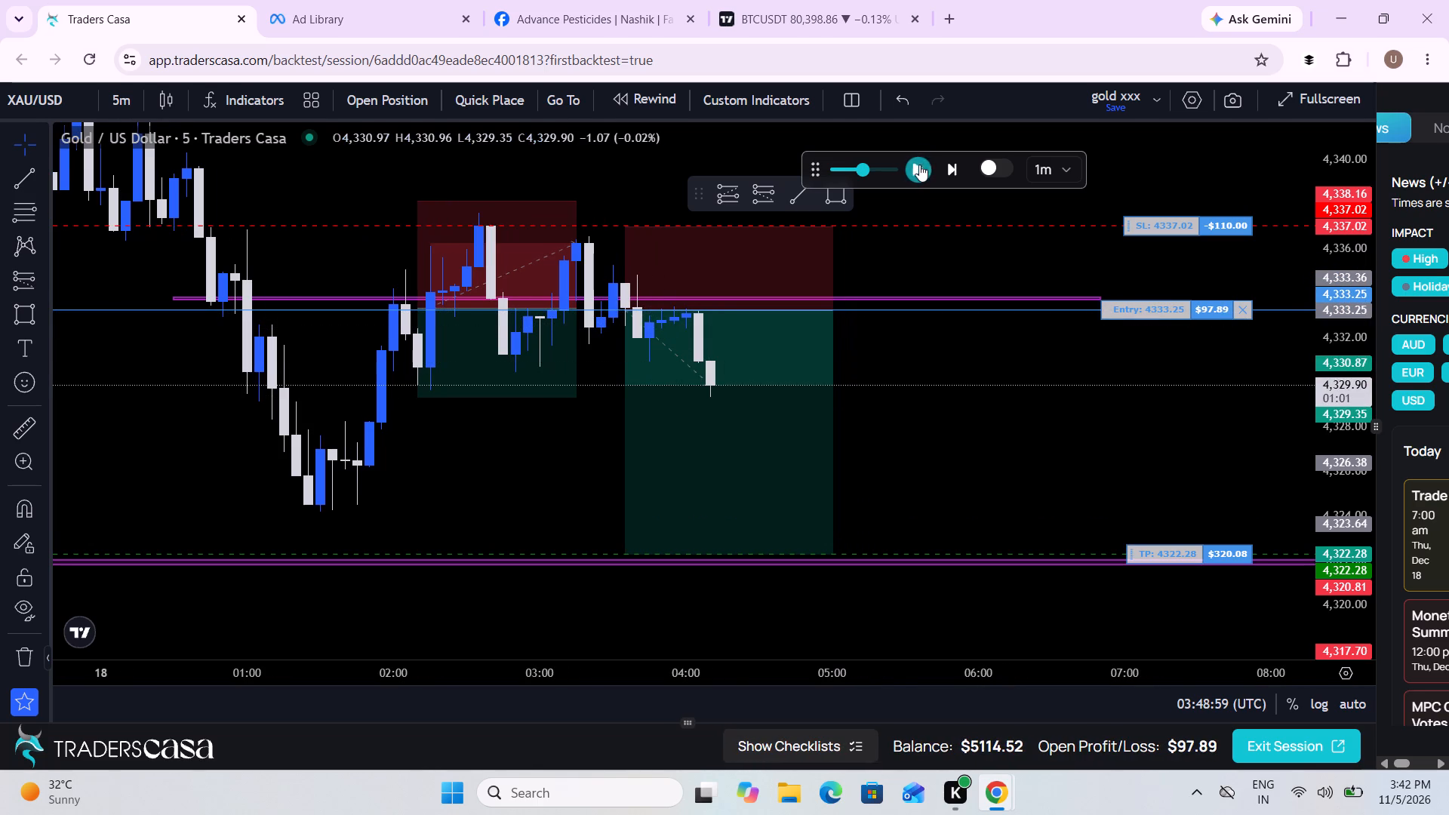
# Move the open short trade's stop loss down to about 4,333.29, just above its entry.
pyautogui.moveTo(1158, 232); pyautogui.dragTo(1151, 278)
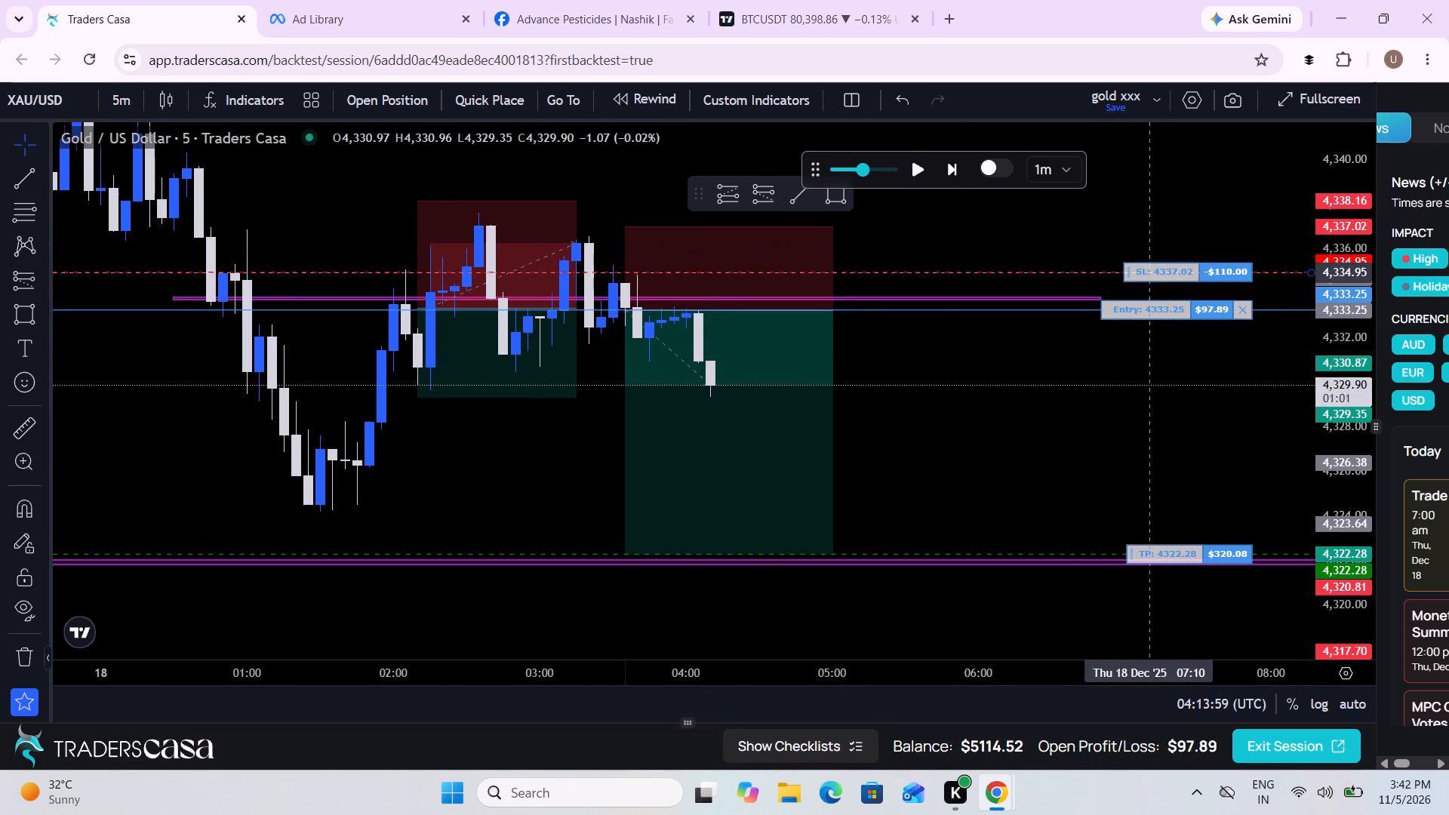
pyautogui.moveTo(1151, 278); pyautogui.dragTo(1137, 309)
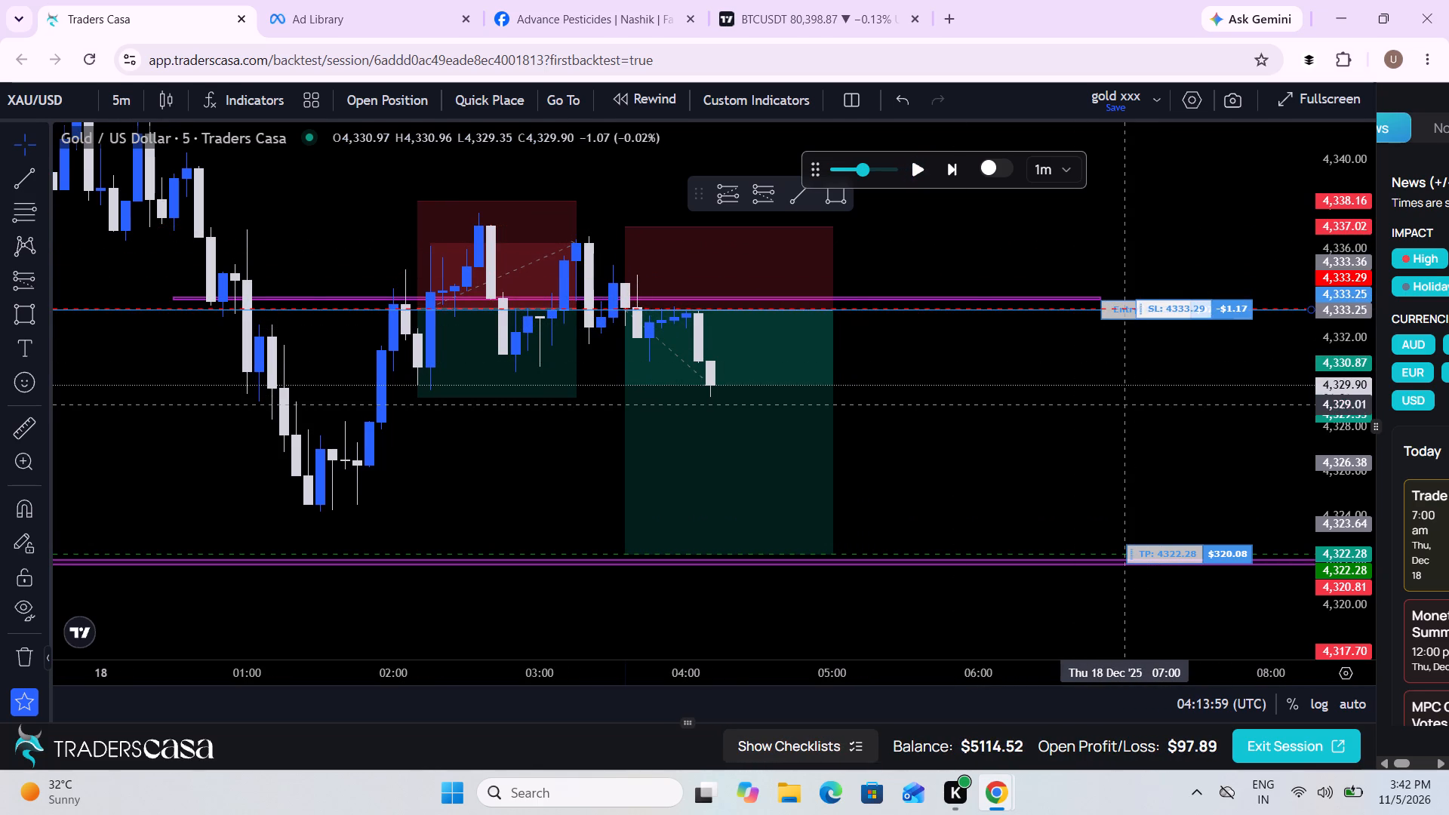
pyautogui.click(1119, 405)
# Run the replay with the adjusted stop and pause it at 05:09:59.
pyautogui.click(918, 177)
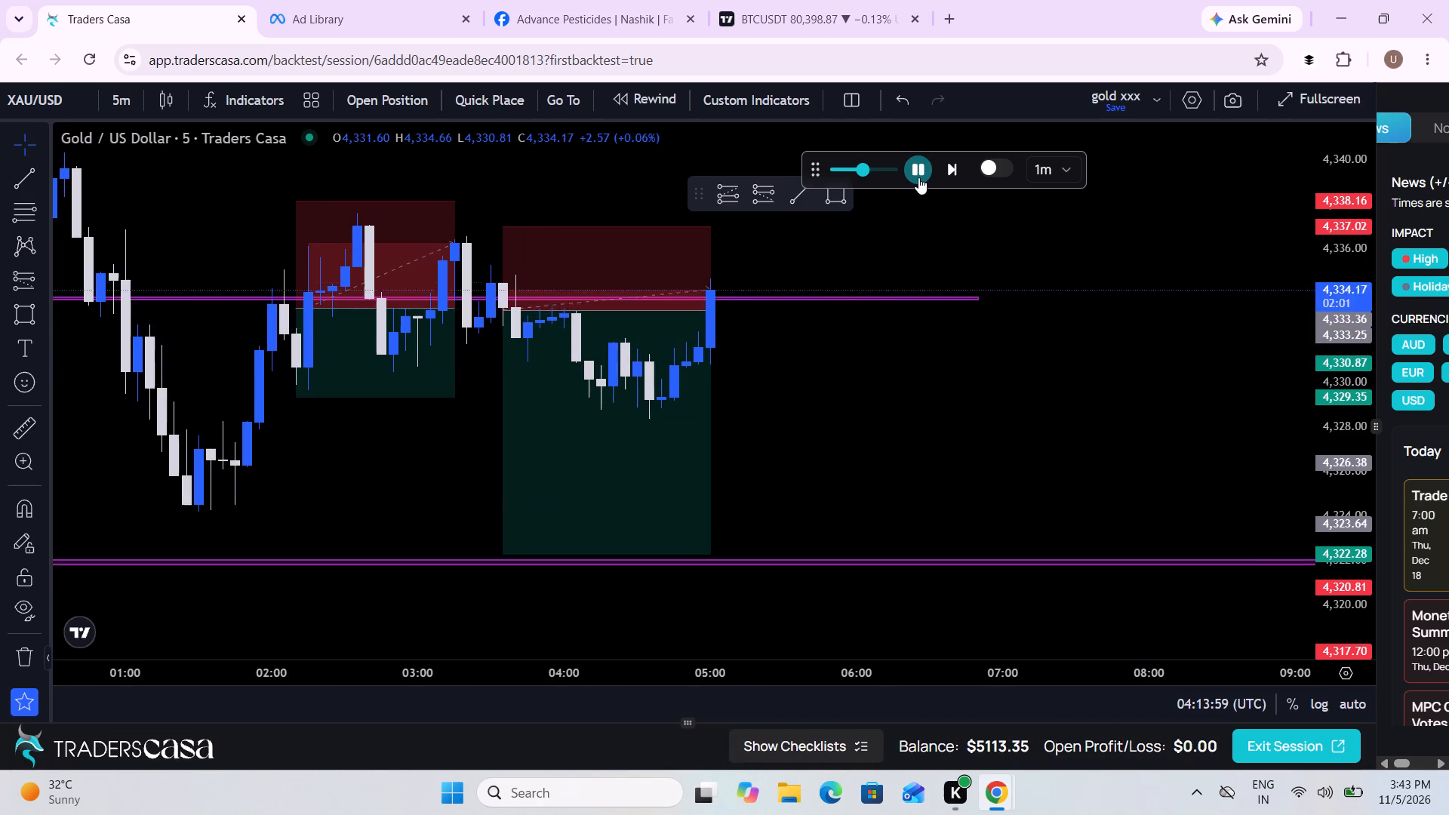
pyautogui.click(918, 177)
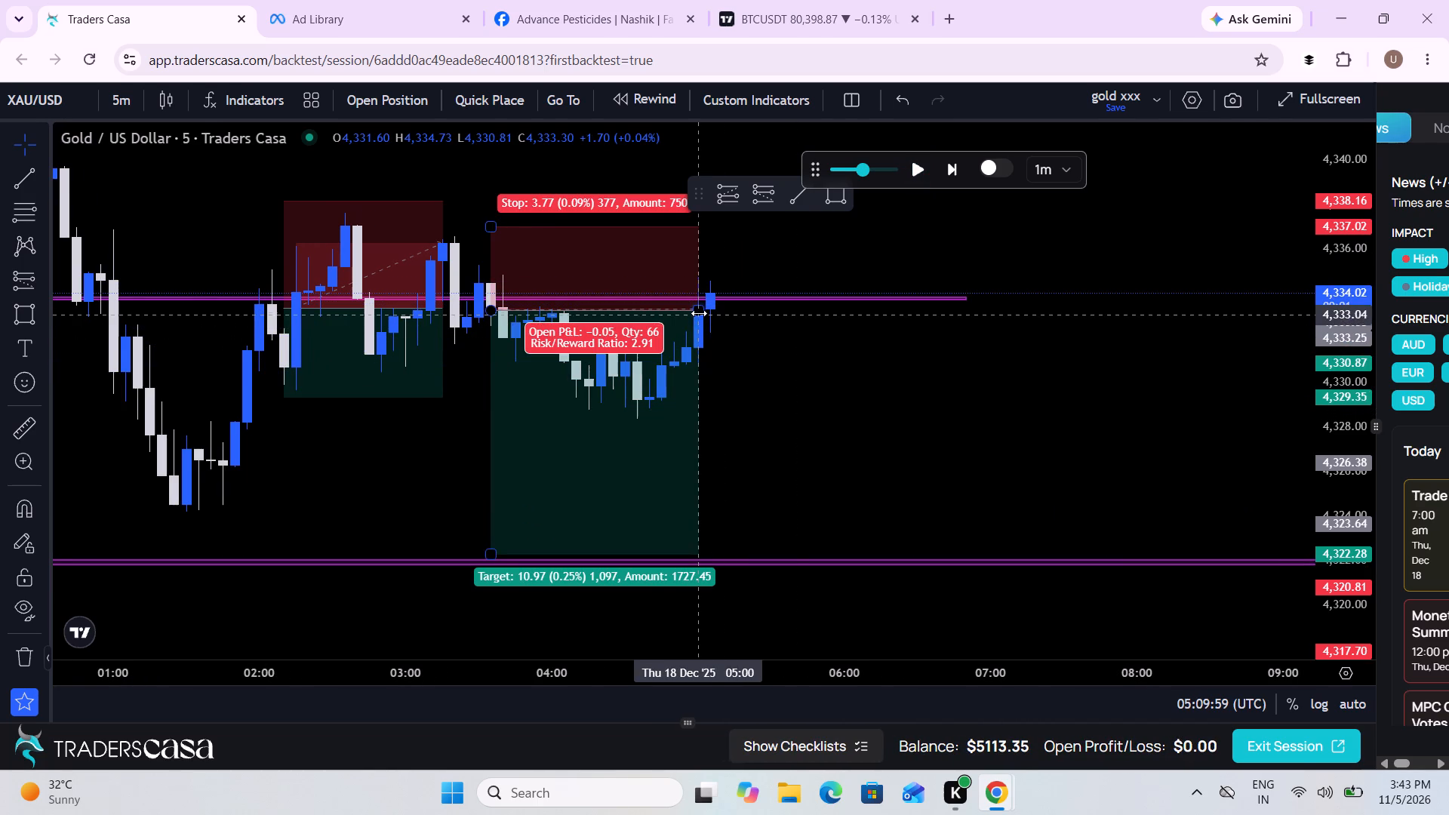
# Shorten the 03:35 short position projection to end at 04:45 and raise its target to about 4,328.59.
pyautogui.moveTo(700, 311); pyautogui.dragTo(663, 313)
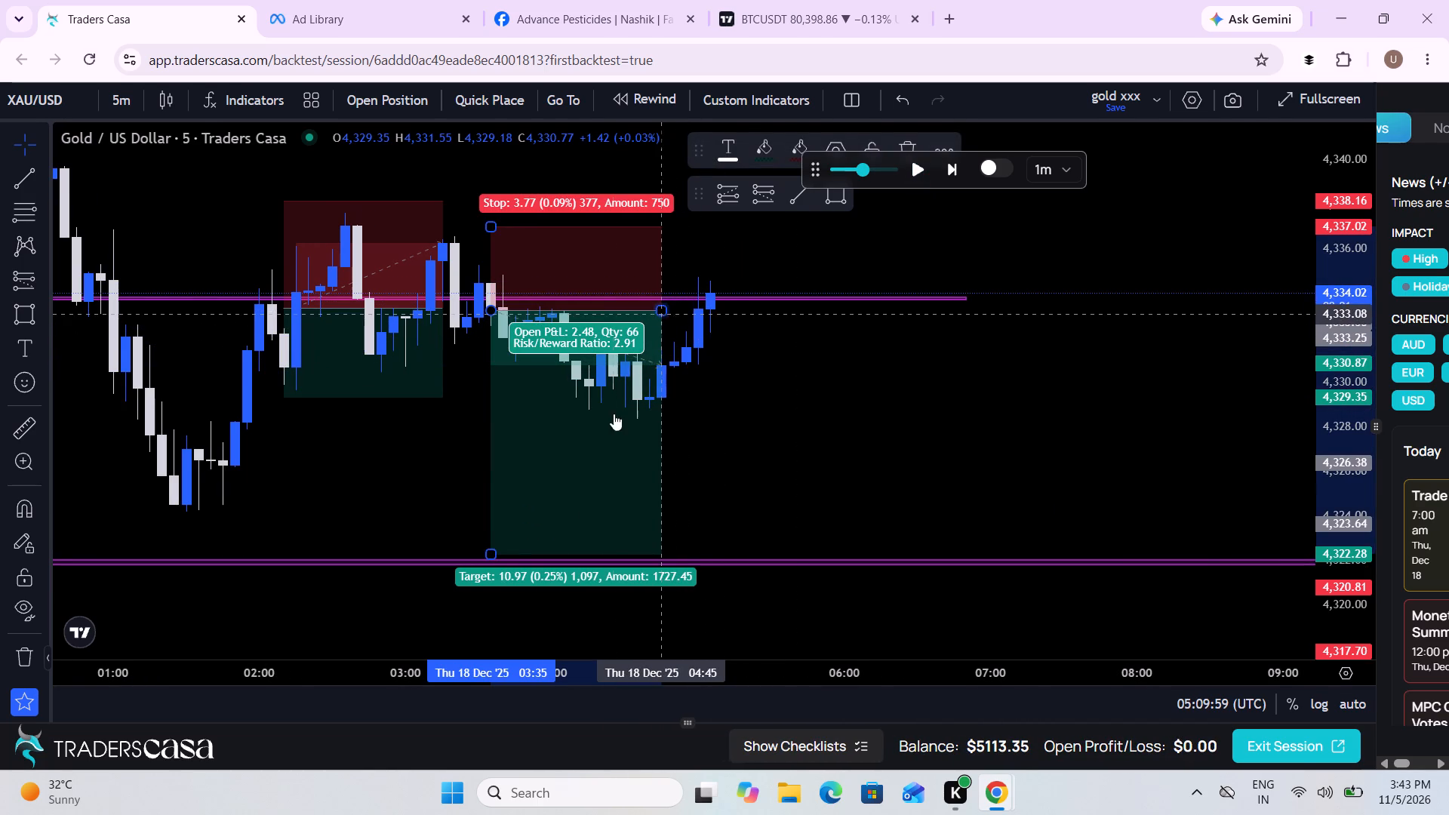
pyautogui.moveTo(487, 555); pyautogui.dragTo(546, 414)
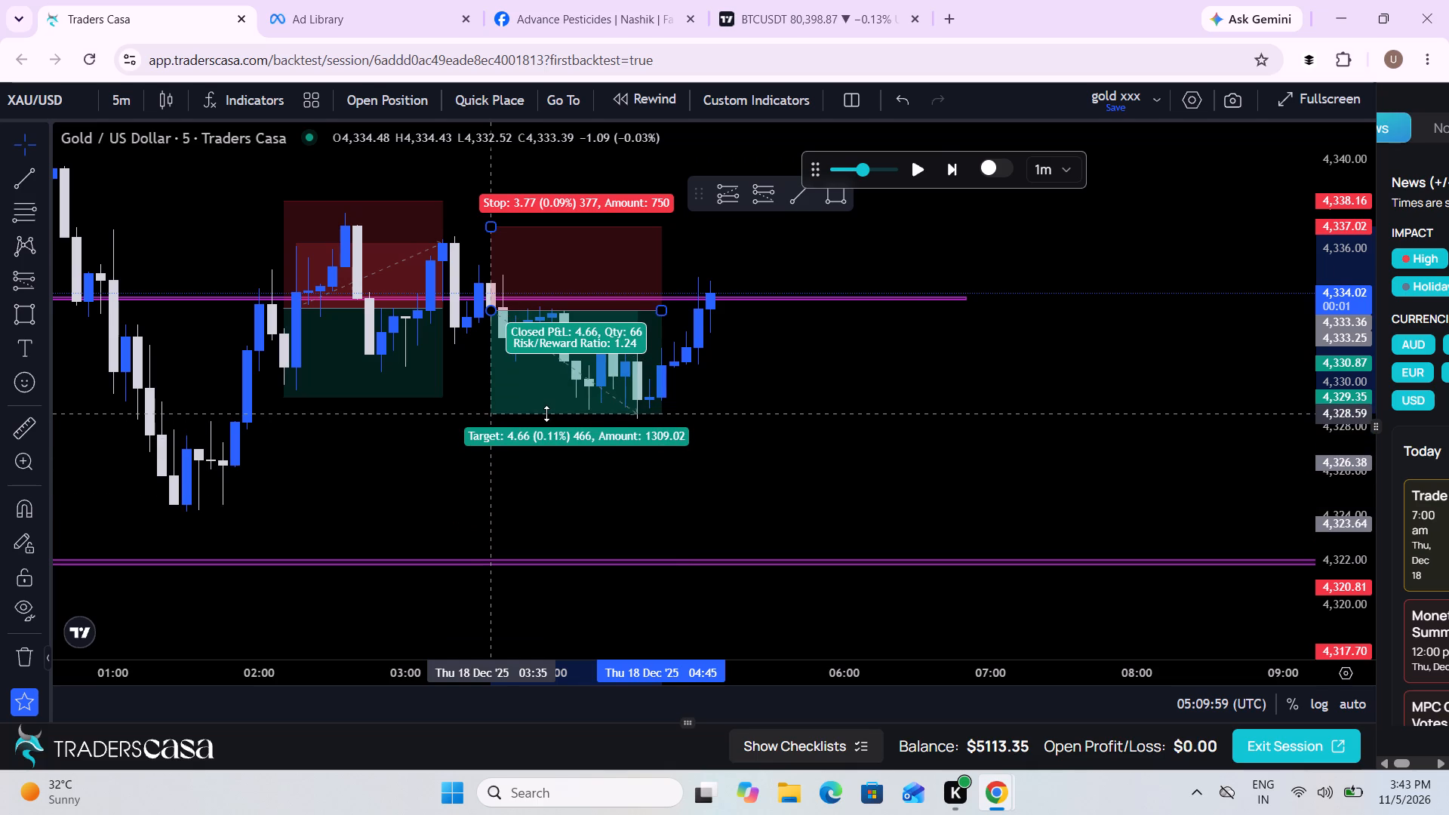
pyautogui.moveTo(546, 414); pyautogui.dragTo(546, 414)
pyautogui.click(856, 414)
# Add a vertical line to the chart at 18 December, 18:00.
pyautogui.moveTo(856, 414); pyautogui.dragTo(777, 419)
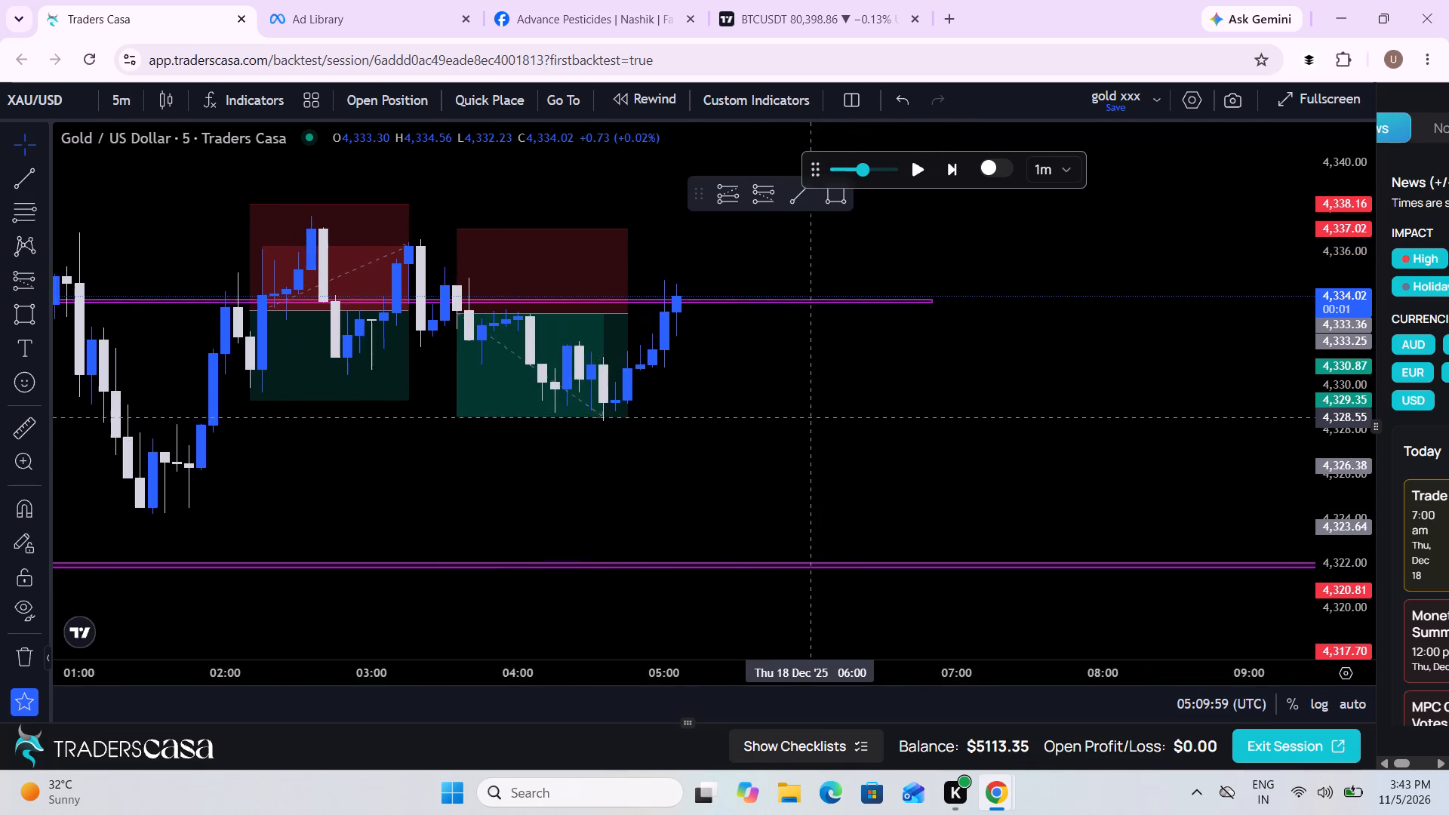
pyautogui.moveTo(777, 419); pyautogui.dragTo(750, 419)
pyautogui.scroll(-4, 750, 419)
pyautogui.moveTo(1110, 469); pyautogui.dragTo(741, 508)
pyautogui.scroll(-1, 741, 508)
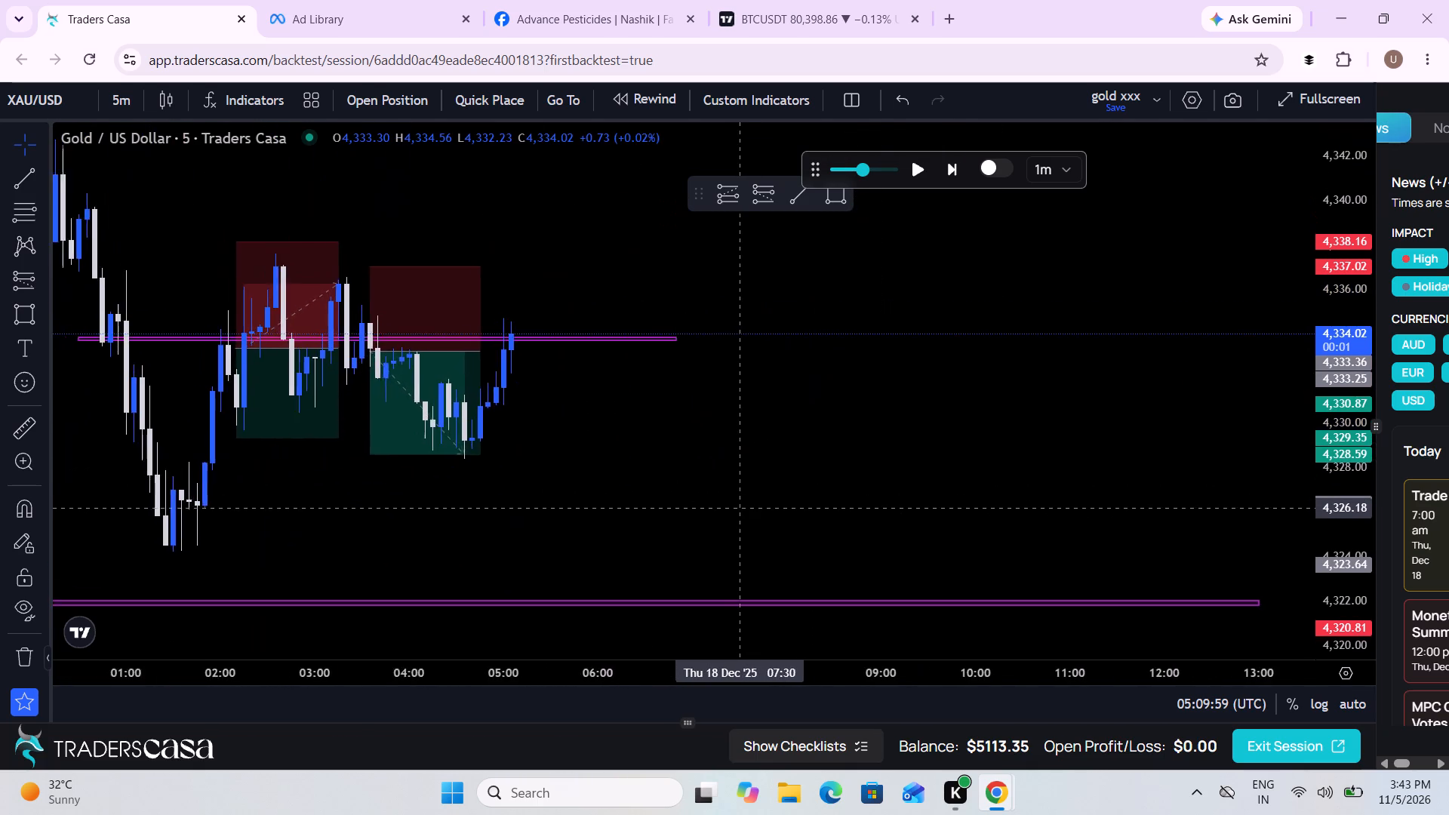
pyautogui.scroll(-3, 741, 508)
pyautogui.moveTo(741, 508); pyautogui.dragTo(609, 505)
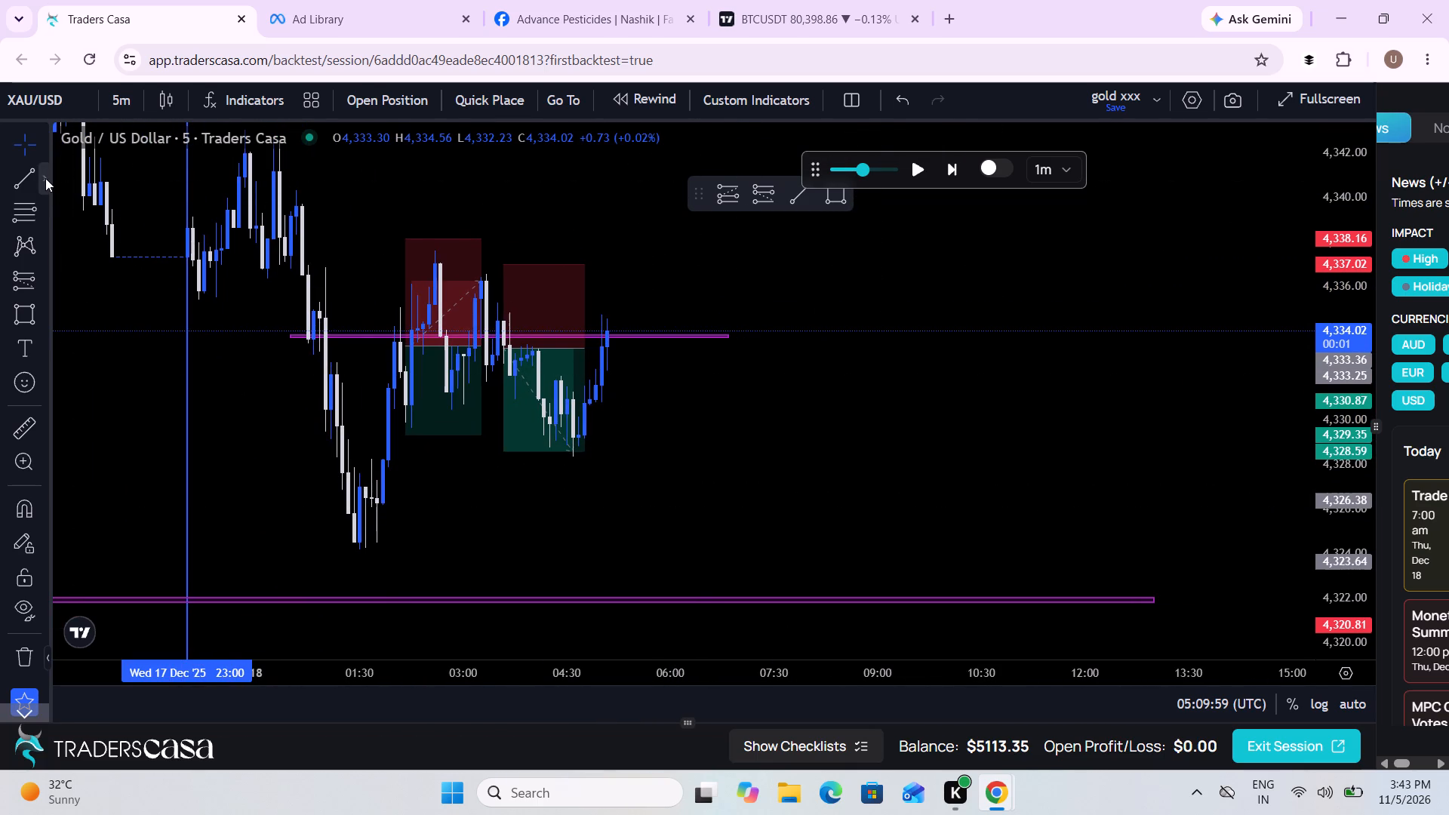
pyautogui.click(45, 178)
pyautogui.click(107, 384)
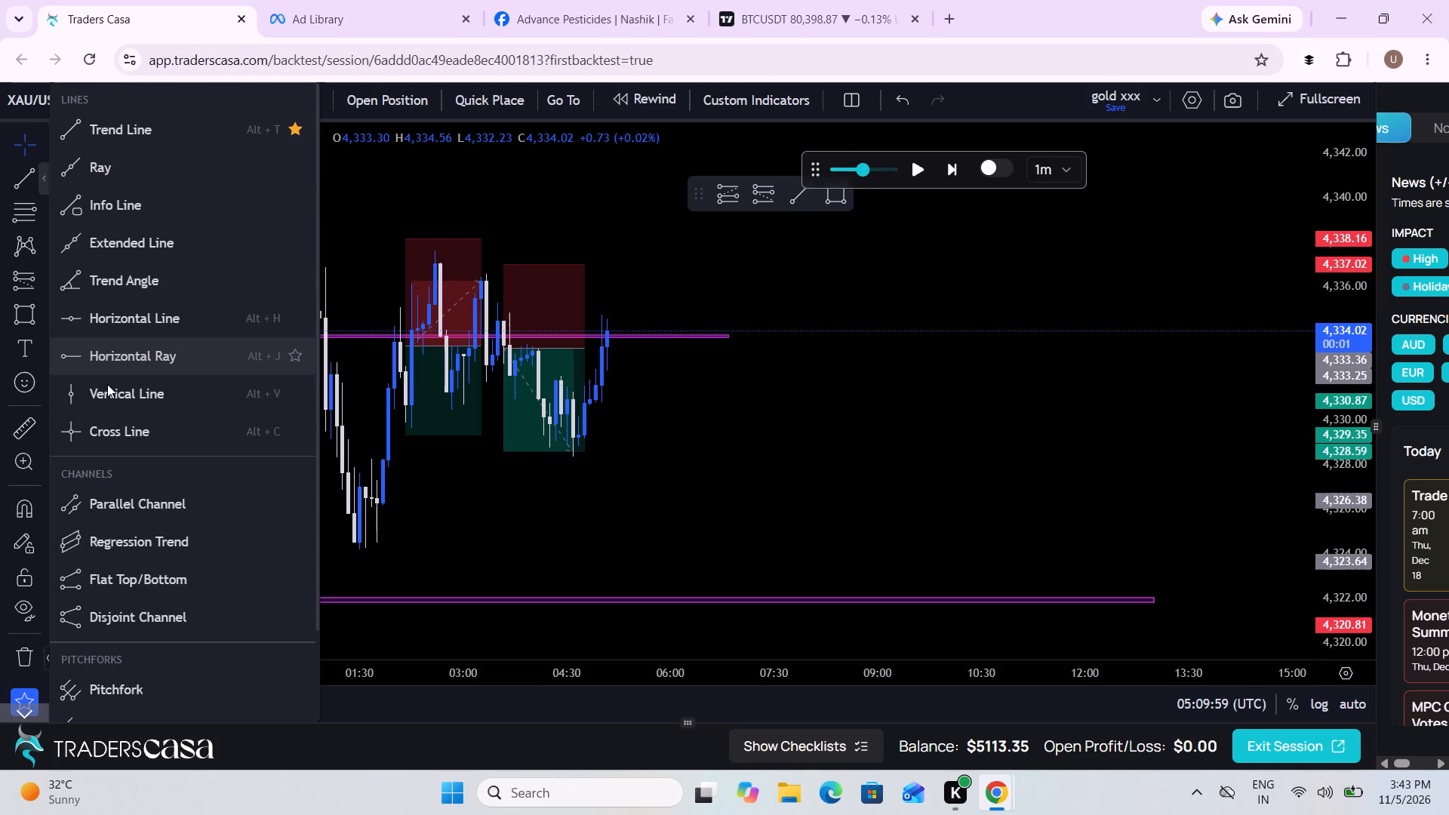
pyautogui.hscroll(-3, 728, 441)
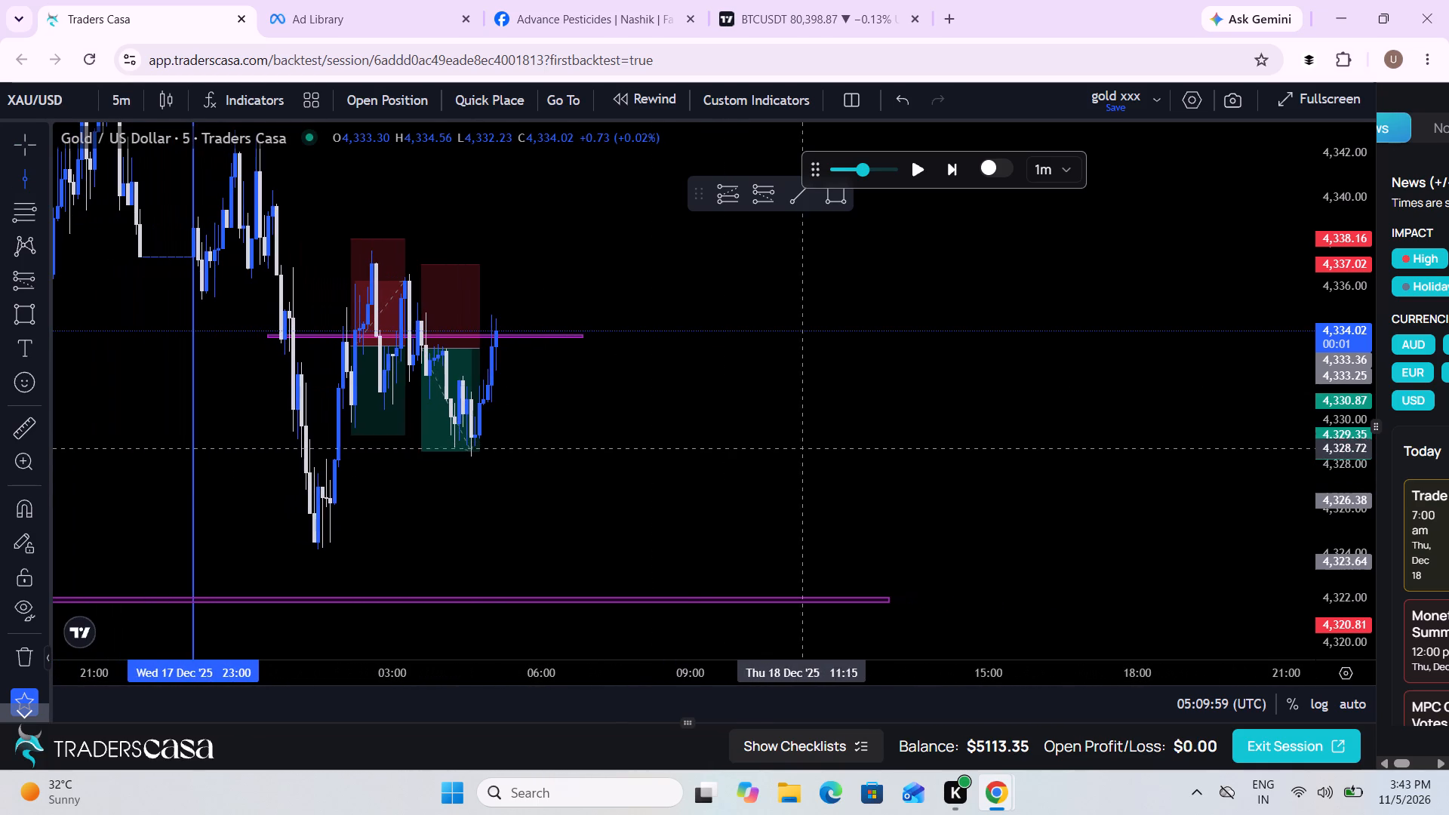
pyautogui.click(1139, 493)
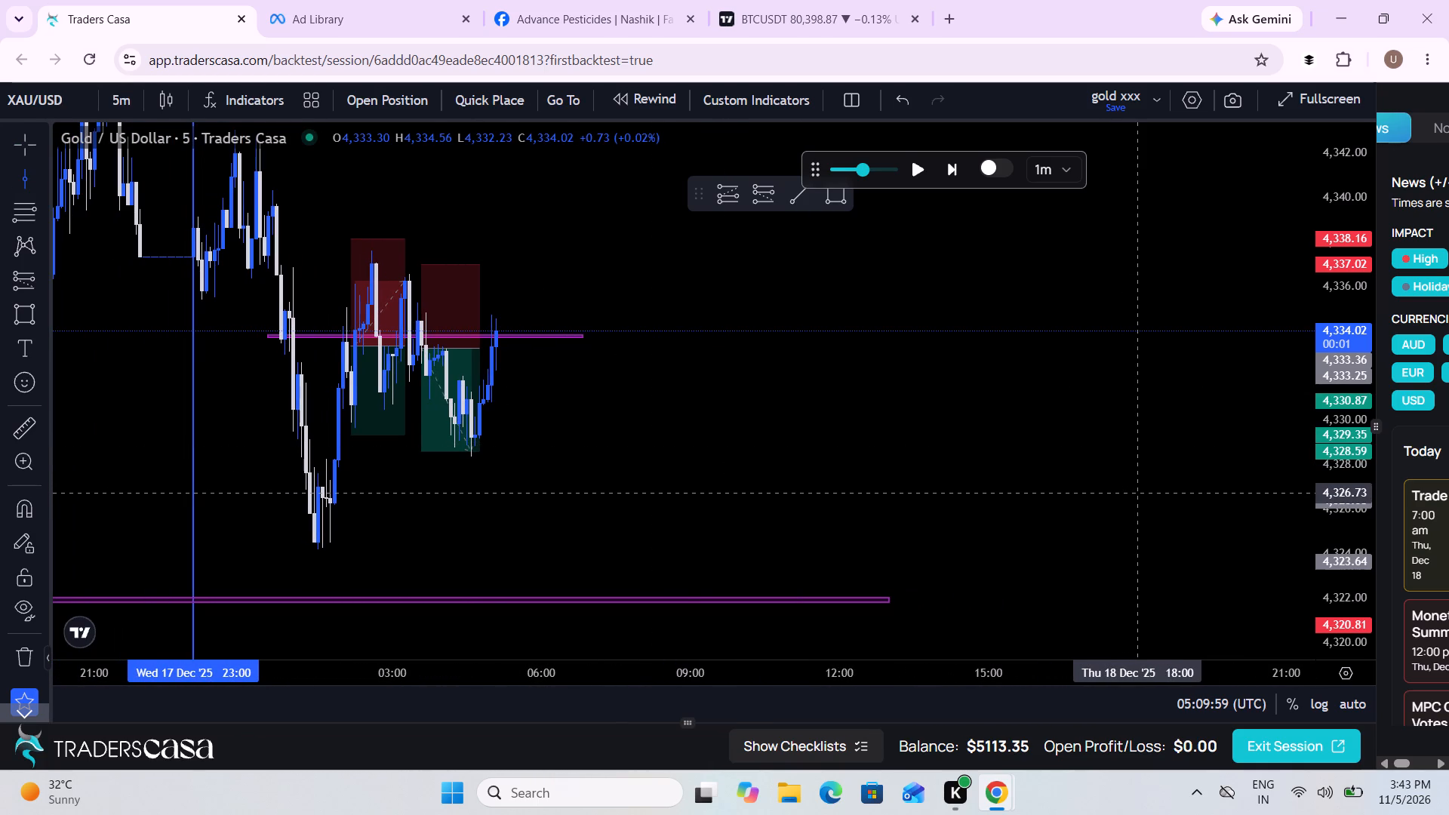
# Run the replay onward and pause it at 05:38:59.
pyautogui.moveTo(943, 475); pyautogui.dragTo(1131, 490)
pyautogui.scroll(1, 1131, 490)
pyautogui.moveTo(1131, 490); pyautogui.dragTo(1142, 492)
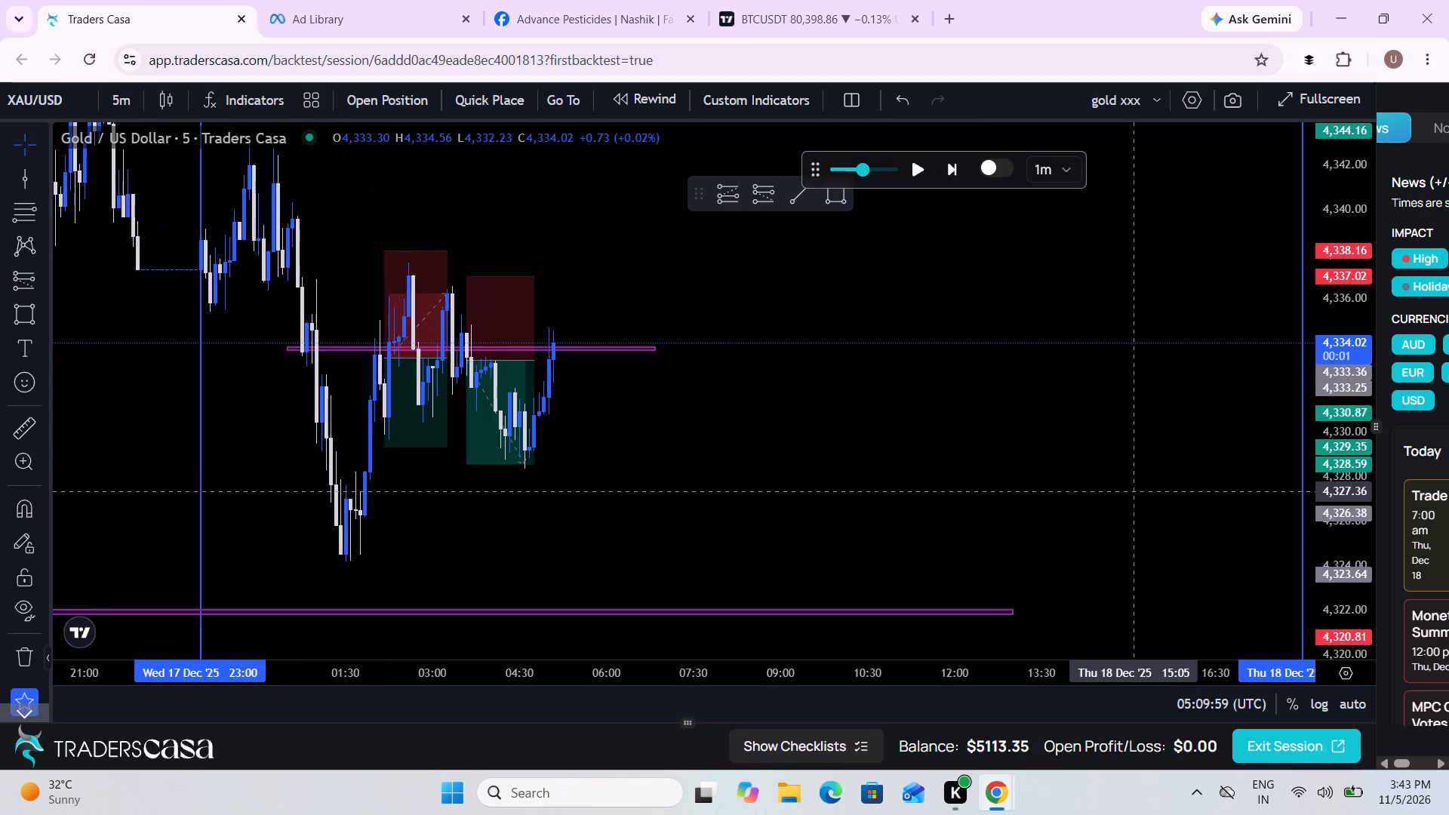
pyautogui.moveTo(1142, 492); pyautogui.dragTo(1256, 509)
pyautogui.click(922, 169)
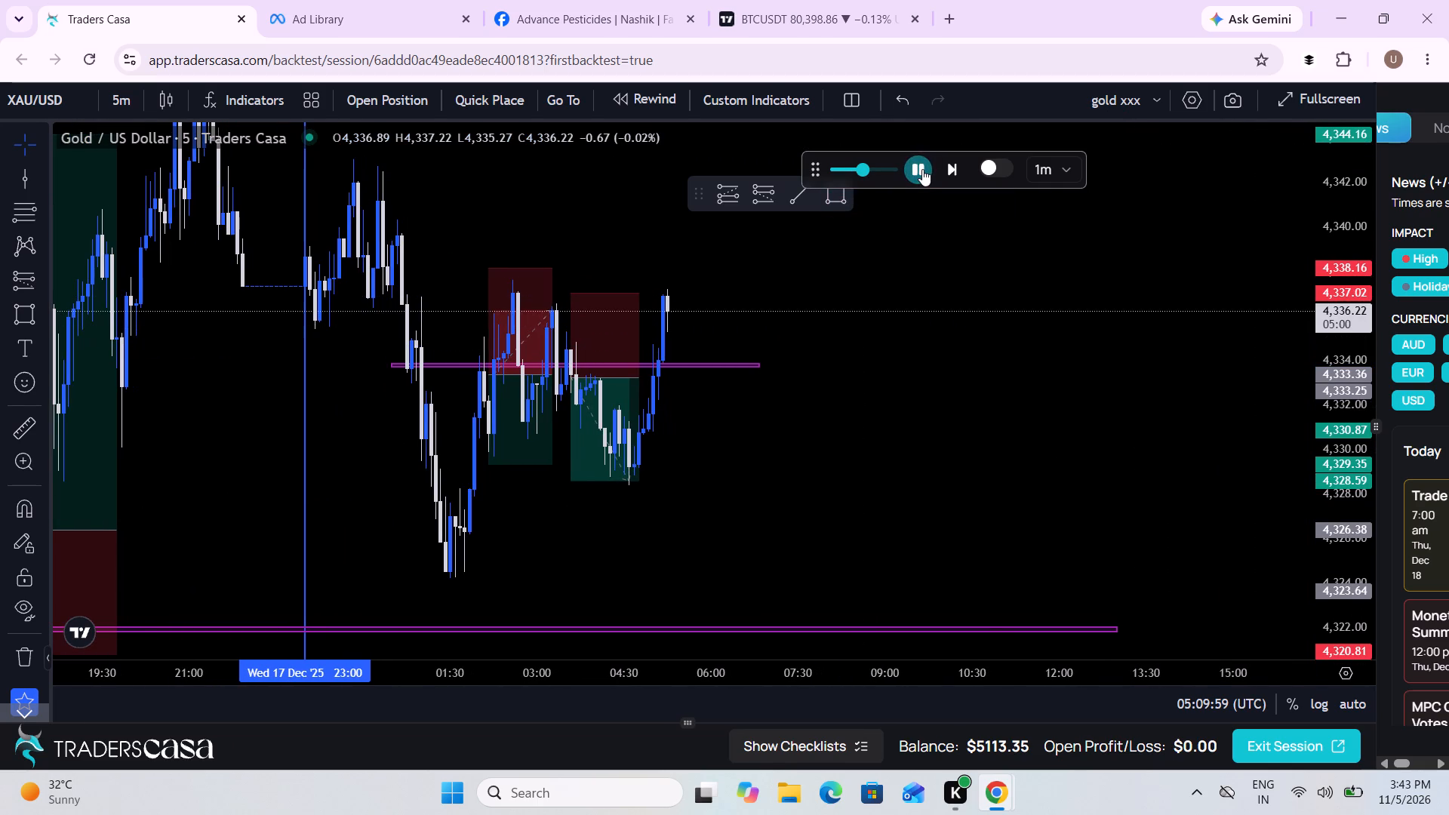
pyautogui.scroll(-1, 922, 458)
pyautogui.moveTo(1319, 277); pyautogui.dragTo(1316, 414)
pyautogui.click(921, 163)
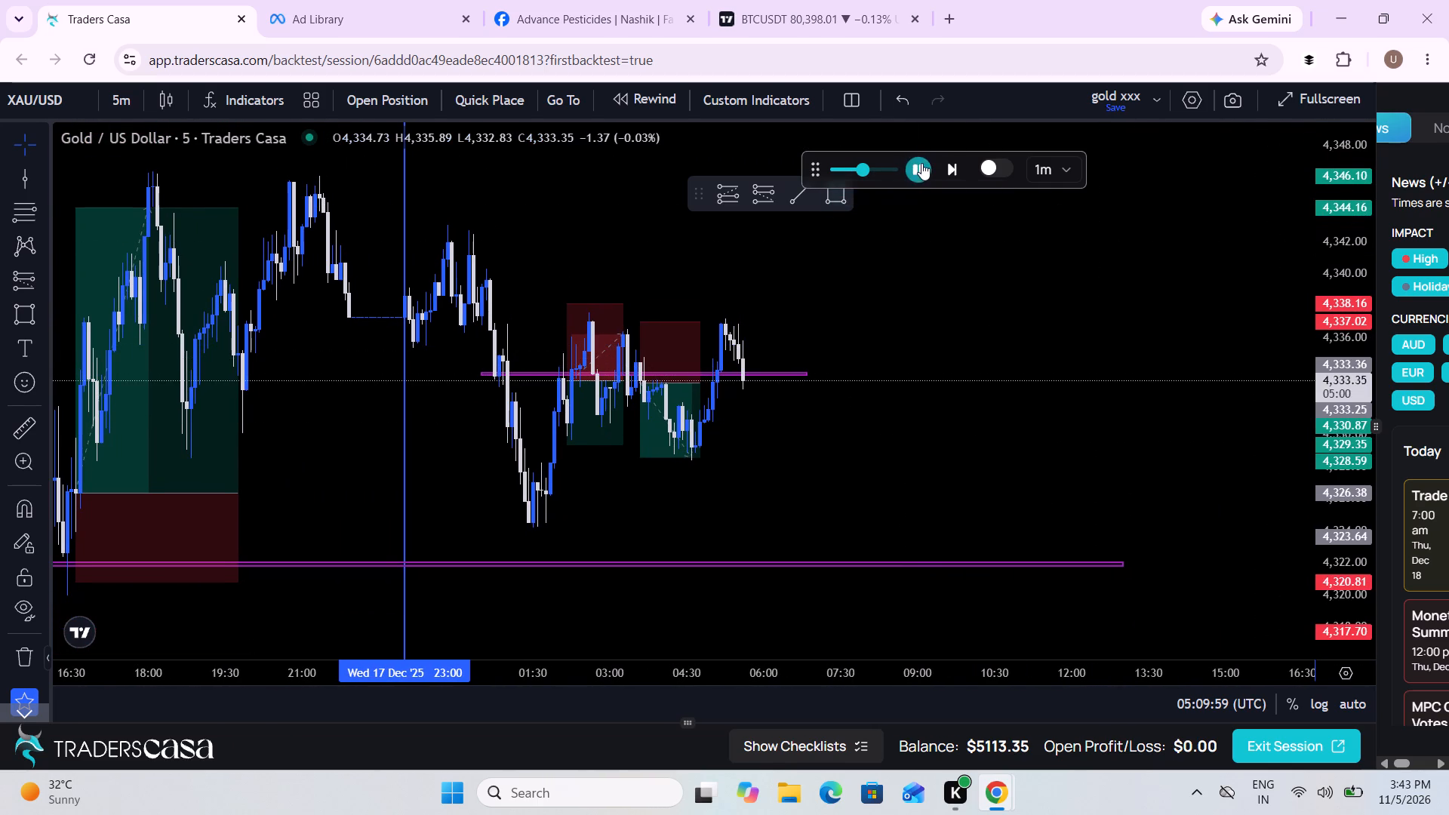
# Draw a short position projection from 05:25 with entry about 4,333.35, stop about 4,338.63 and target about 4,322.35.
pyautogui.click(42, 282)
pyautogui.click(115, 270)
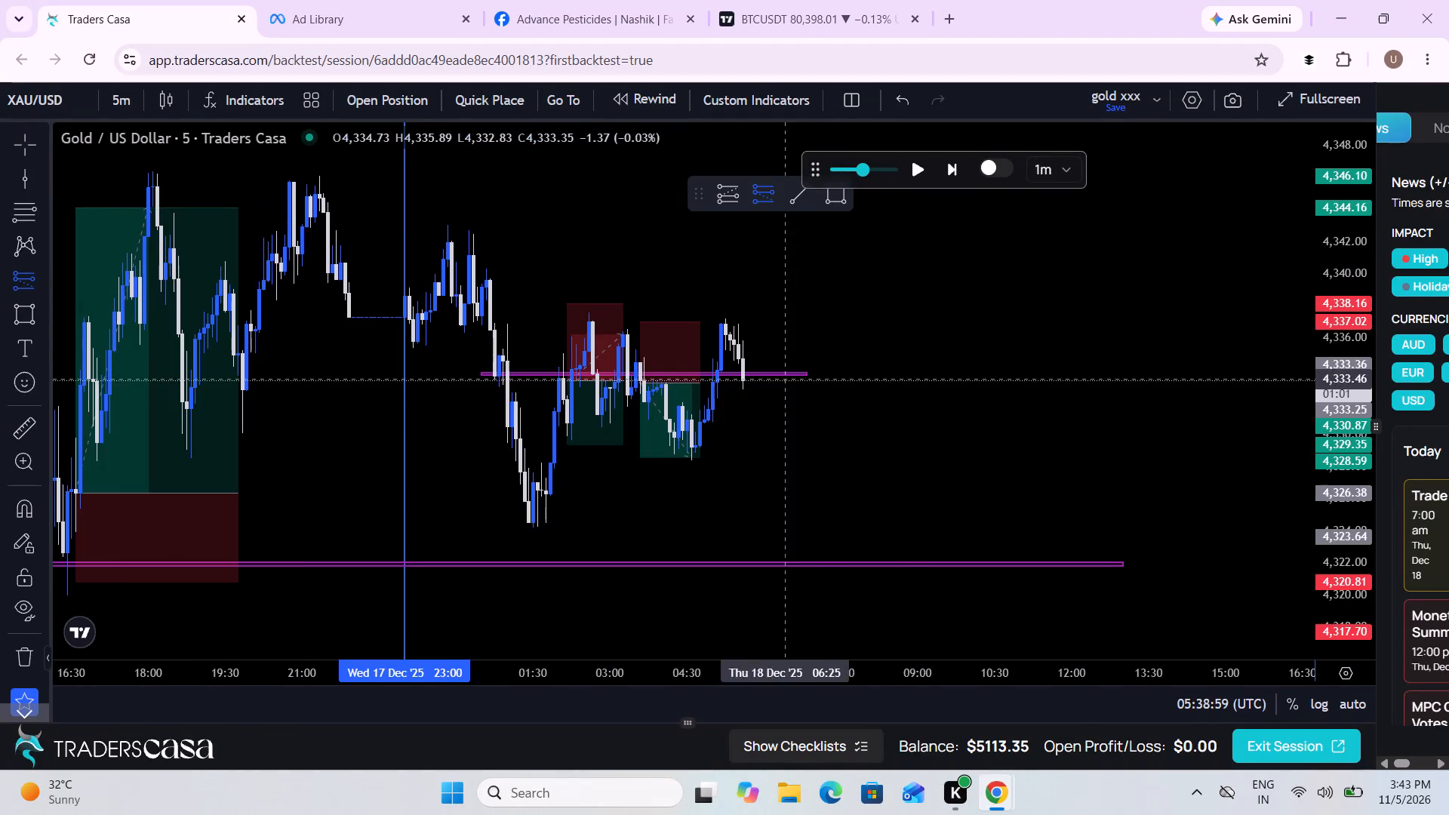
pyautogui.click(732, 380)
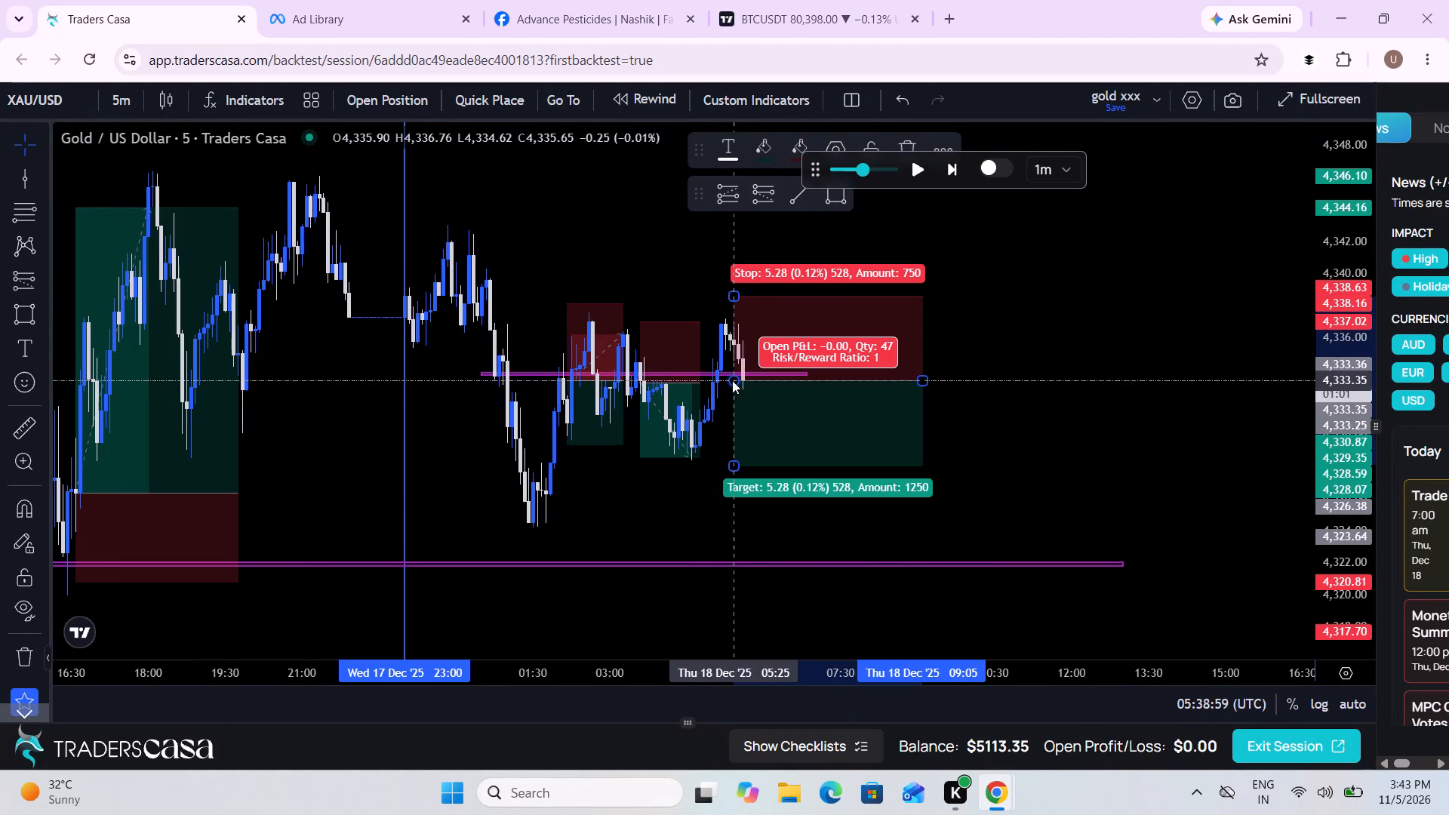
pyautogui.click(737, 297)
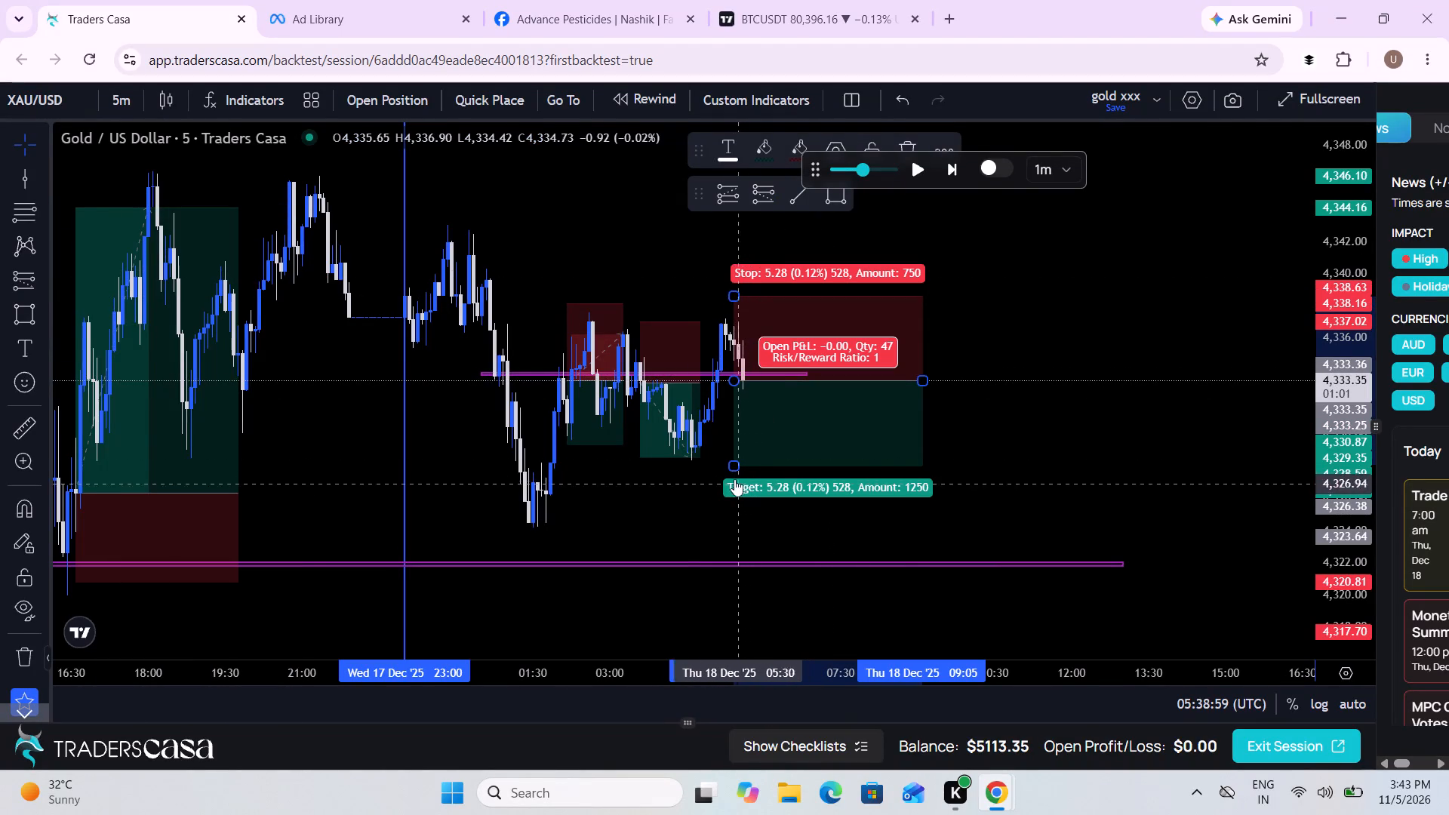
pyautogui.moveTo(734, 463); pyautogui.dragTo(726, 557)
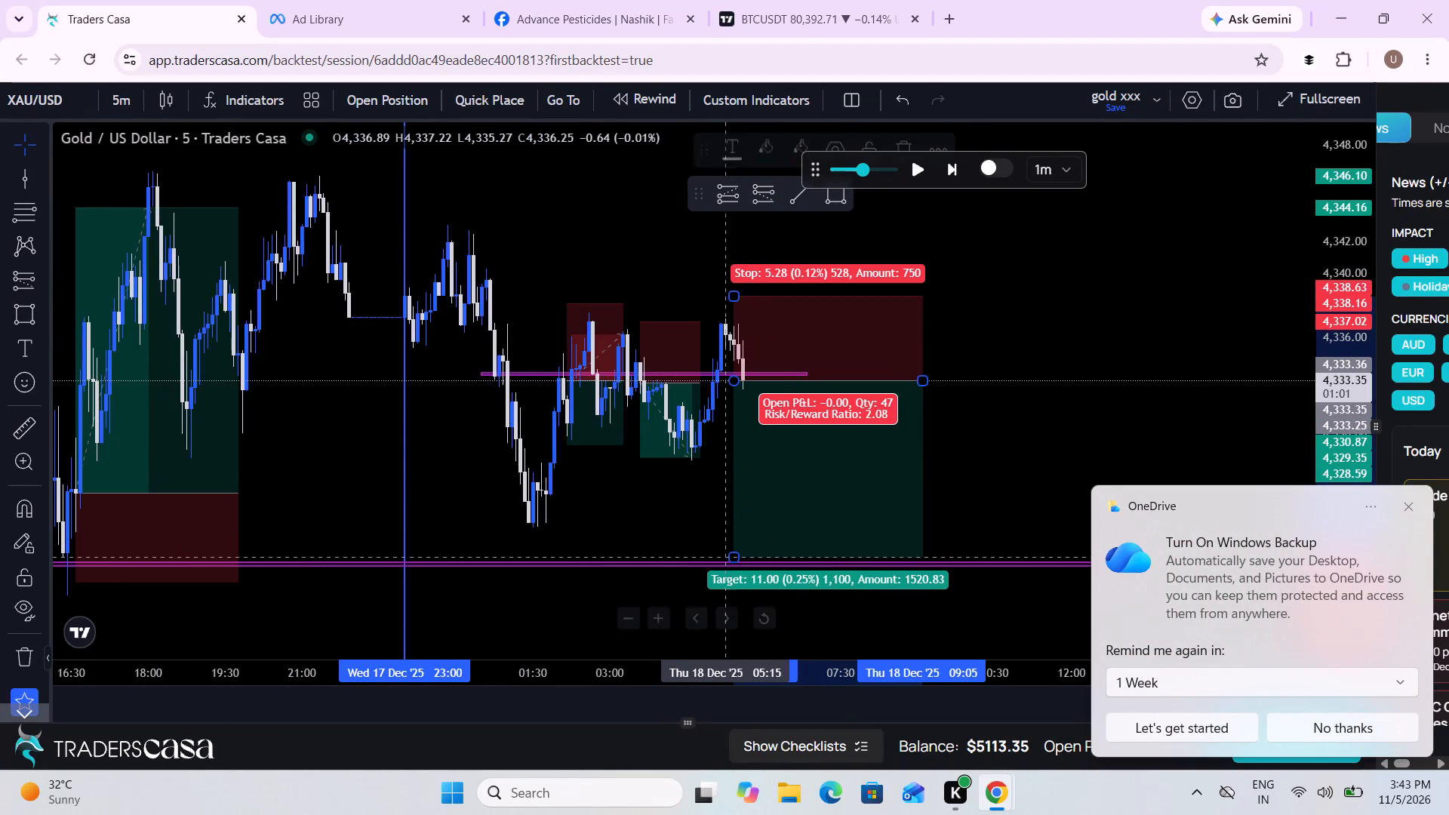
# Place a sell stop order with entry 4,333.35, stop loss 4,338.63, take profit 4,322.35 and 2.2% risk.
pyautogui.click(359, 83)
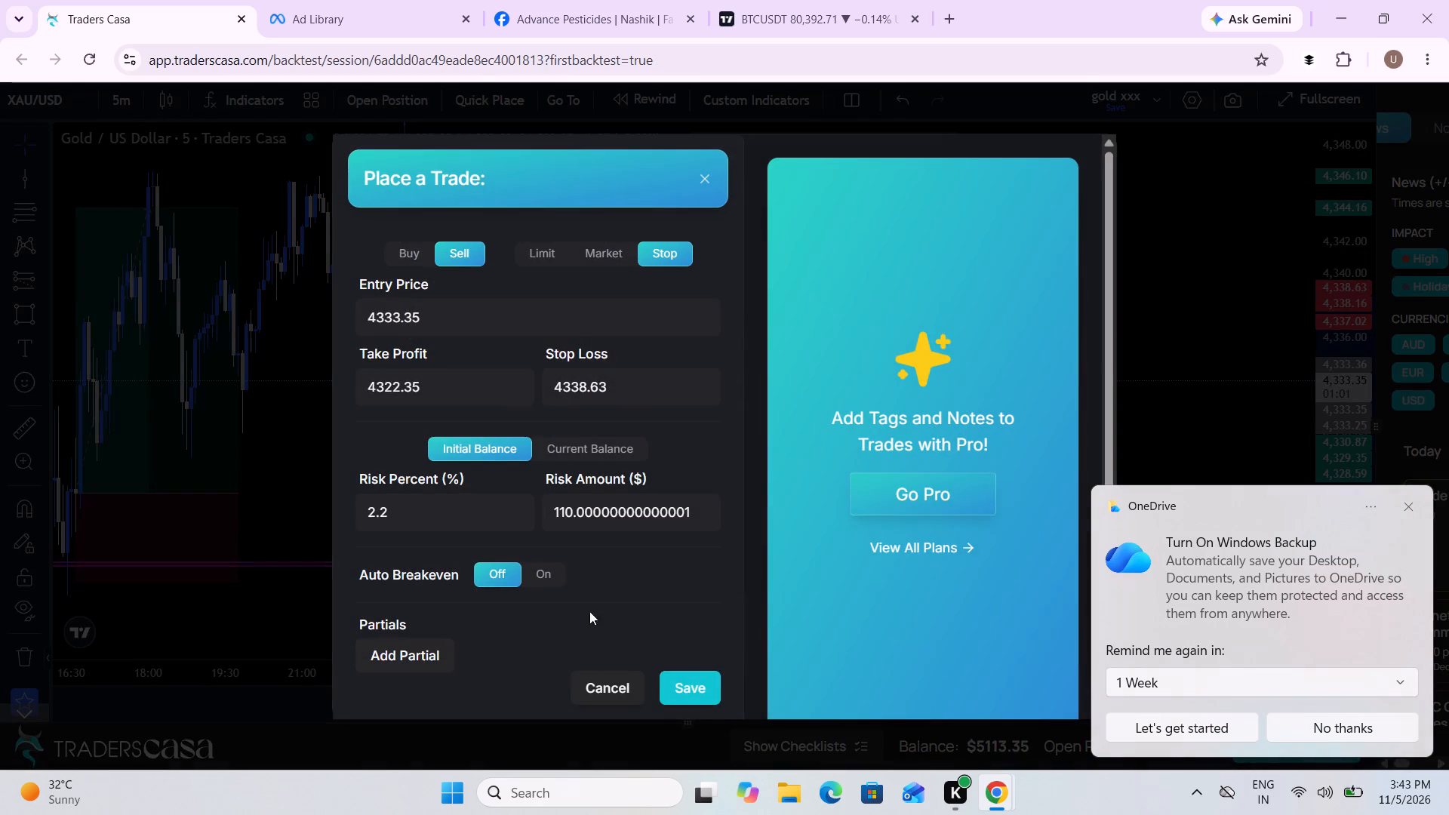
pyautogui.click(704, 686)
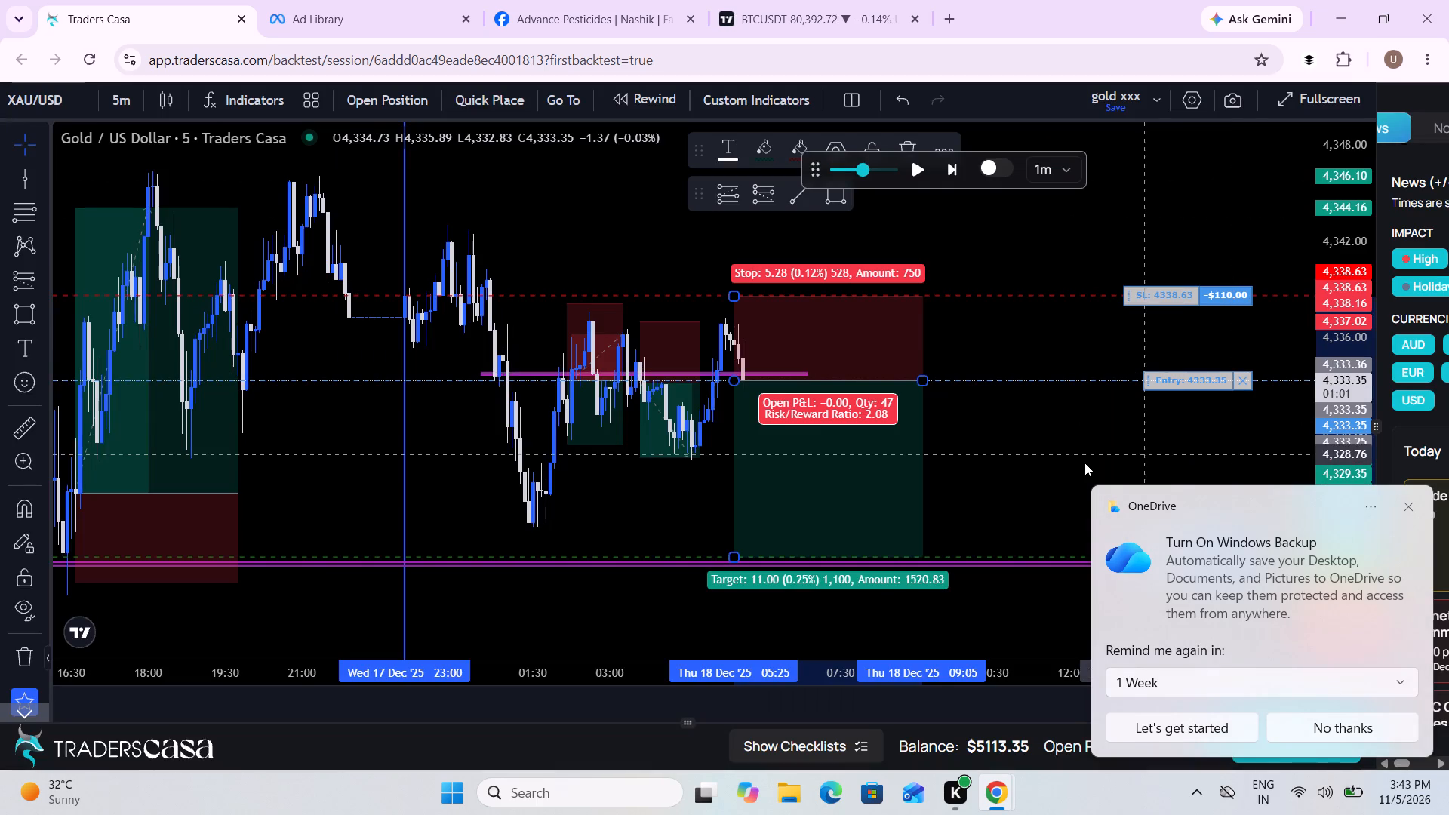
# Run the replay with the new short order and pause it at 08:03:59.
pyautogui.doubleClick(1084, 463)
pyautogui.scroll(7, 1084, 463)
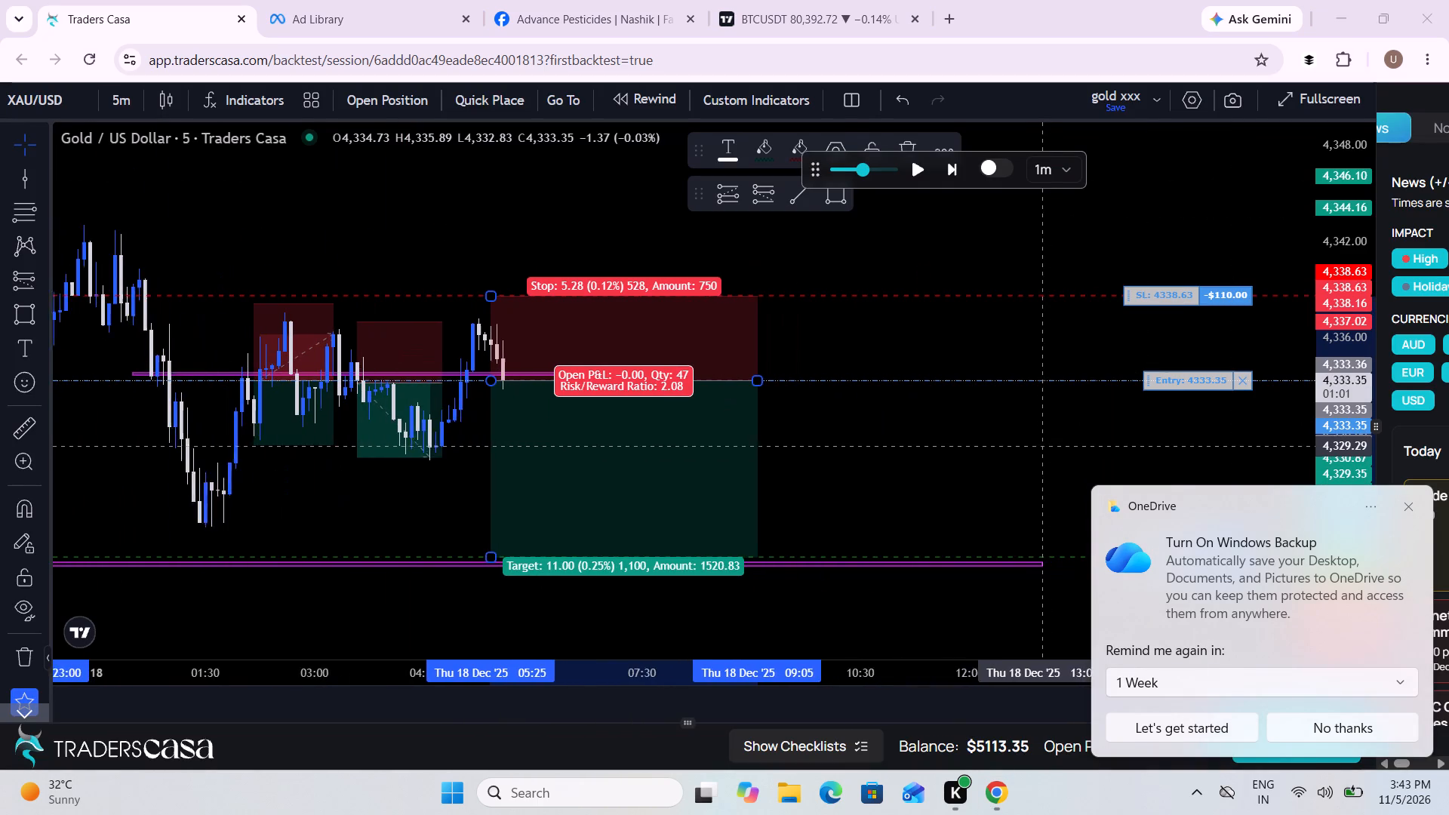
pyautogui.click(925, 169)
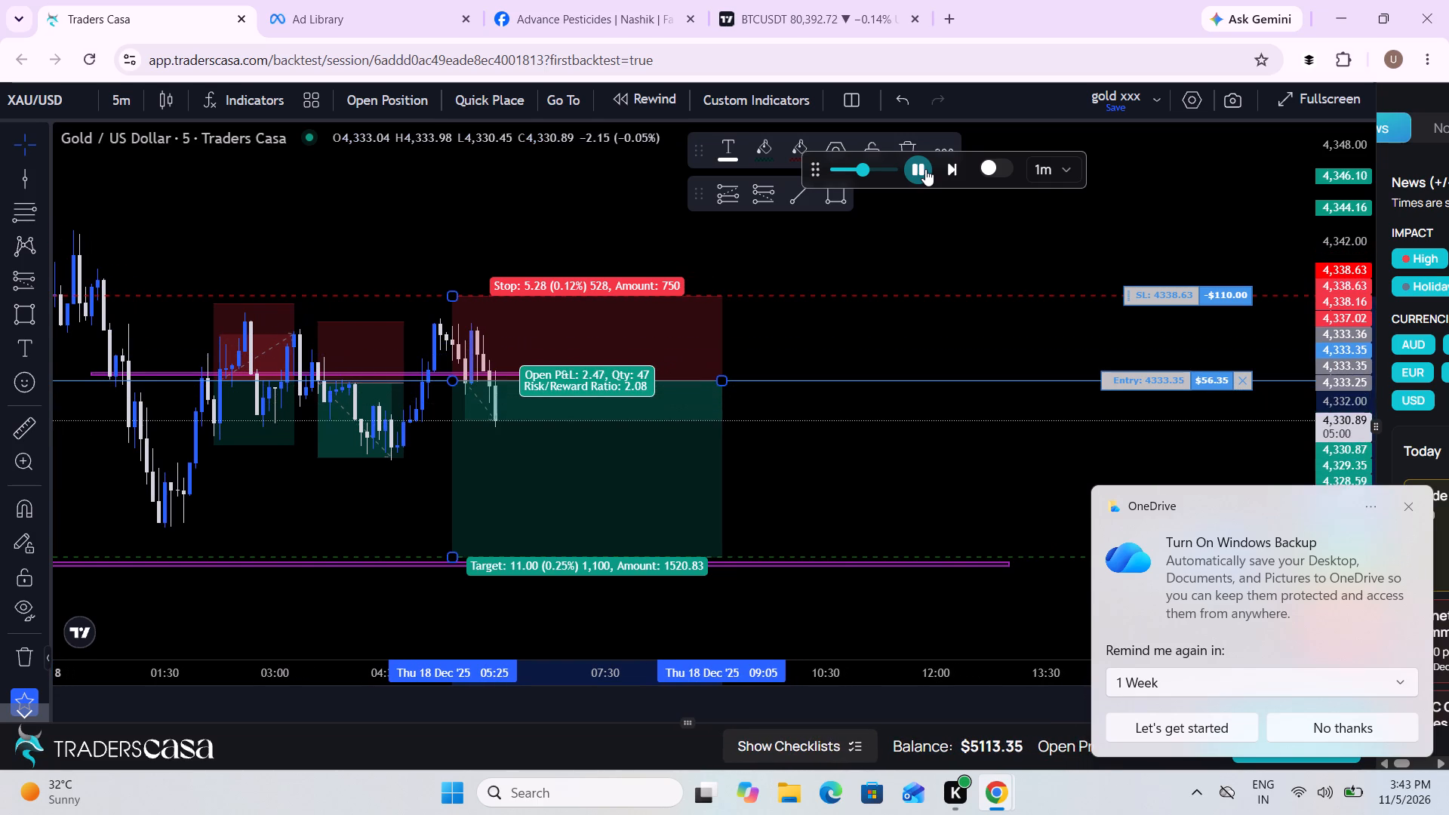
pyautogui.click(925, 169)
pyautogui.click(925, 169)
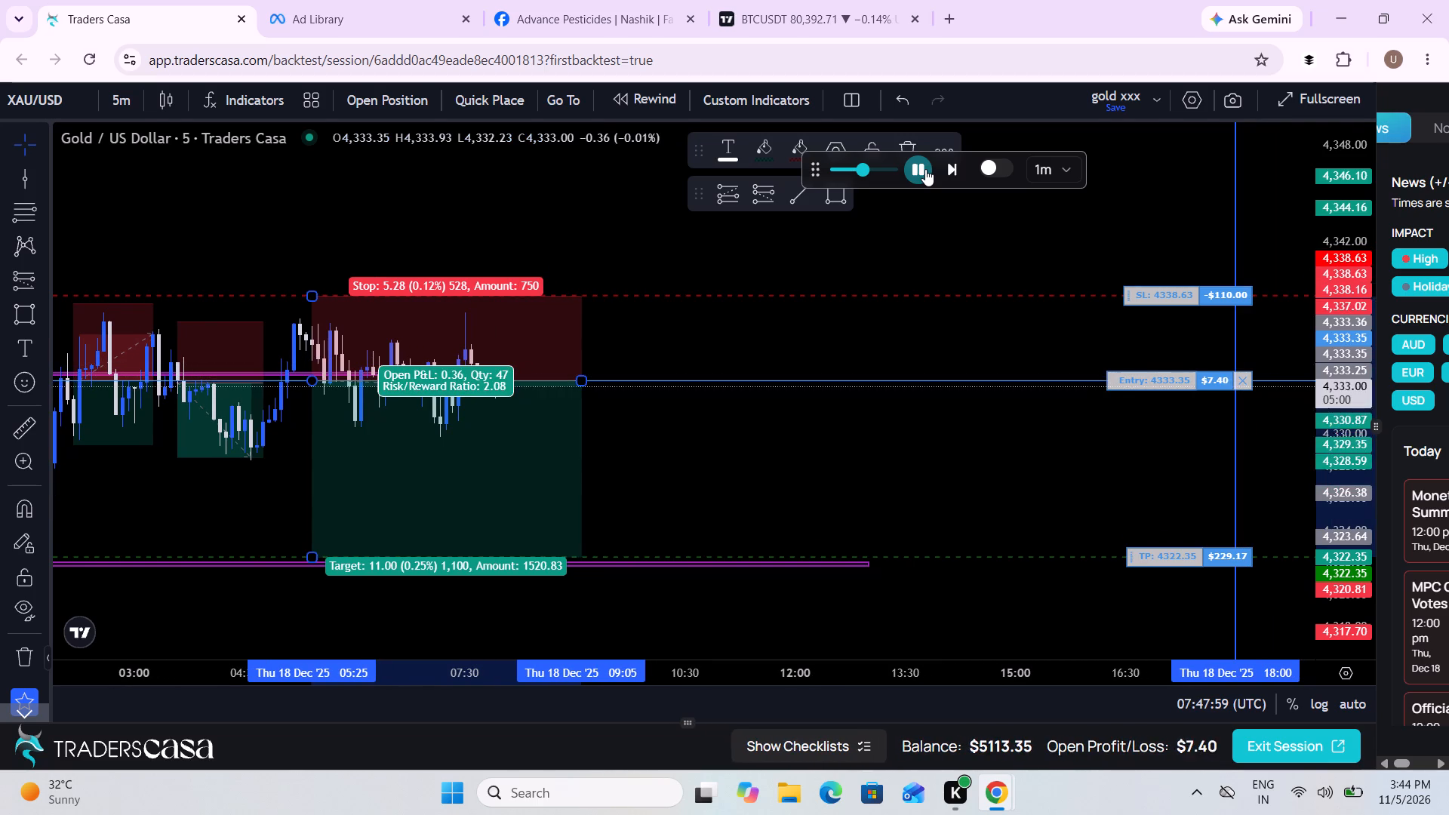
pyautogui.click(925, 169)
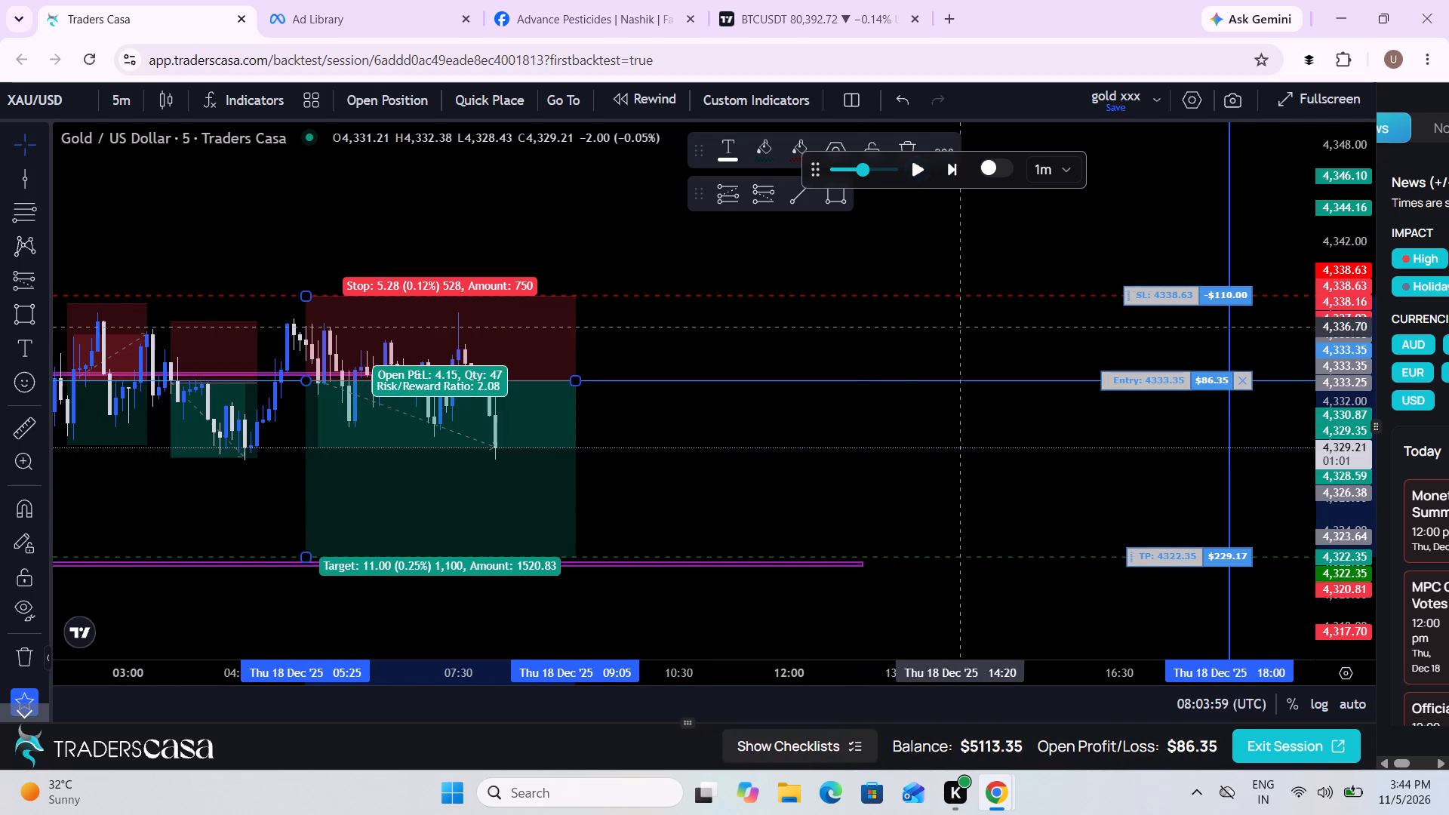
# Move the open short trade's stop loss down to about its 4,333.35 entry price.
pyautogui.moveTo(1163, 291); pyautogui.dragTo(1121, 368)
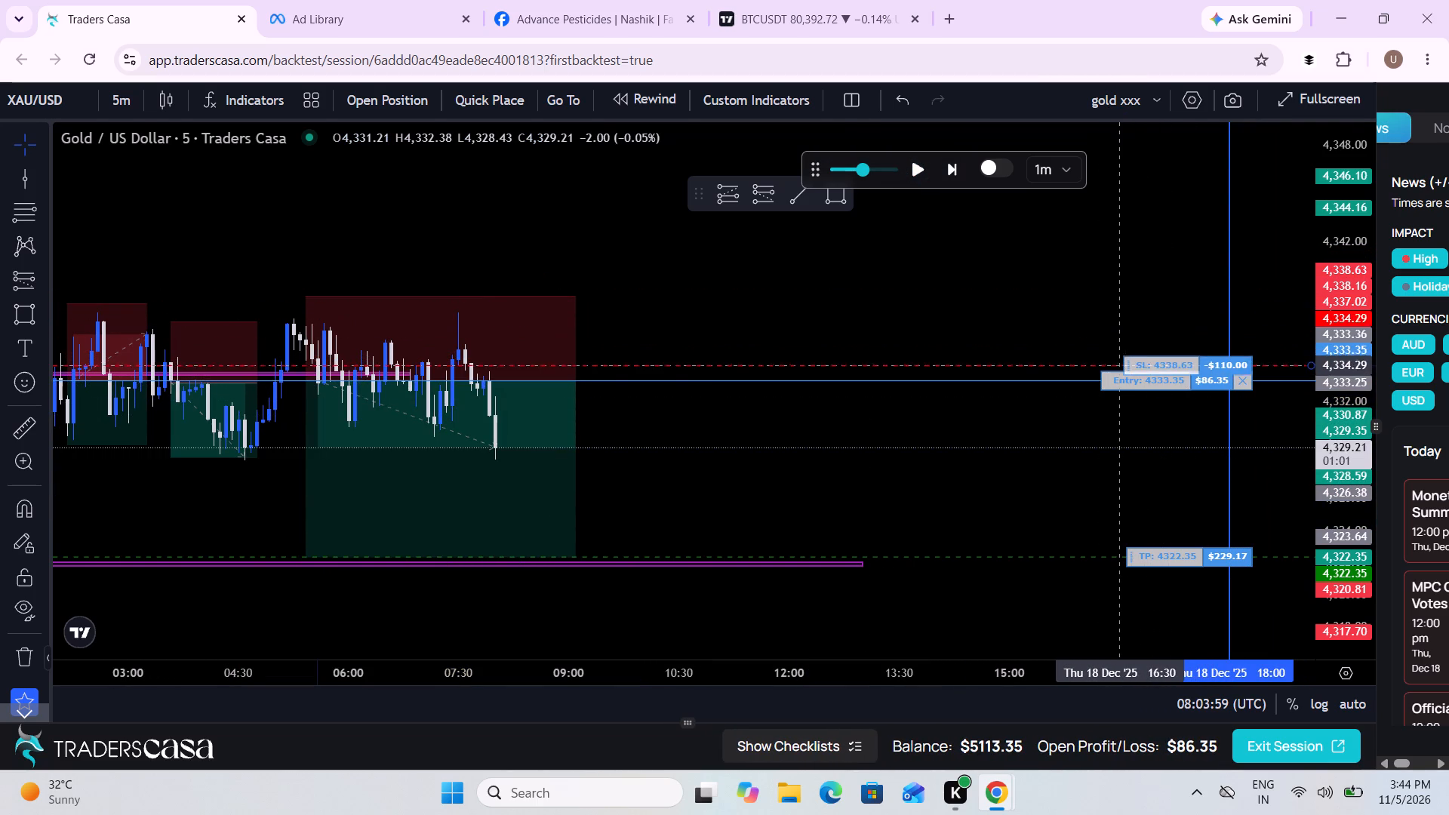
pyautogui.moveTo(1121, 368); pyautogui.dragTo(1121, 380)
# Run the replay with the breakeven stop and pause it at 09:12:59.
pyautogui.click(916, 173)
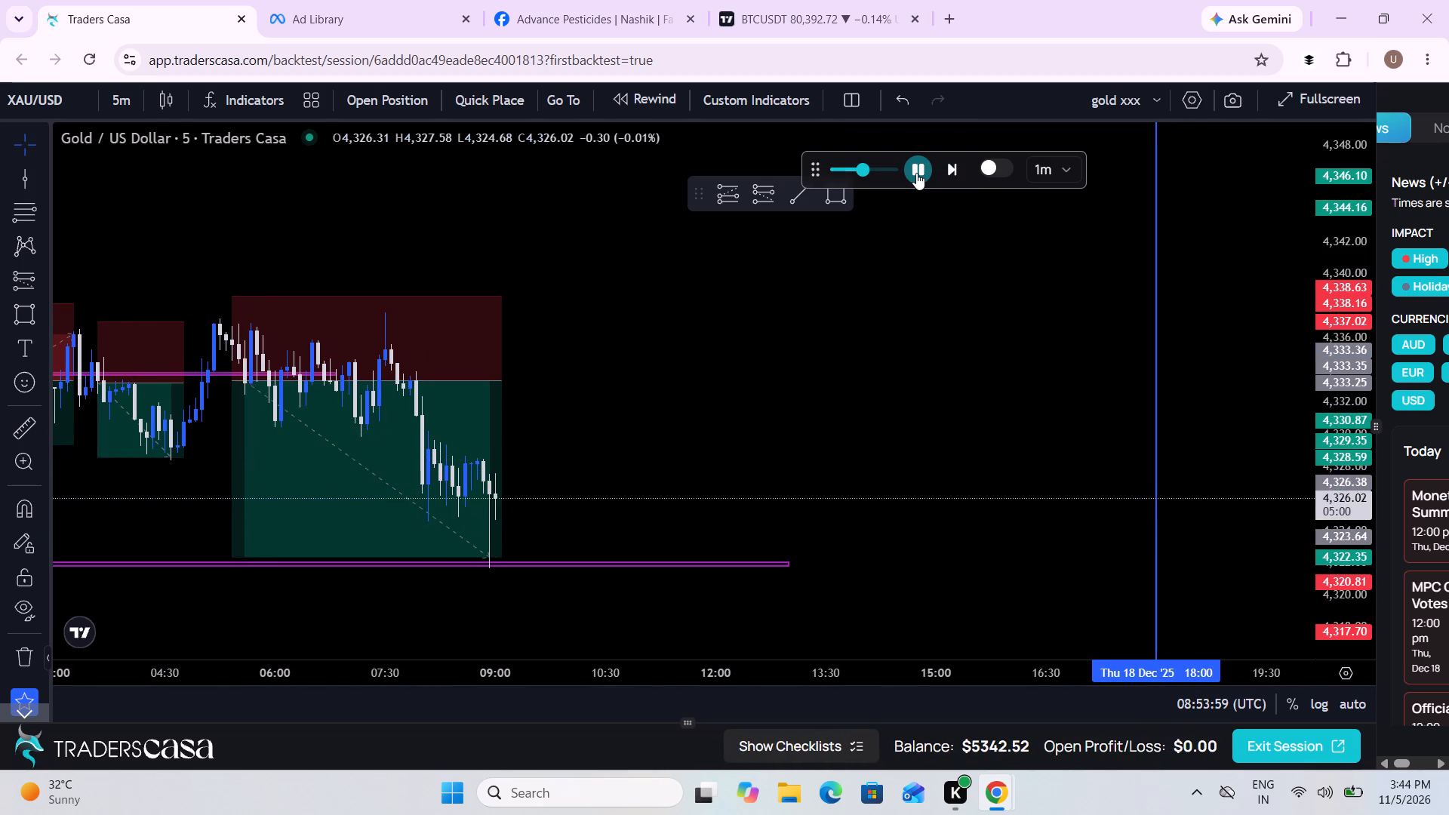
pyautogui.click(916, 173)
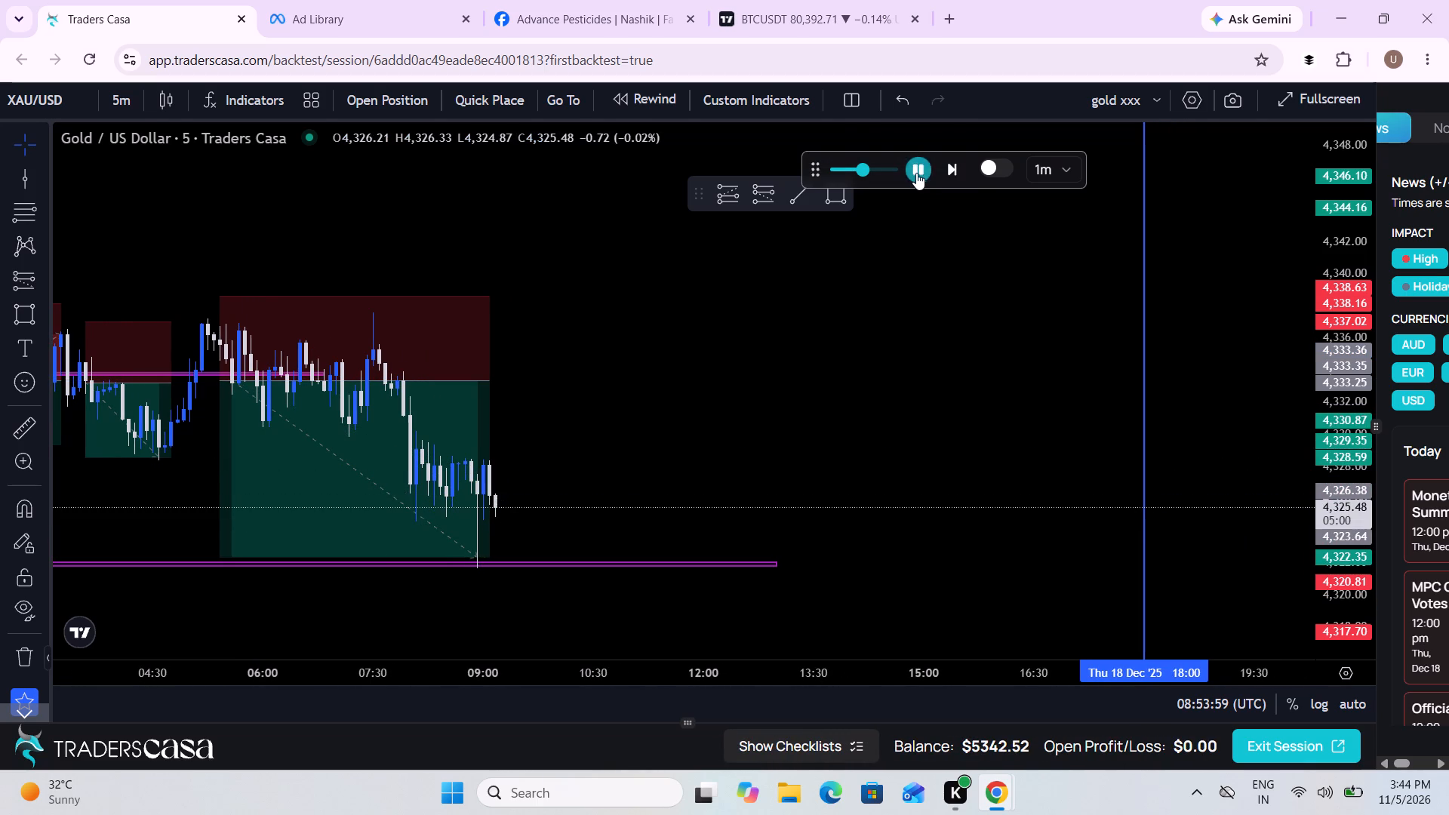
# Resume the replay at a faster playback speed and pause it at 09:50:59.
pyautogui.scroll(-5, 856, 335)
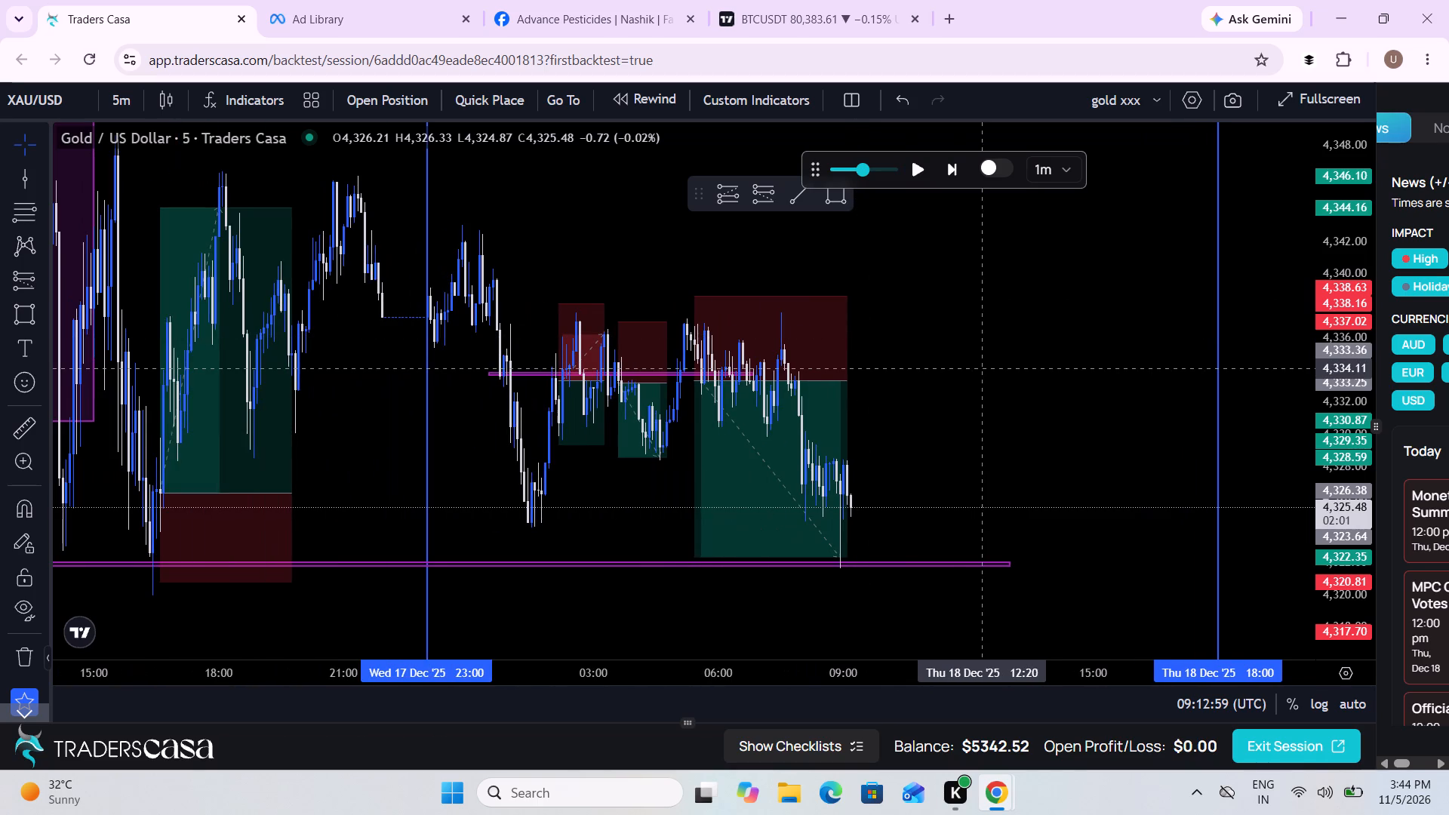
pyautogui.moveTo(983, 368); pyautogui.dragTo(947, 368)
pyautogui.scroll(-1, 947, 368)
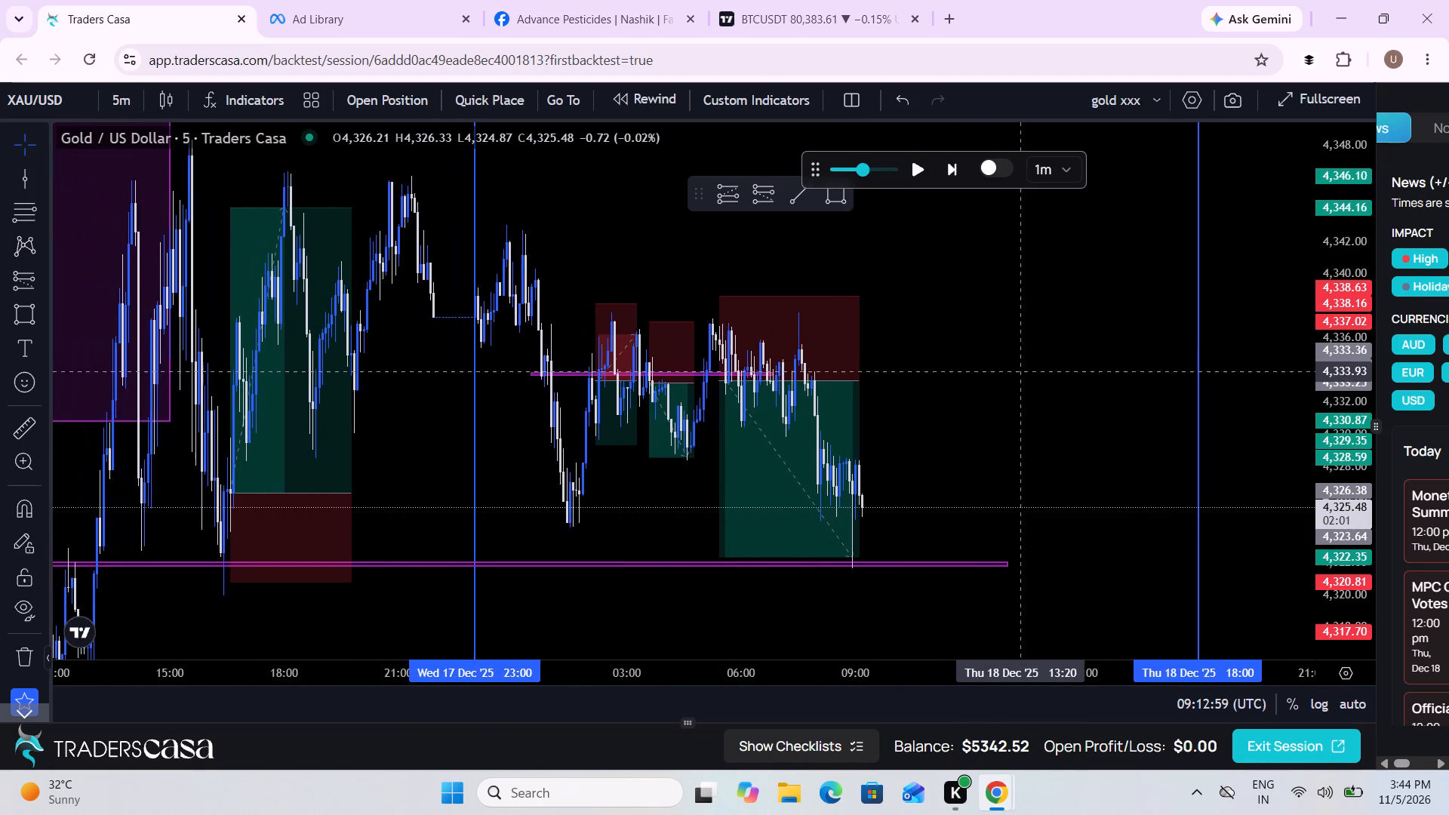
pyautogui.moveTo(1028, 372); pyautogui.dragTo(808, 372)
pyautogui.scroll(-1, 808, 372)
pyautogui.moveTo(897, 384); pyautogui.dragTo(867, 386)
pyautogui.scroll(1, 867, 386)
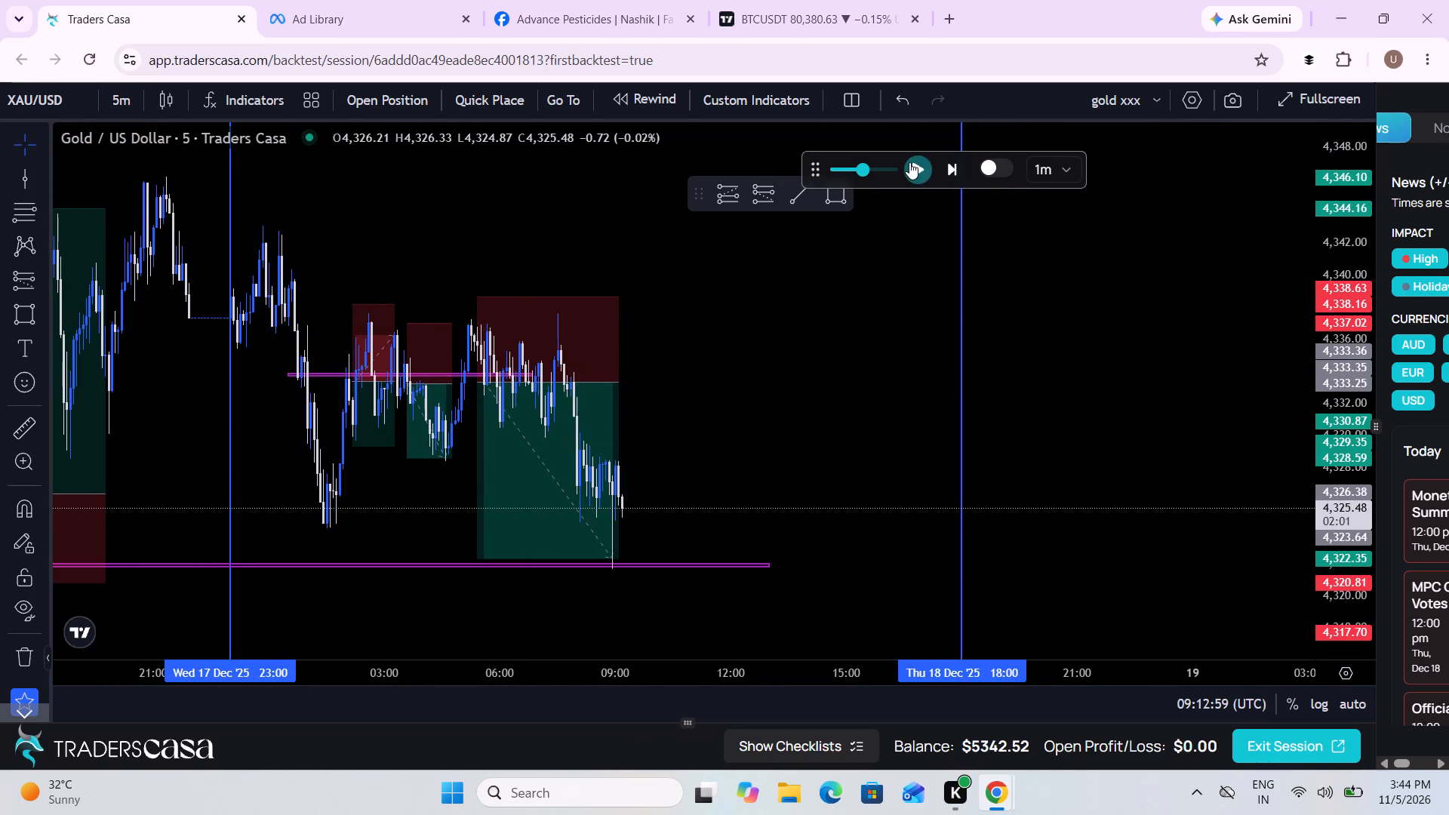
pyautogui.click(909, 162)
pyautogui.click(888, 170)
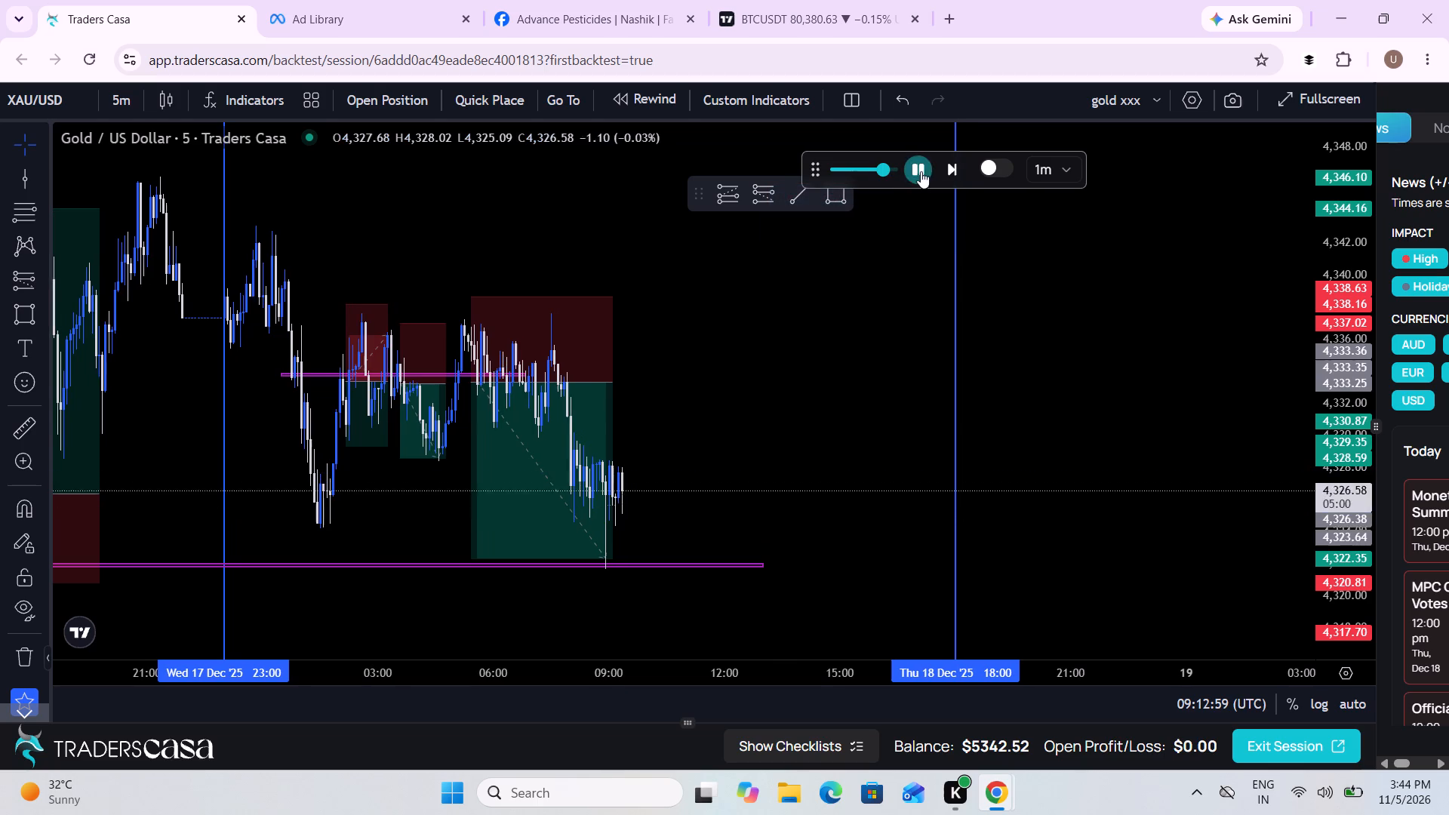
pyautogui.moveTo(854, 389); pyautogui.dragTo(764, 374)
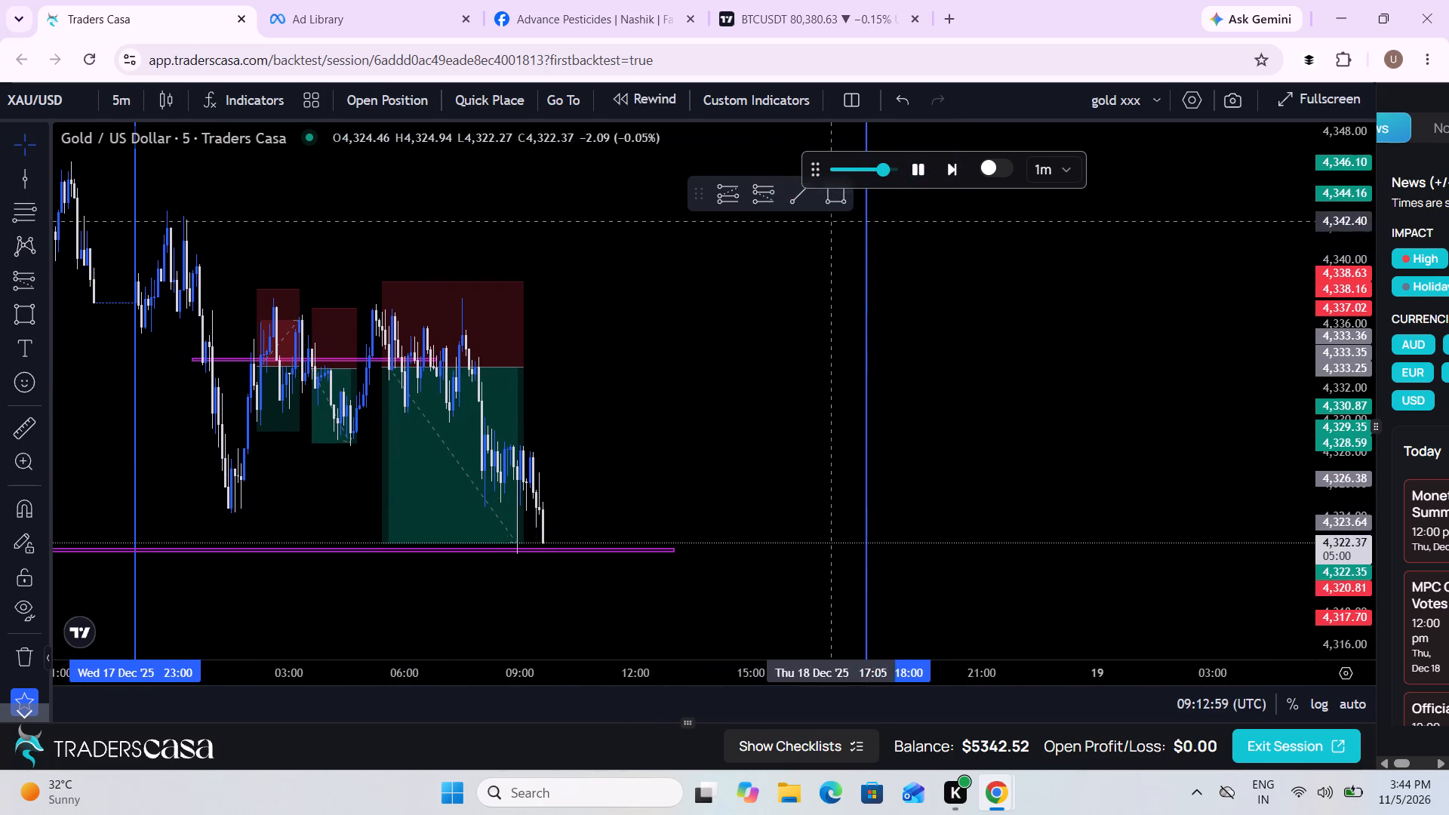
pyautogui.click(916, 165)
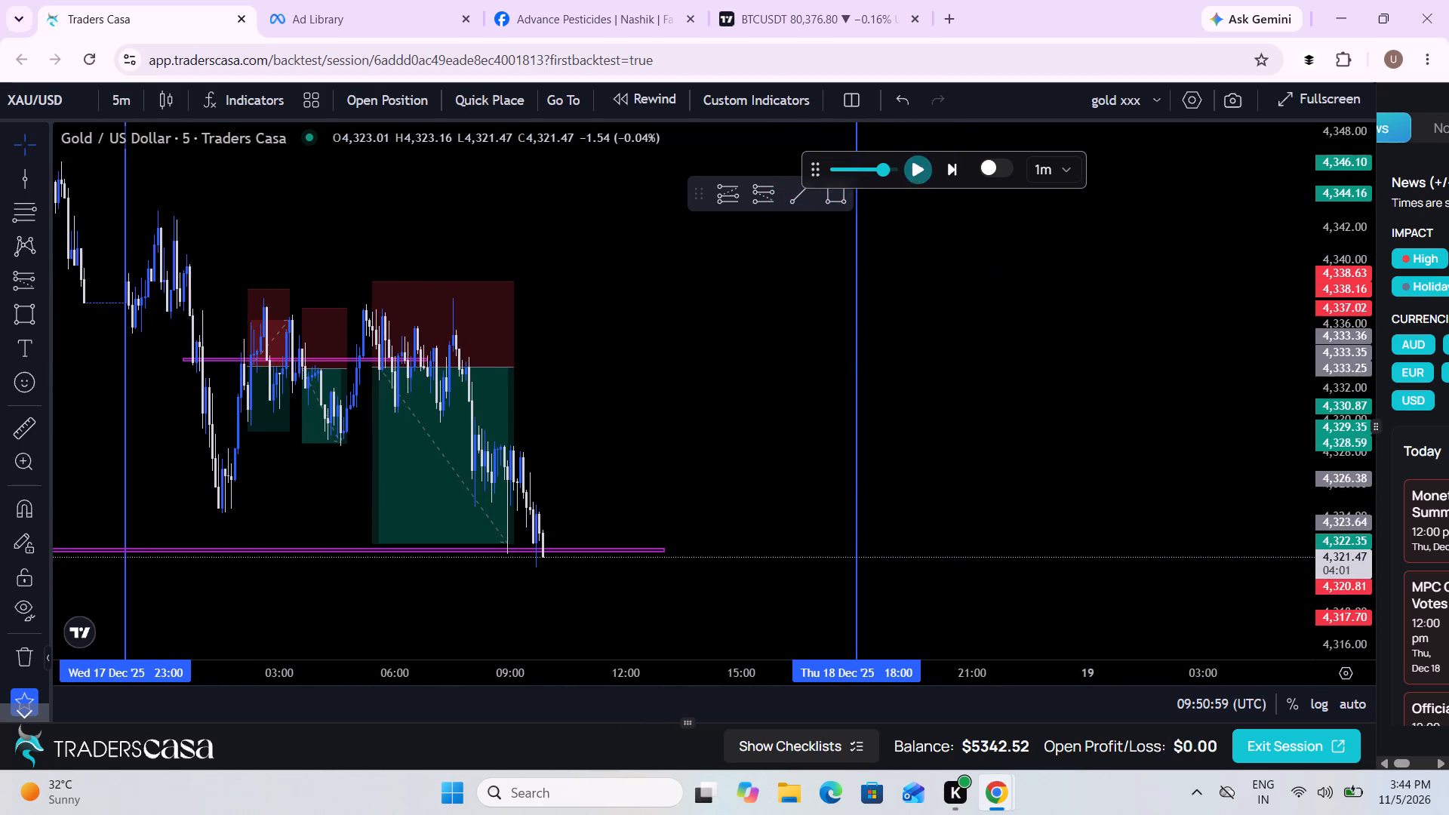
pyautogui.scroll(-3, 715, 361)
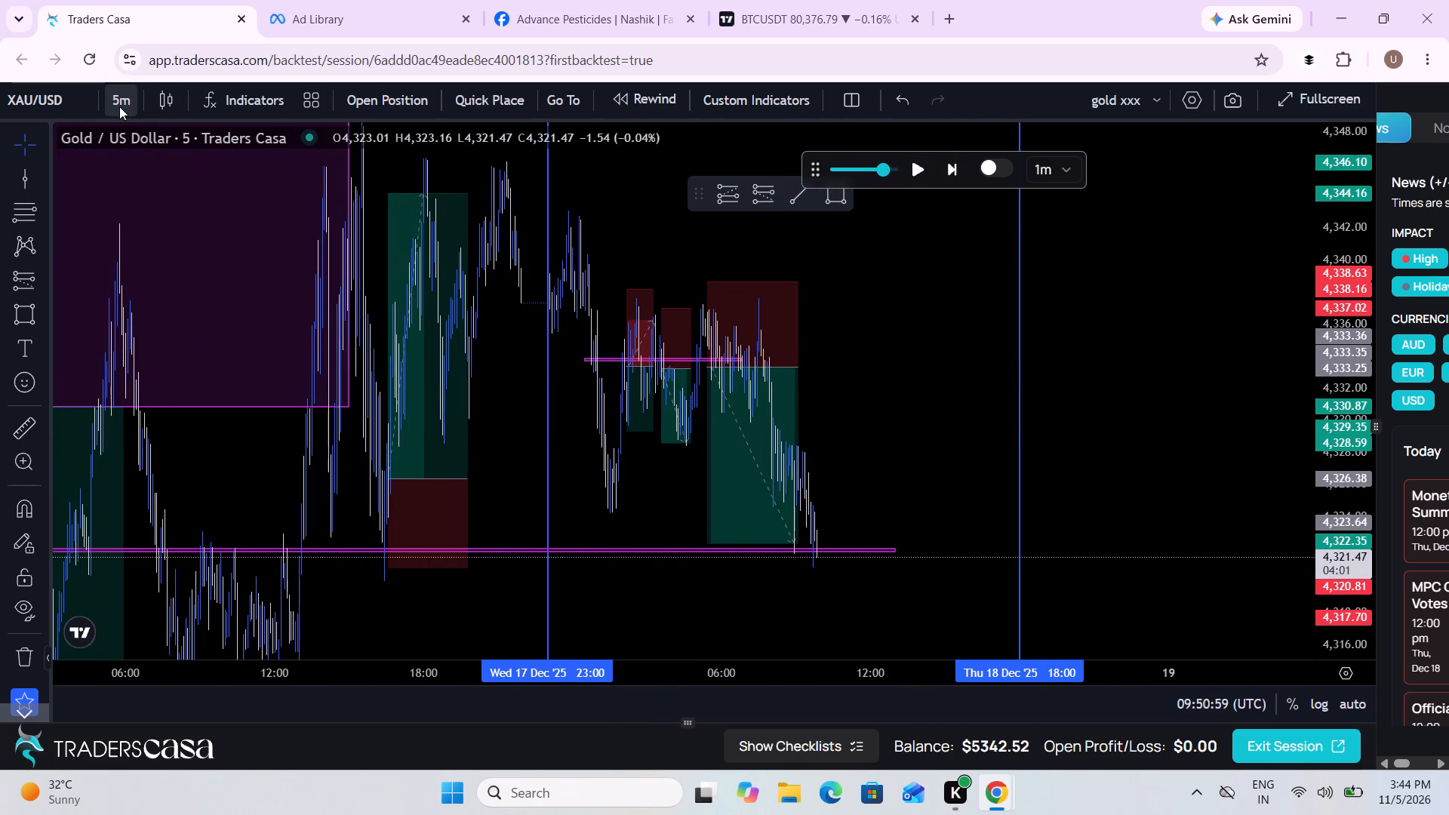
# Switch the chart to the 1-day timeframe and examine the December daily candles leading up to 18 December.
pyautogui.click(119, 106)
pyautogui.scroll(-2, 217, 564)
pyautogui.click(163, 606)
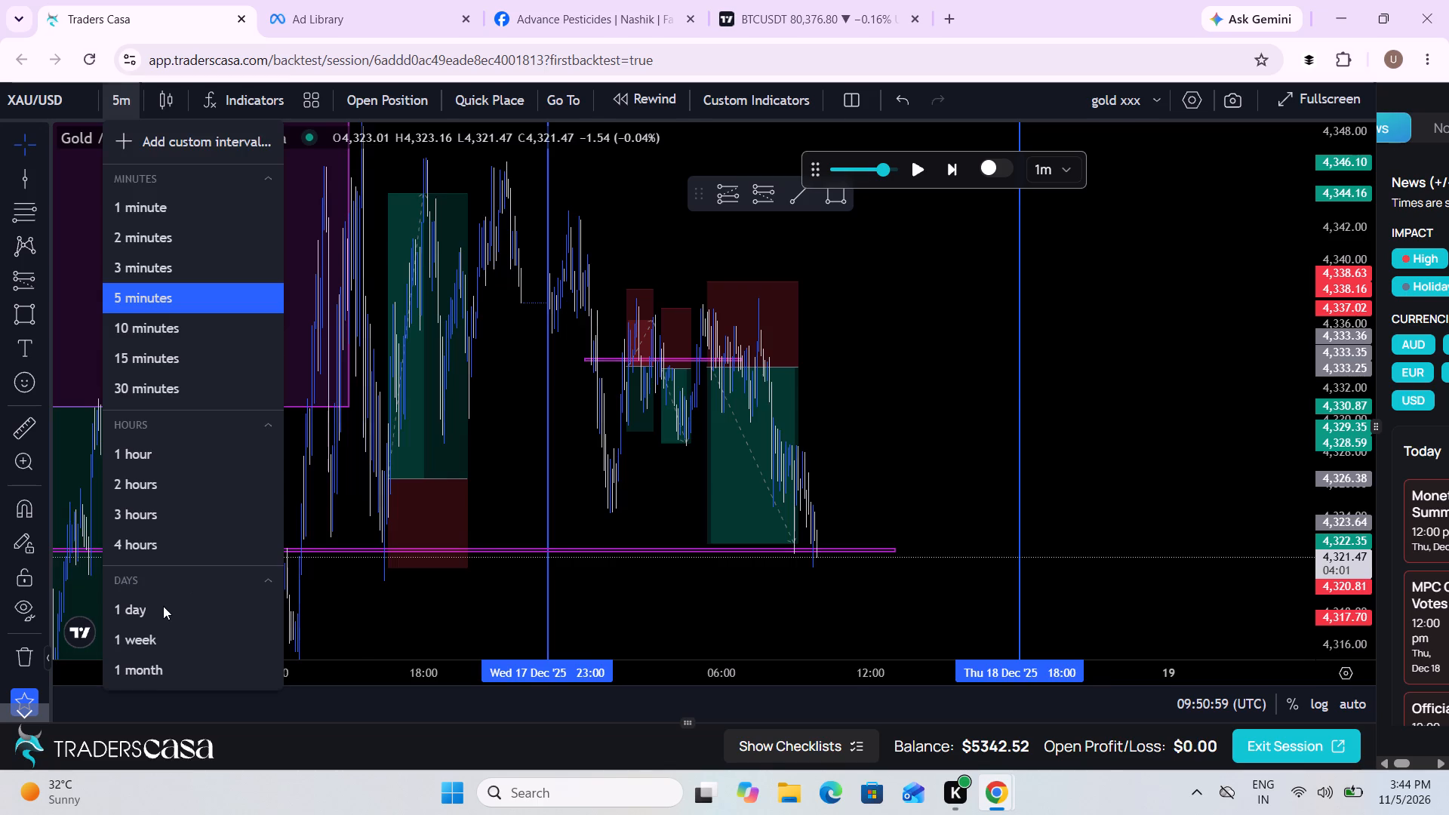
pyautogui.scroll(6, 432, 475)
pyautogui.moveTo(270, 461); pyautogui.dragTo(690, 460)
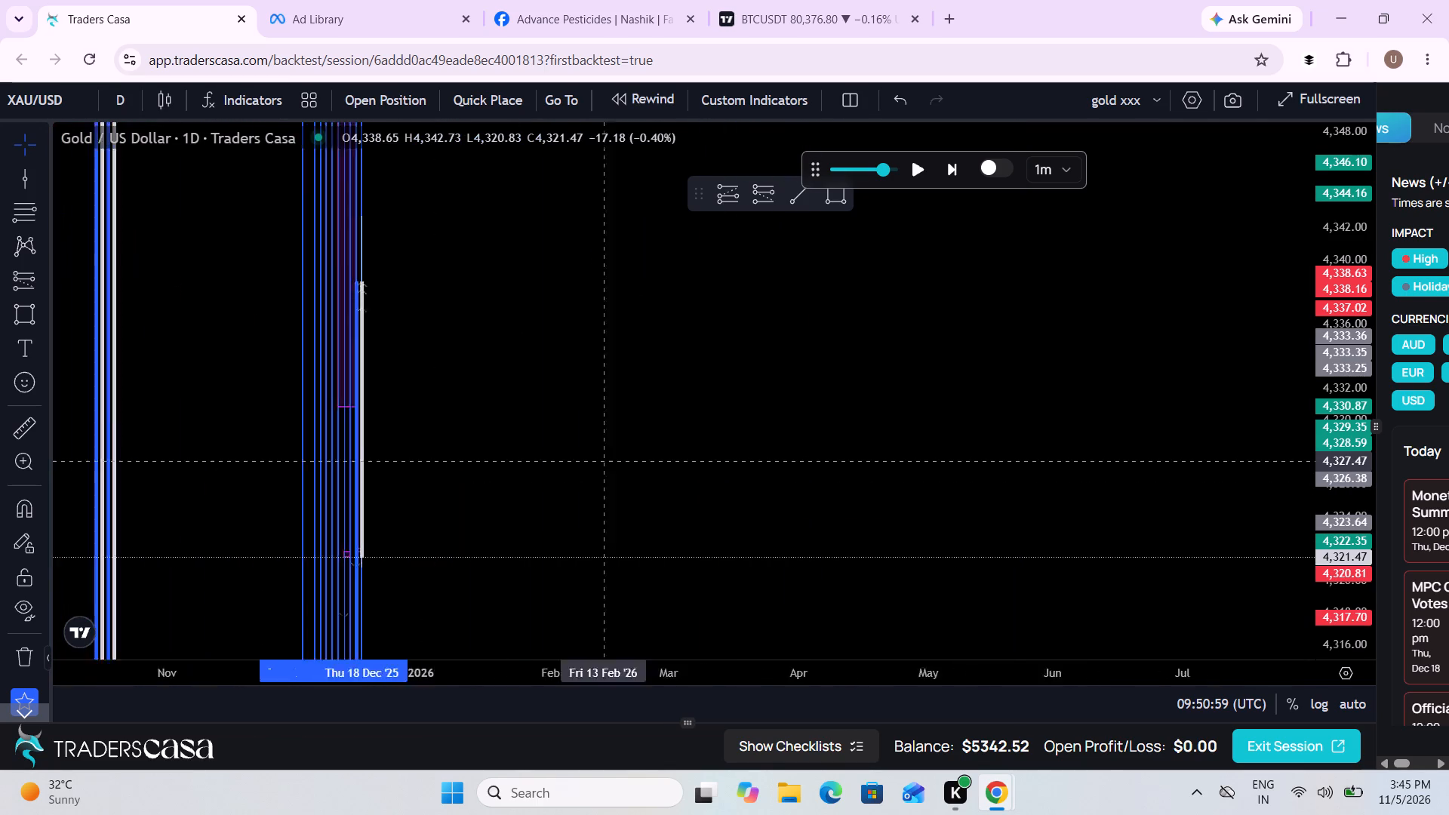
pyautogui.moveTo(690, 460); pyautogui.dragTo(761, 458)
pyautogui.scroll(8, 761, 458)
pyautogui.moveTo(350, 480); pyautogui.dragTo(962, 448)
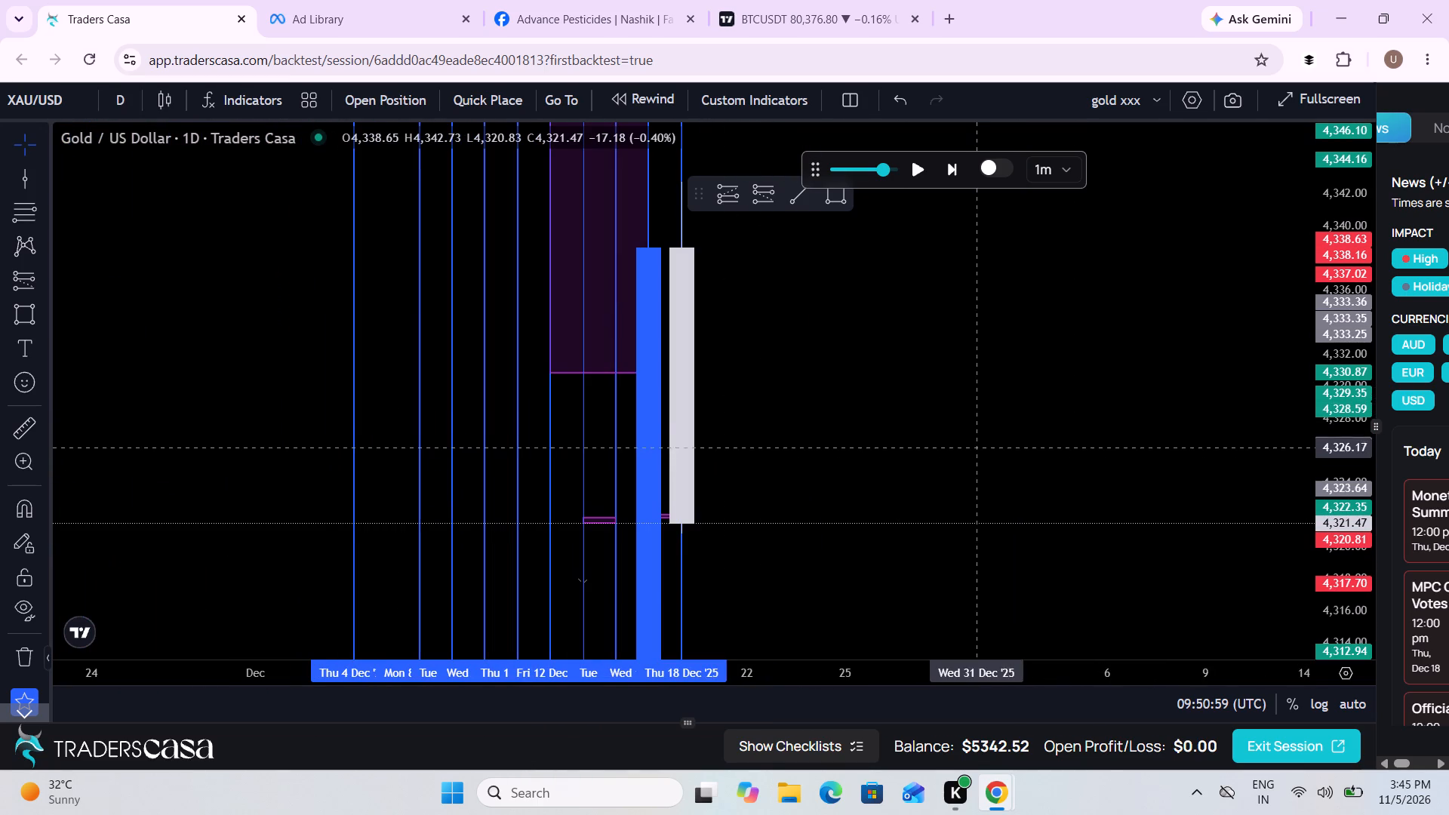
pyautogui.moveTo(1335, 223); pyautogui.dragTo(1294, 721)
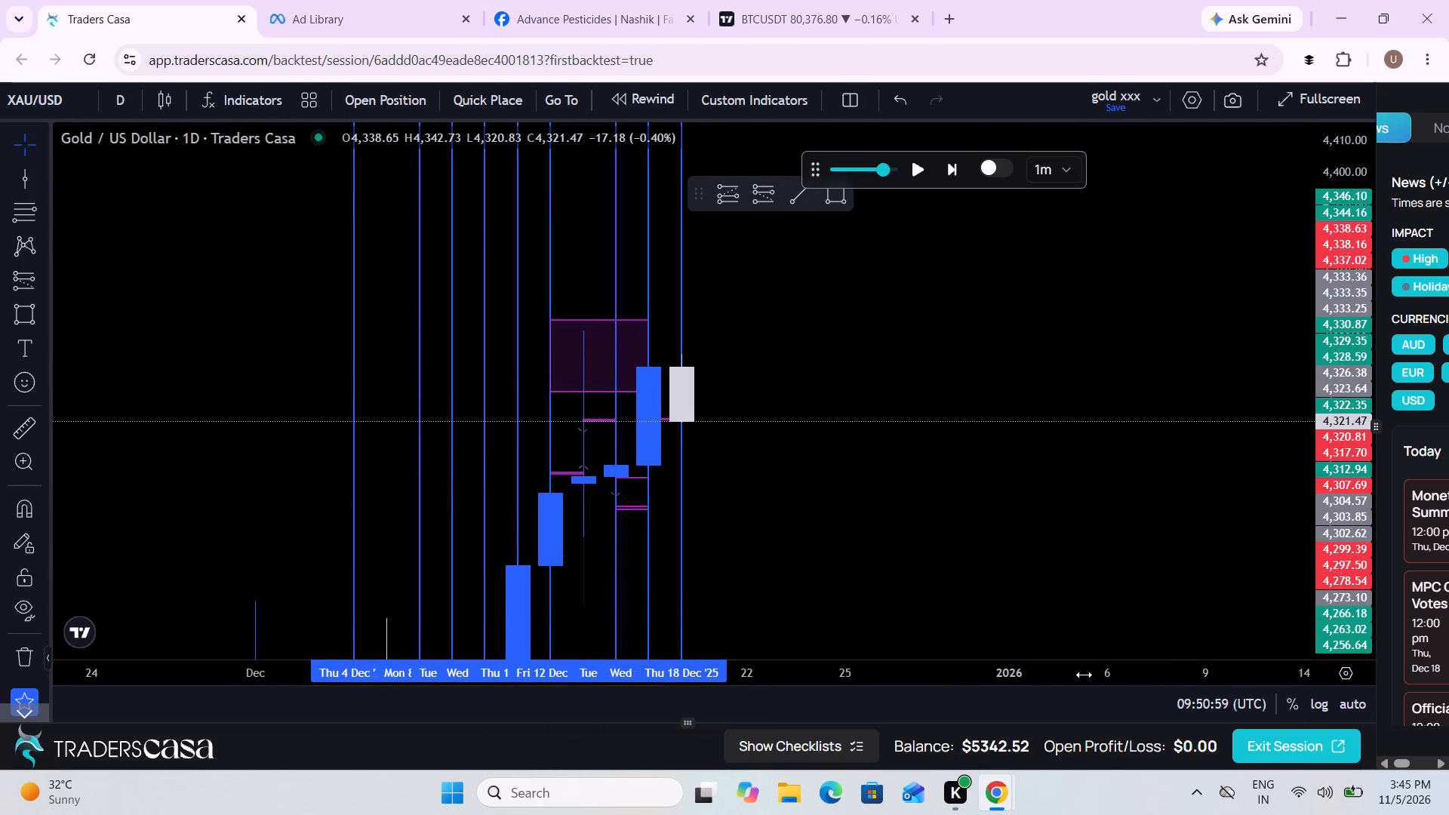
pyautogui.moveTo(820, 572); pyautogui.dragTo(1044, 445)
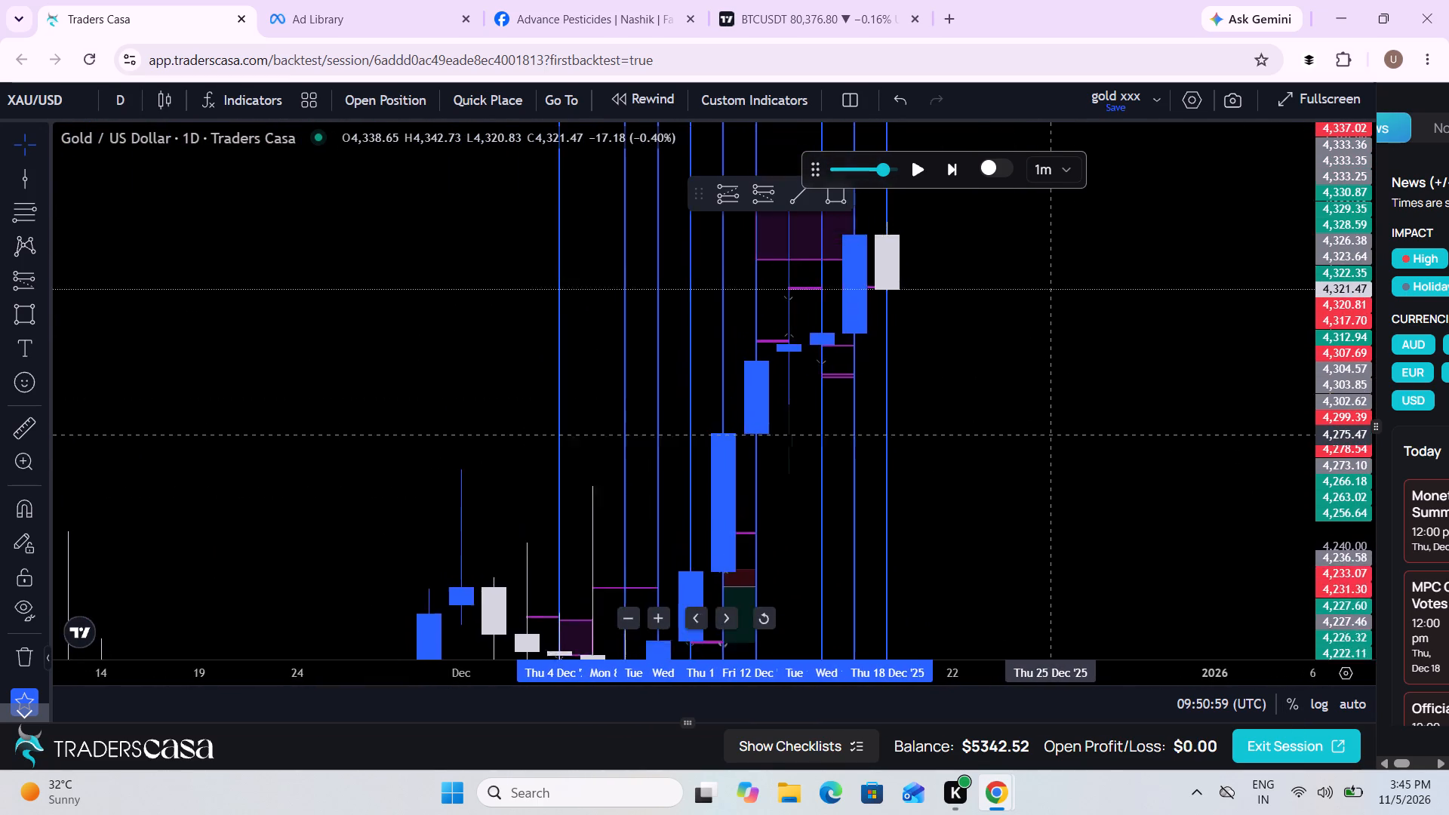
pyautogui.moveTo(1044, 445); pyautogui.dragTo(1024, 478)
pyautogui.scroll(-1, 1024, 478)
pyautogui.moveTo(1024, 478); pyautogui.dragTo(974, 577)
# Set the chart timeframe to 1 hour and frame the latest candles around the pink support zone near 4,322.
pyautogui.click(105, 98)
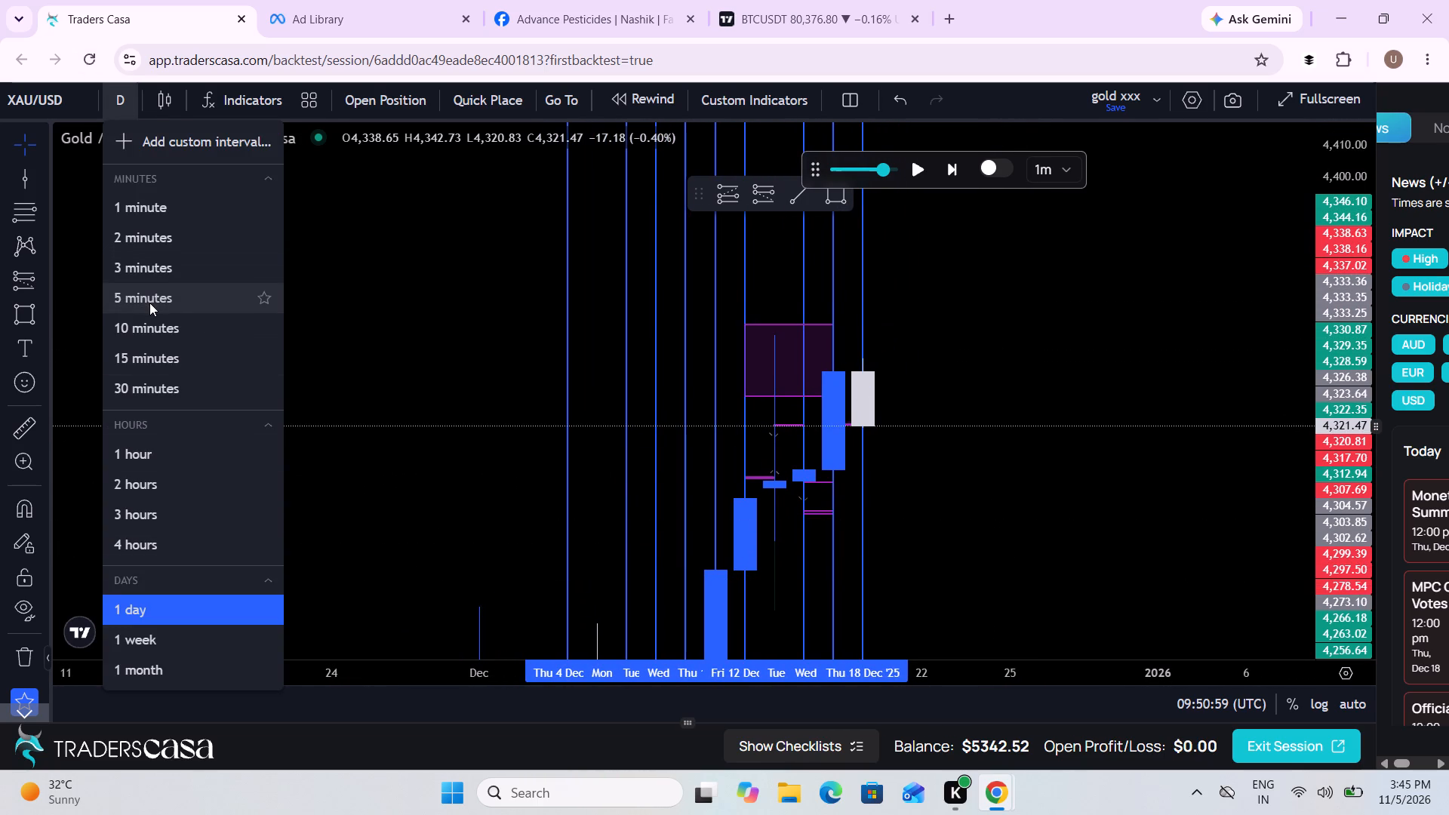
pyautogui.click(152, 454)
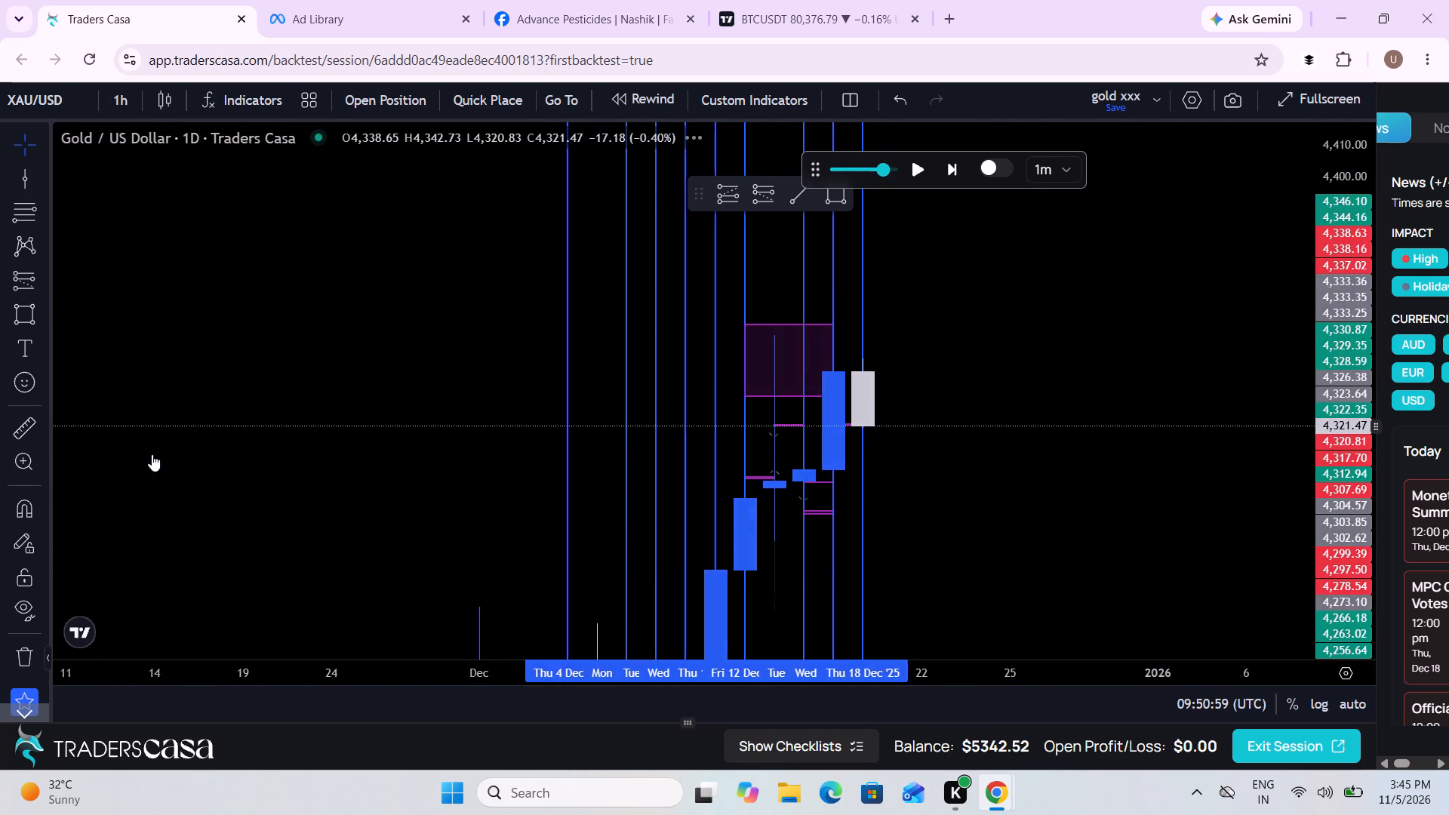
pyautogui.scroll(-5, 623, 444)
pyautogui.moveTo(1131, 521); pyautogui.dragTo(1041, 530)
pyautogui.moveTo(1335, 580); pyautogui.dragTo(1282, 221)
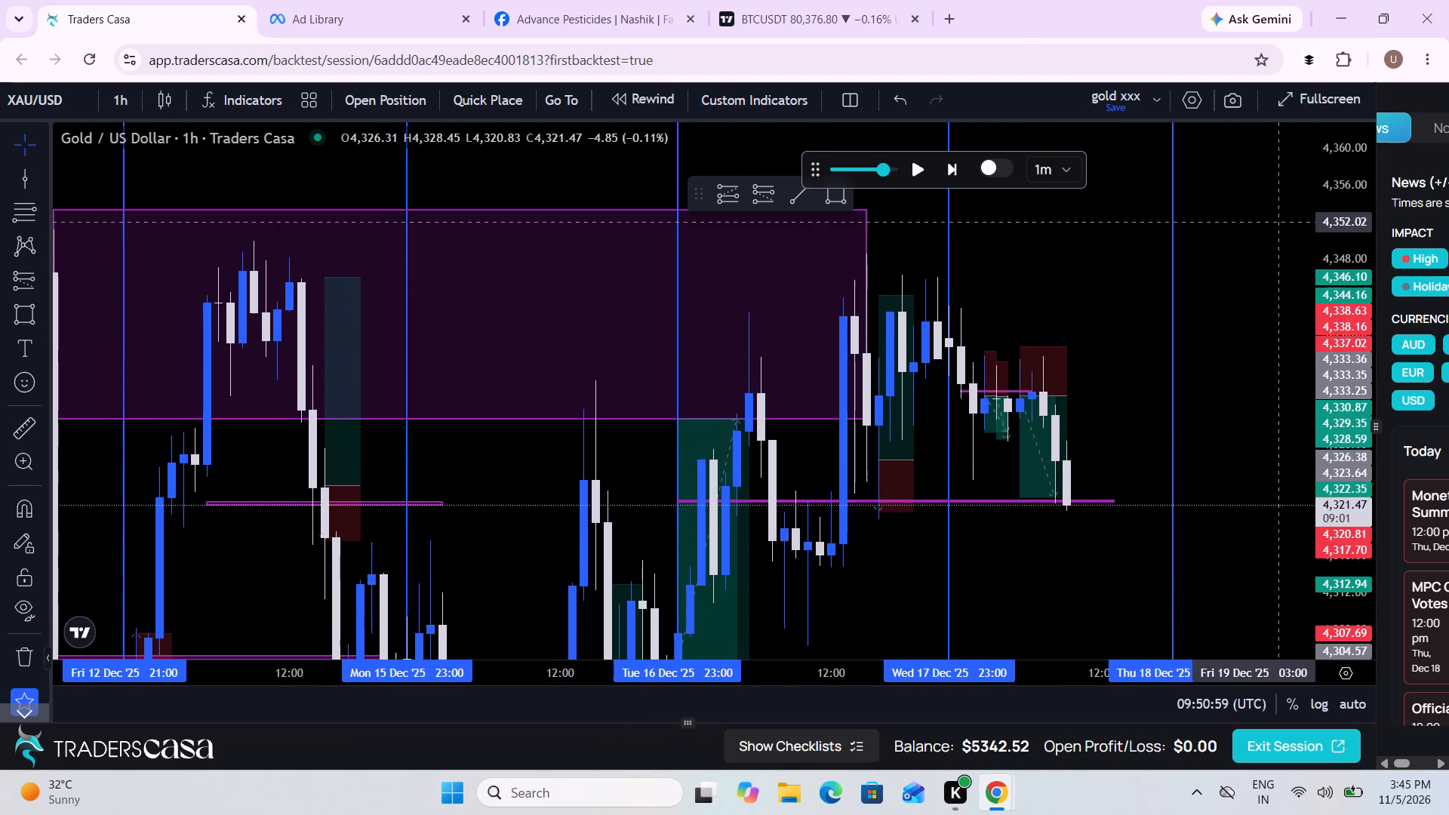
pyautogui.moveTo(1282, 221); pyautogui.dragTo(1281, 221)
pyautogui.moveTo(1049, 600); pyautogui.dragTo(956, 605)
pyautogui.scroll(2, 956, 605)
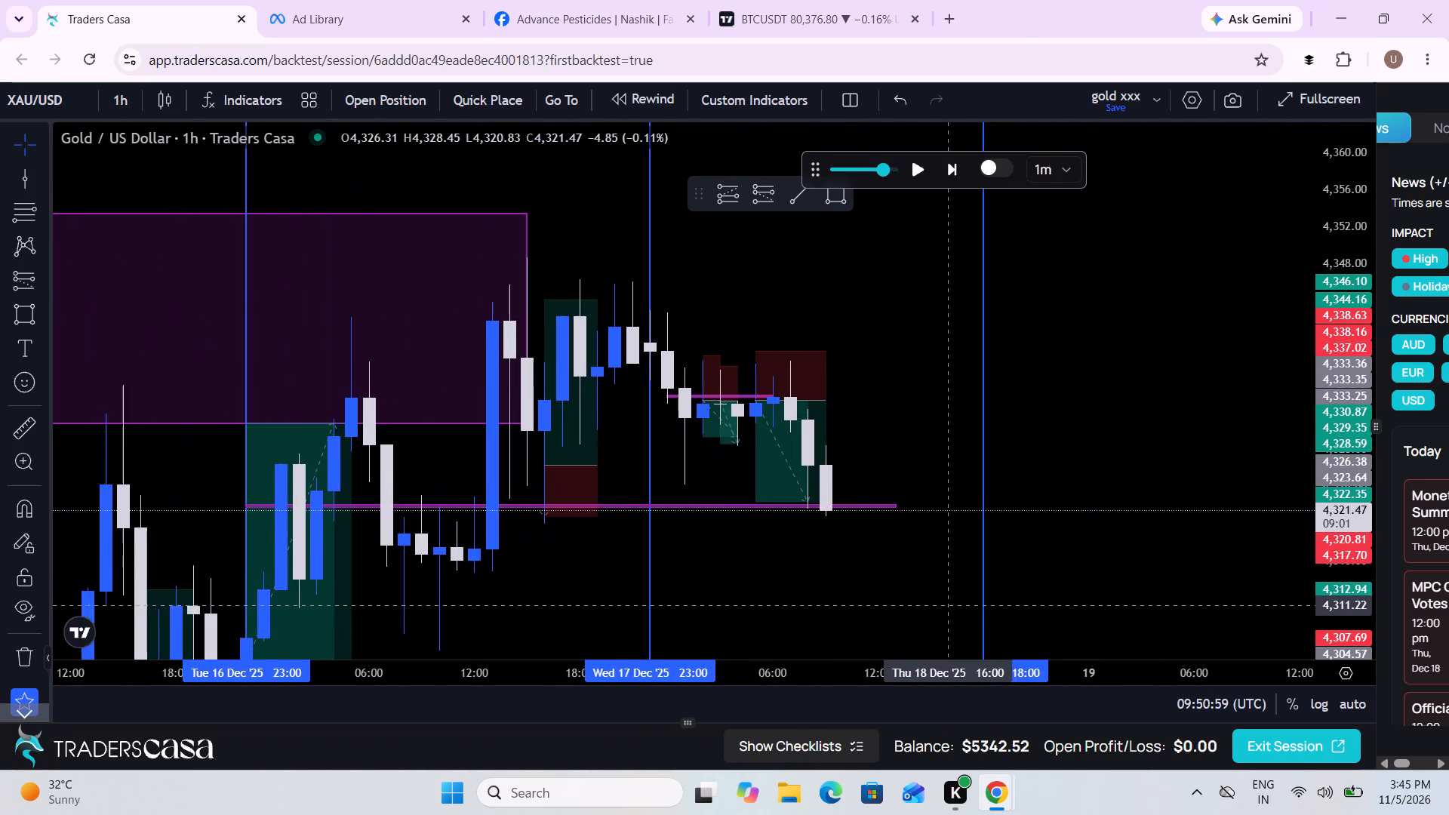
pyautogui.scroll(1, 956, 605)
pyautogui.moveTo(1346, 555); pyautogui.dragTo(1311, 376)
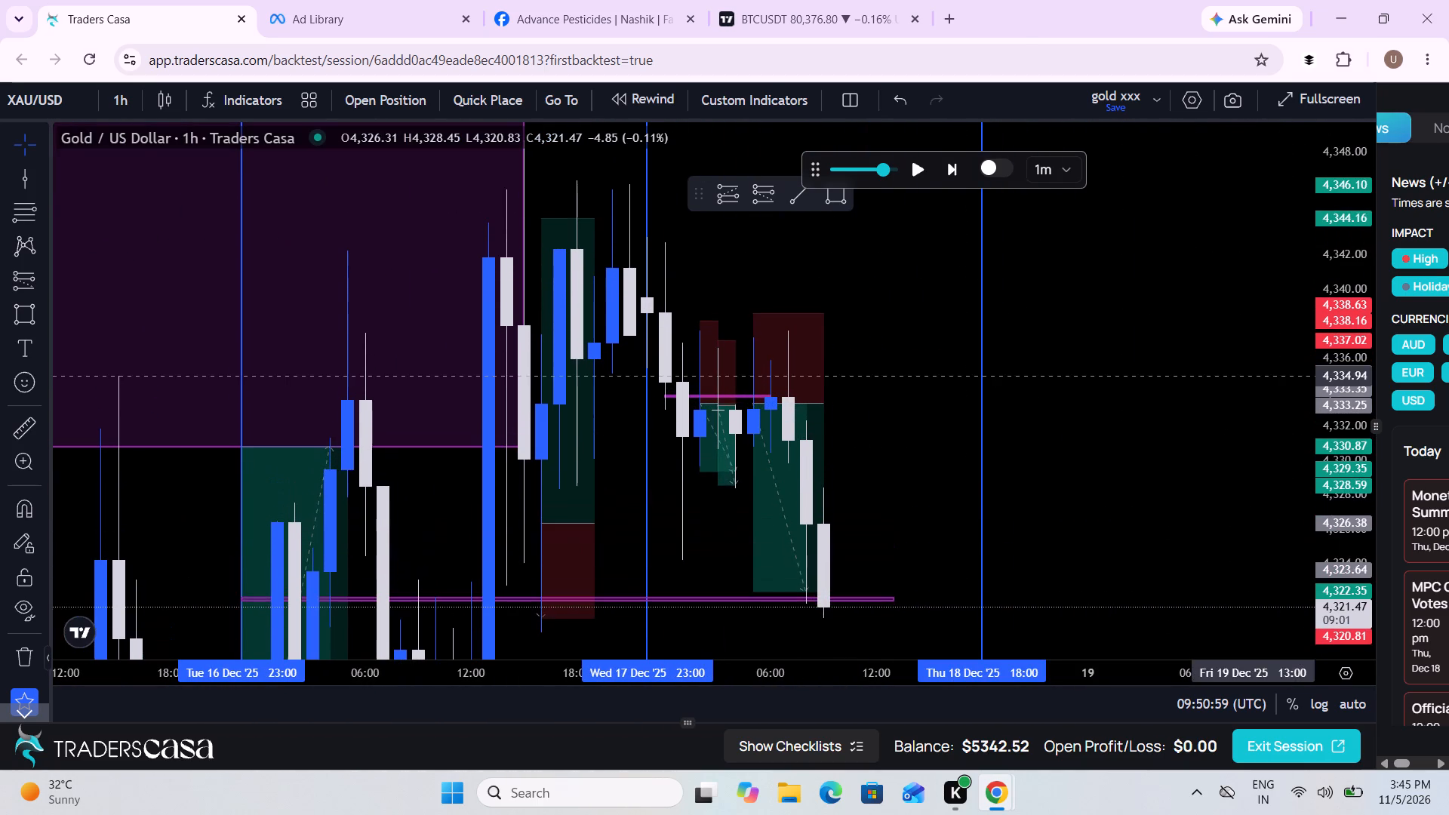
pyautogui.moveTo(1050, 570); pyautogui.dragTo(1066, 460)
pyautogui.scroll(3, 1066, 460)
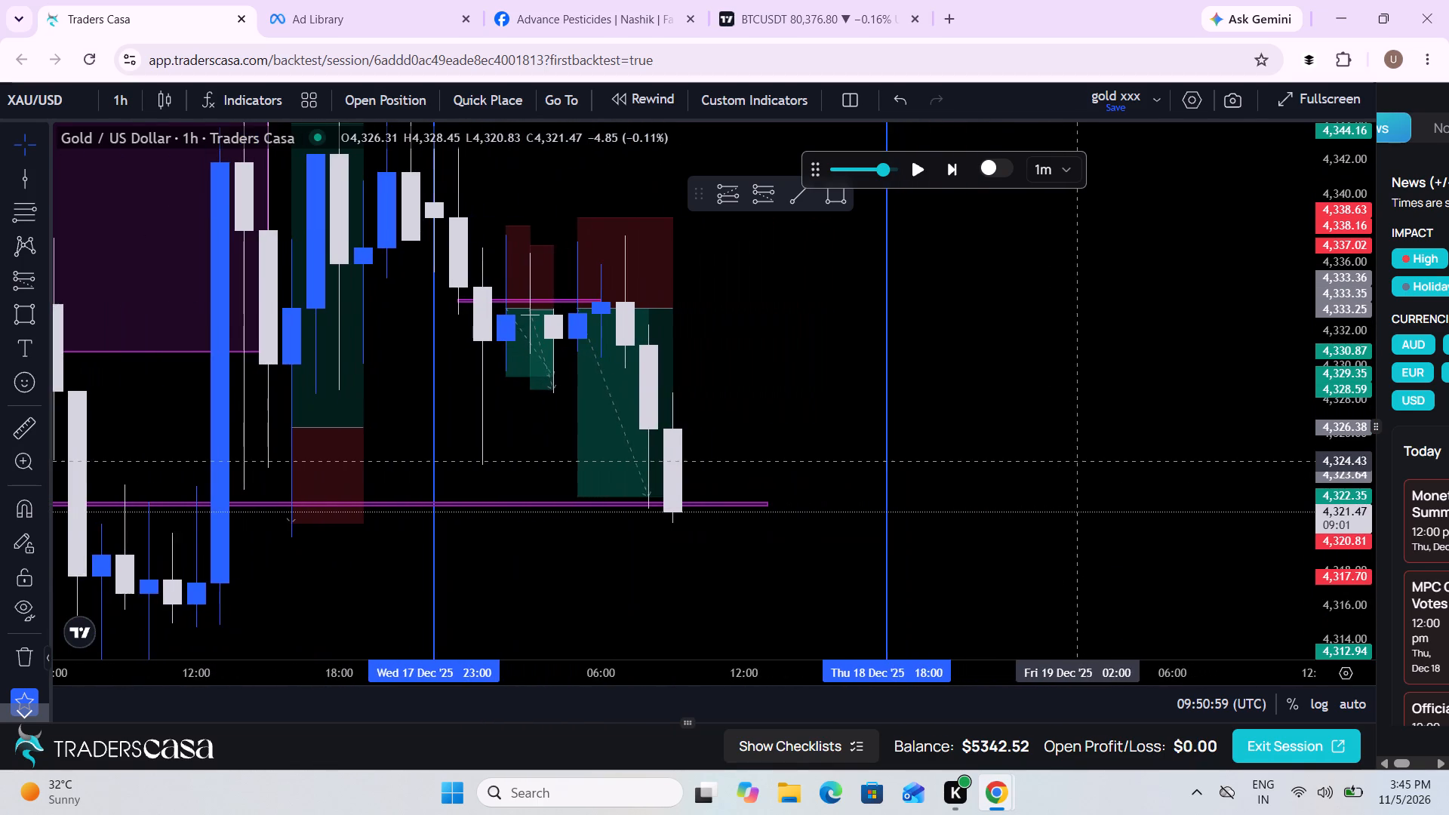
pyautogui.scroll(2, 1066, 460)
# Run the replay on the 1-hour chart and pause it at 10:01:59.
pyautogui.click(915, 169)
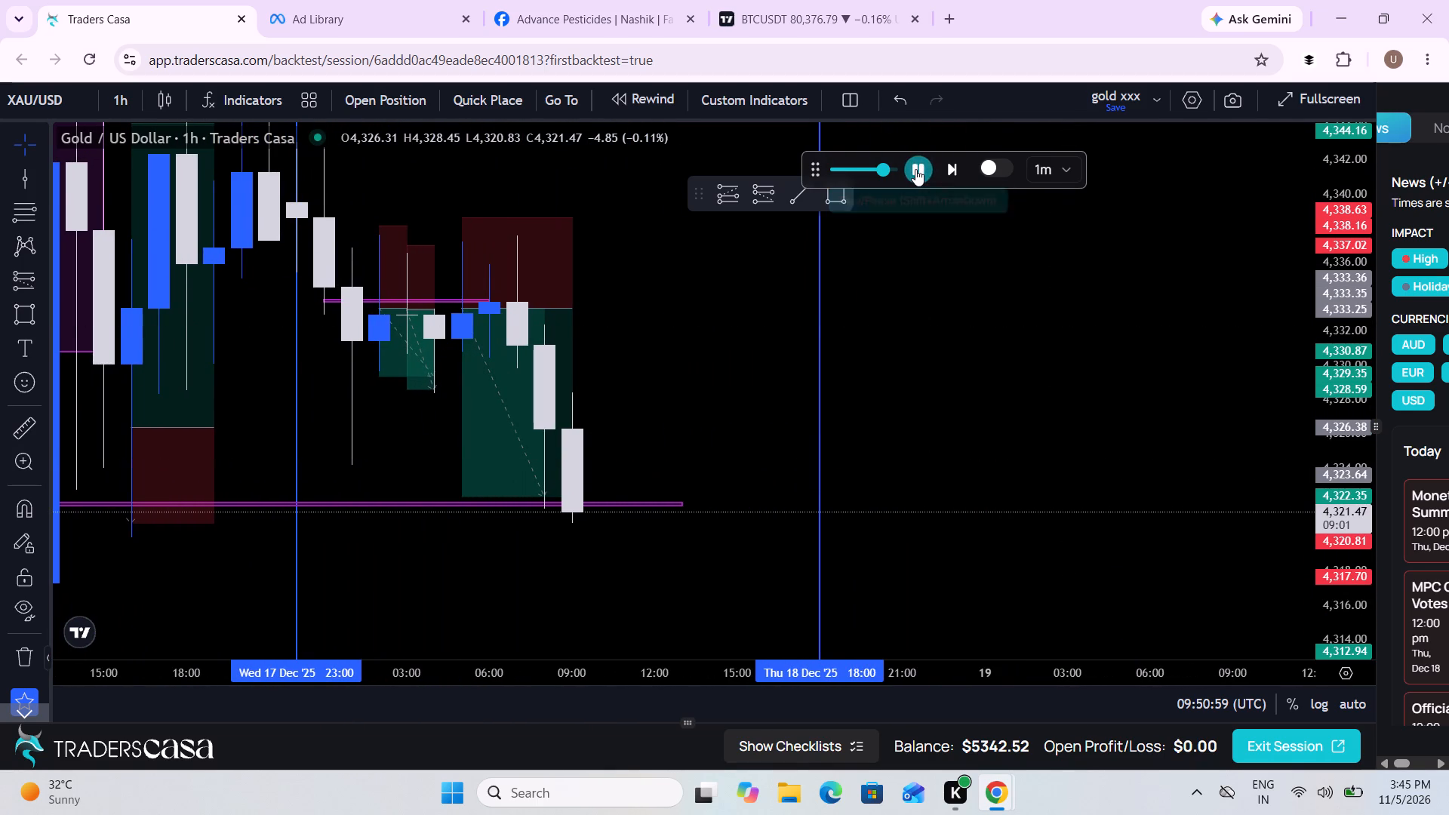
pyautogui.click(915, 169)
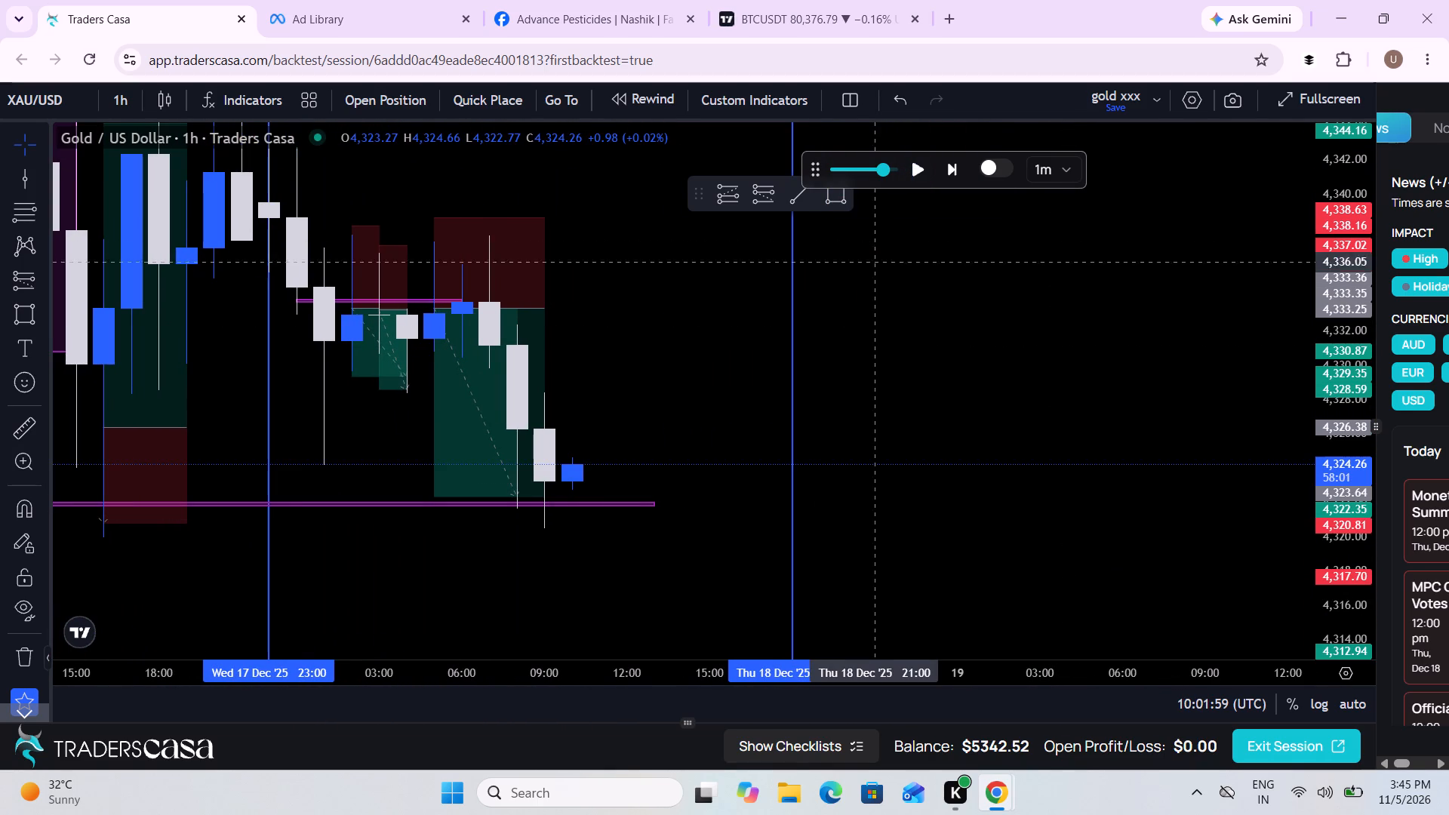
# Draw a long position at the 10:00 candle with entry 4,324.27, stop 4,318.53 and target 4,339.57.
pyautogui.moveTo(845, 416); pyautogui.dragTo(863, 416)
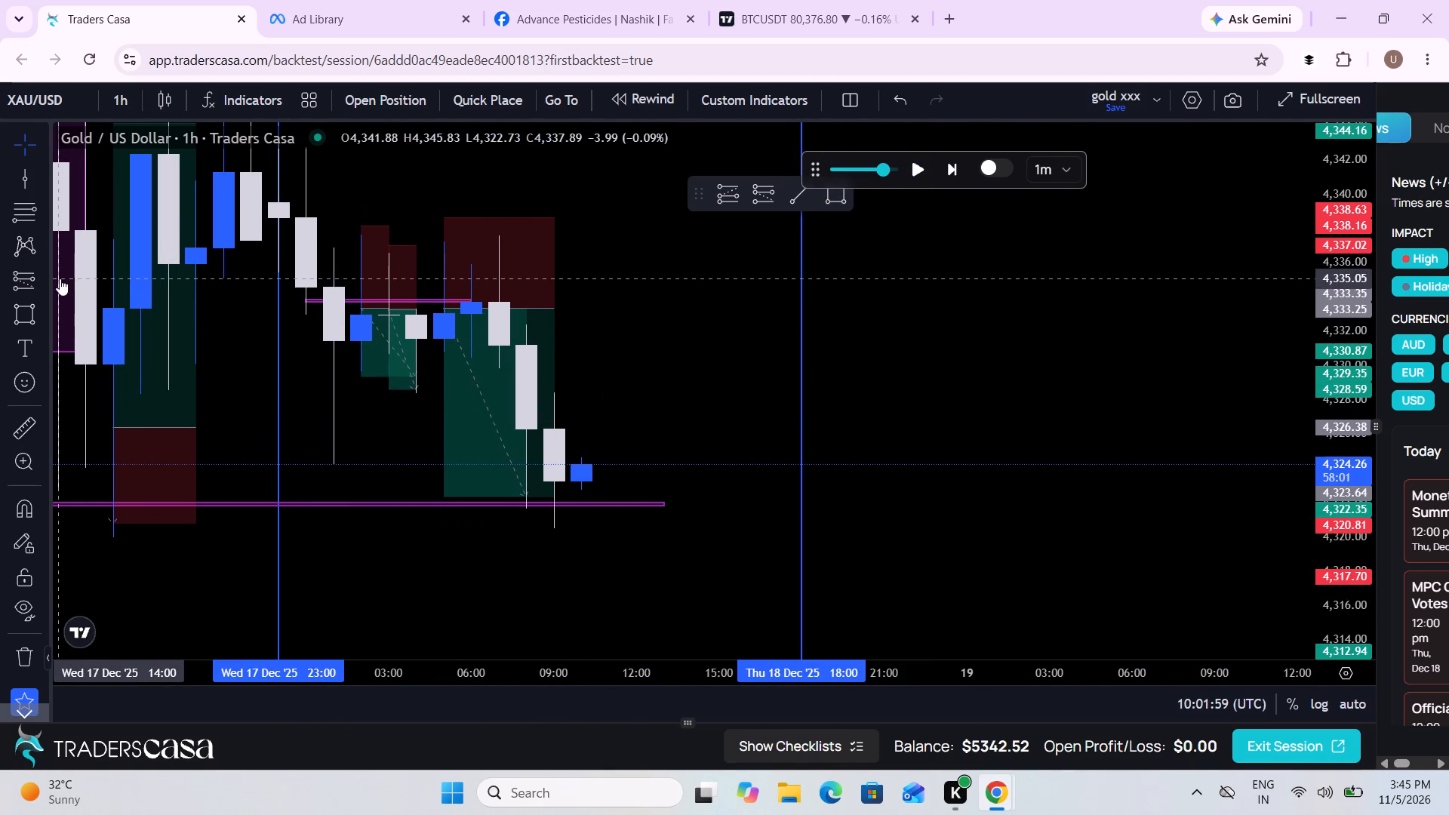
pyautogui.click(45, 278)
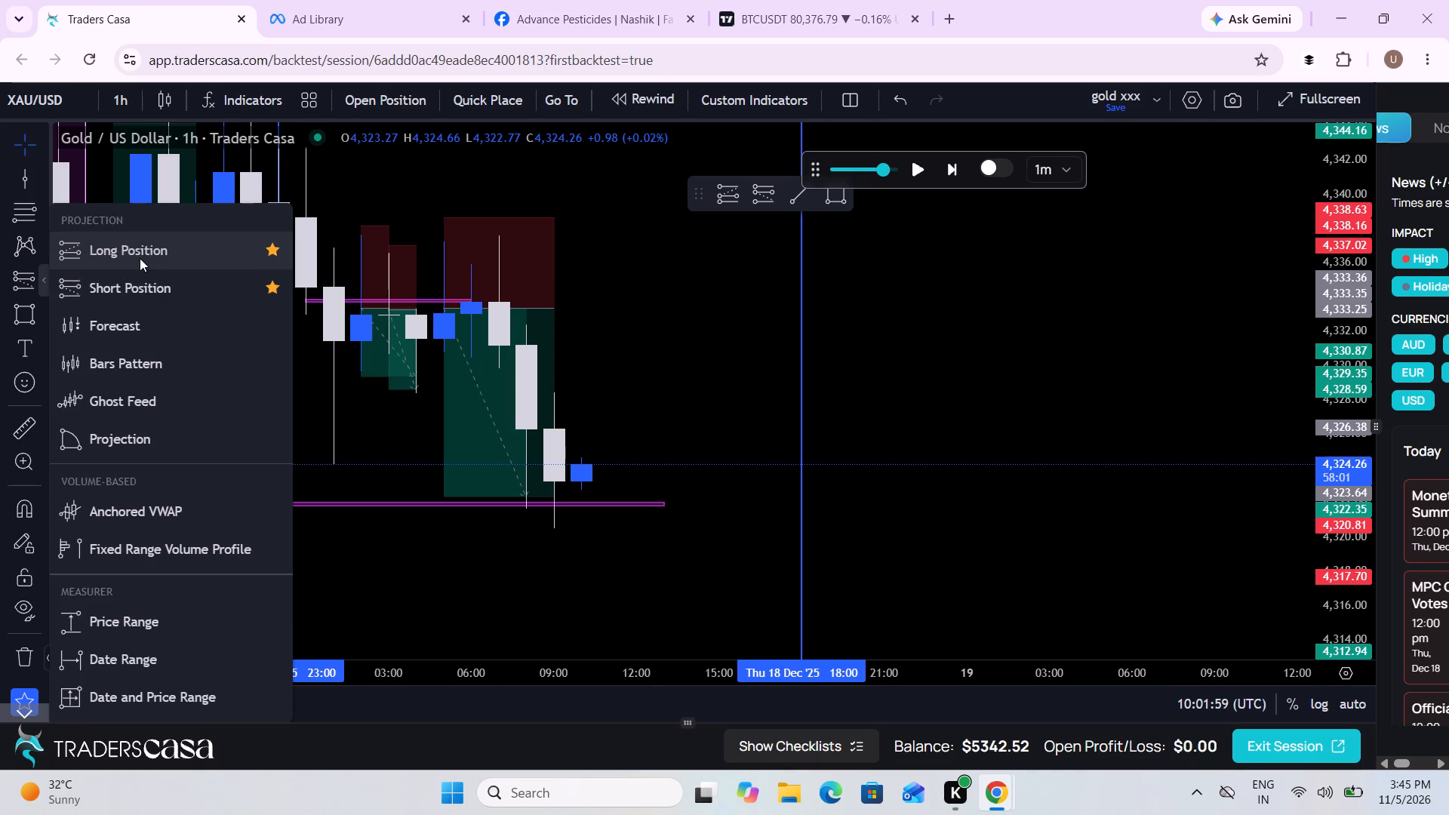
pyautogui.click(140, 258)
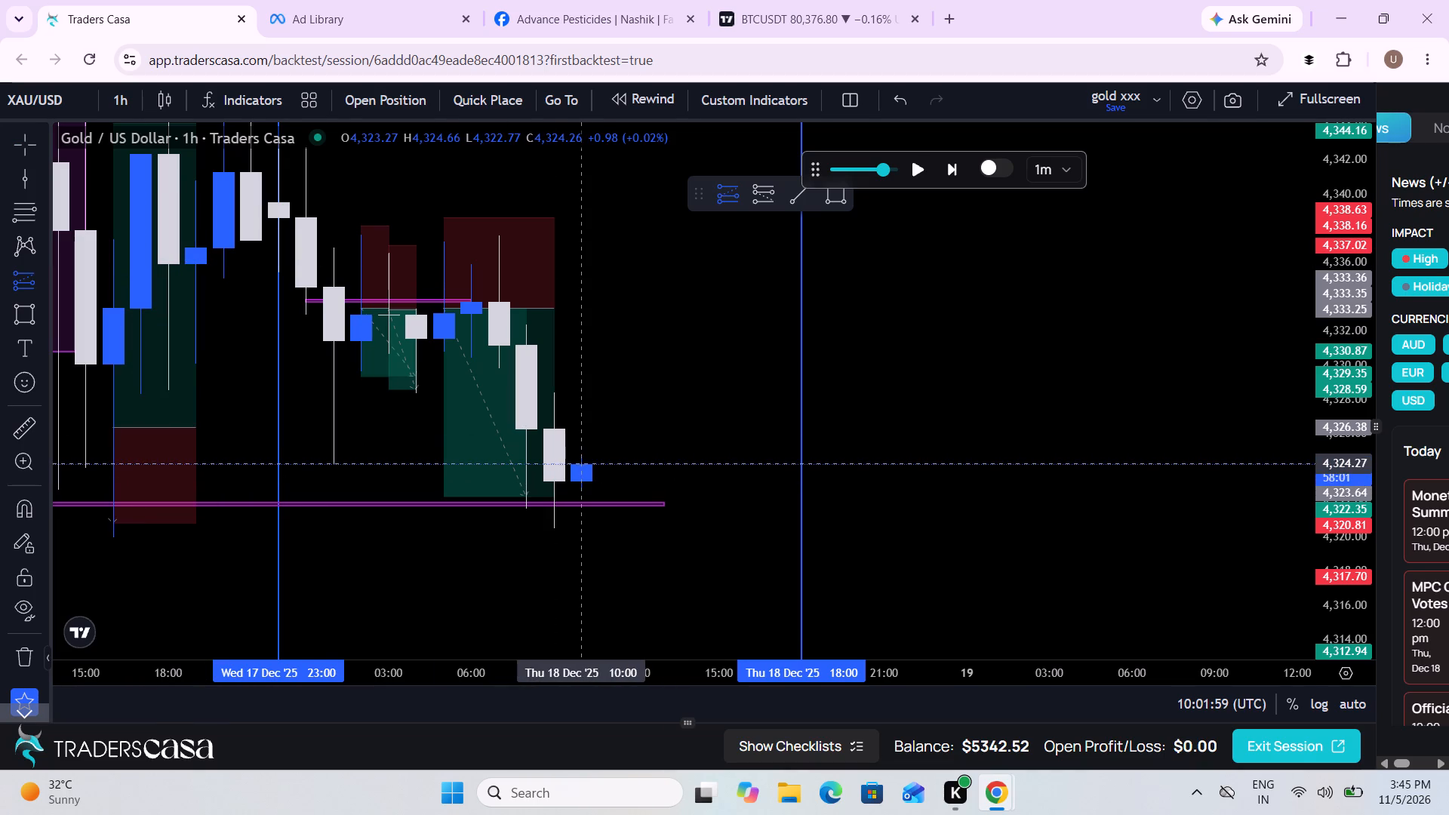
pyautogui.click(578, 463)
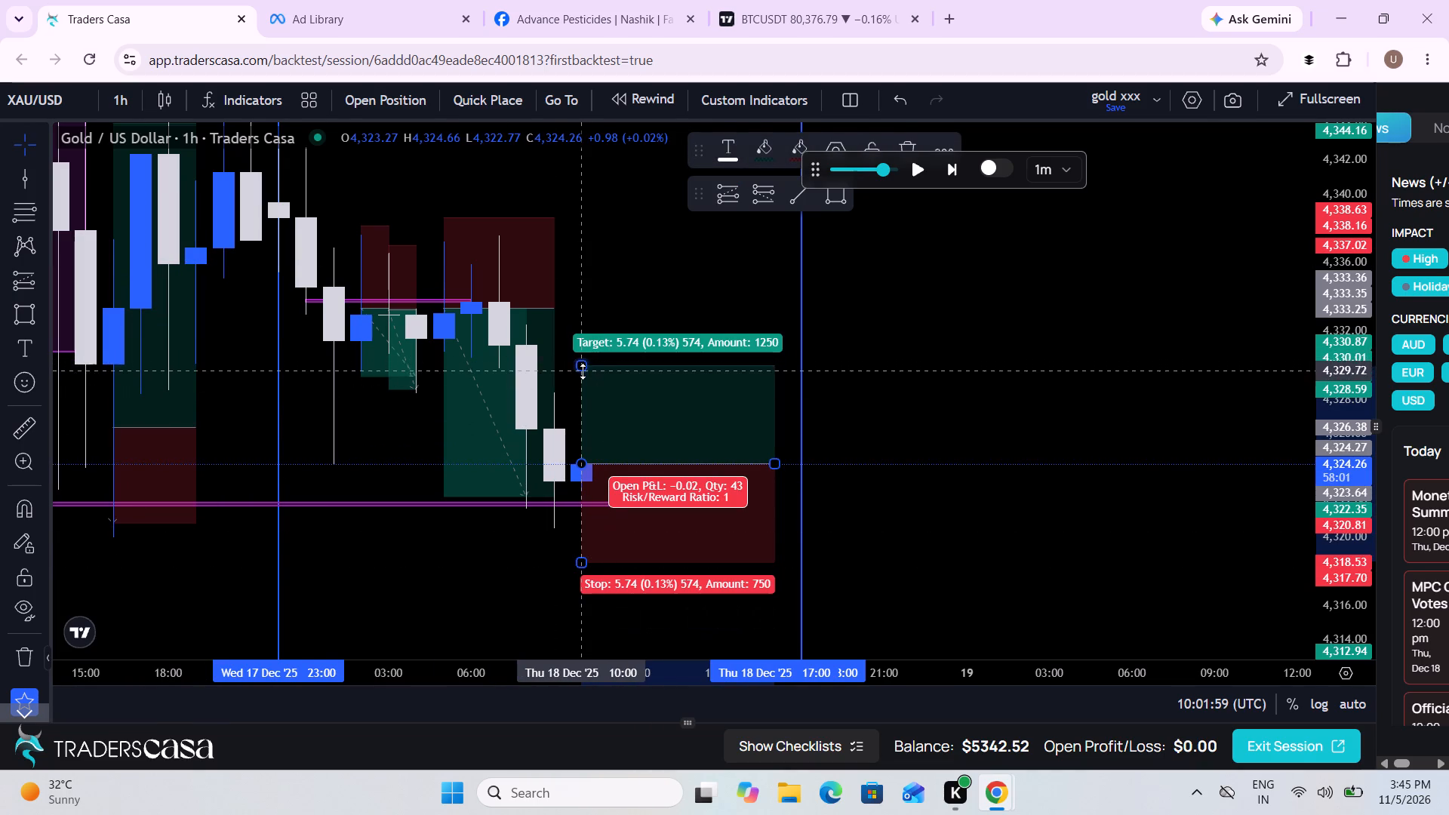
pyautogui.moveTo(583, 371); pyautogui.dragTo(574, 201)
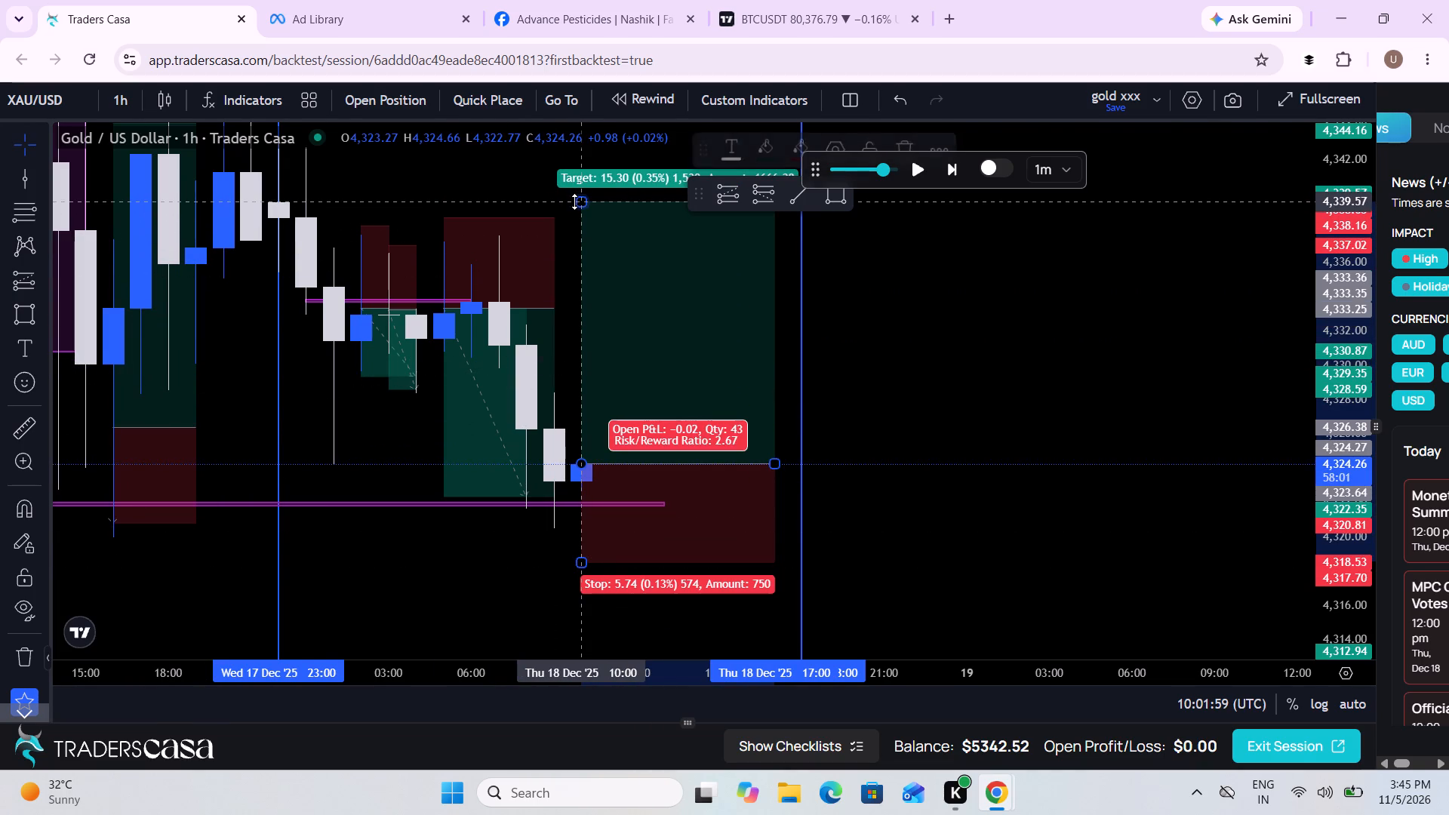
# Place a buy stop order at 4324.27 with take profit 4339.57, stop loss 4318.53 and 2.2% risk.
pyautogui.click(368, 105)
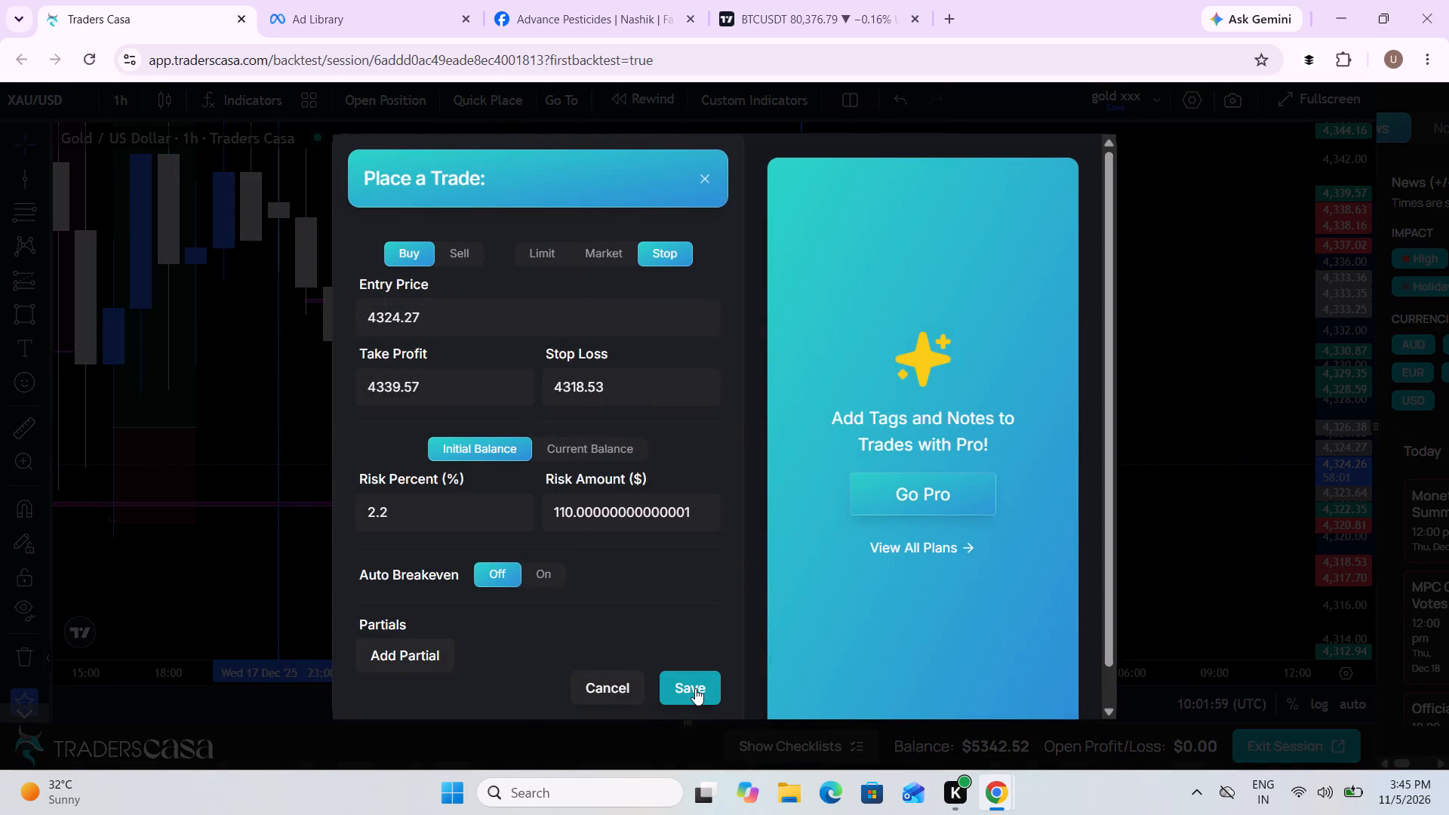
pyautogui.click(695, 688)
pyautogui.click(963, 583)
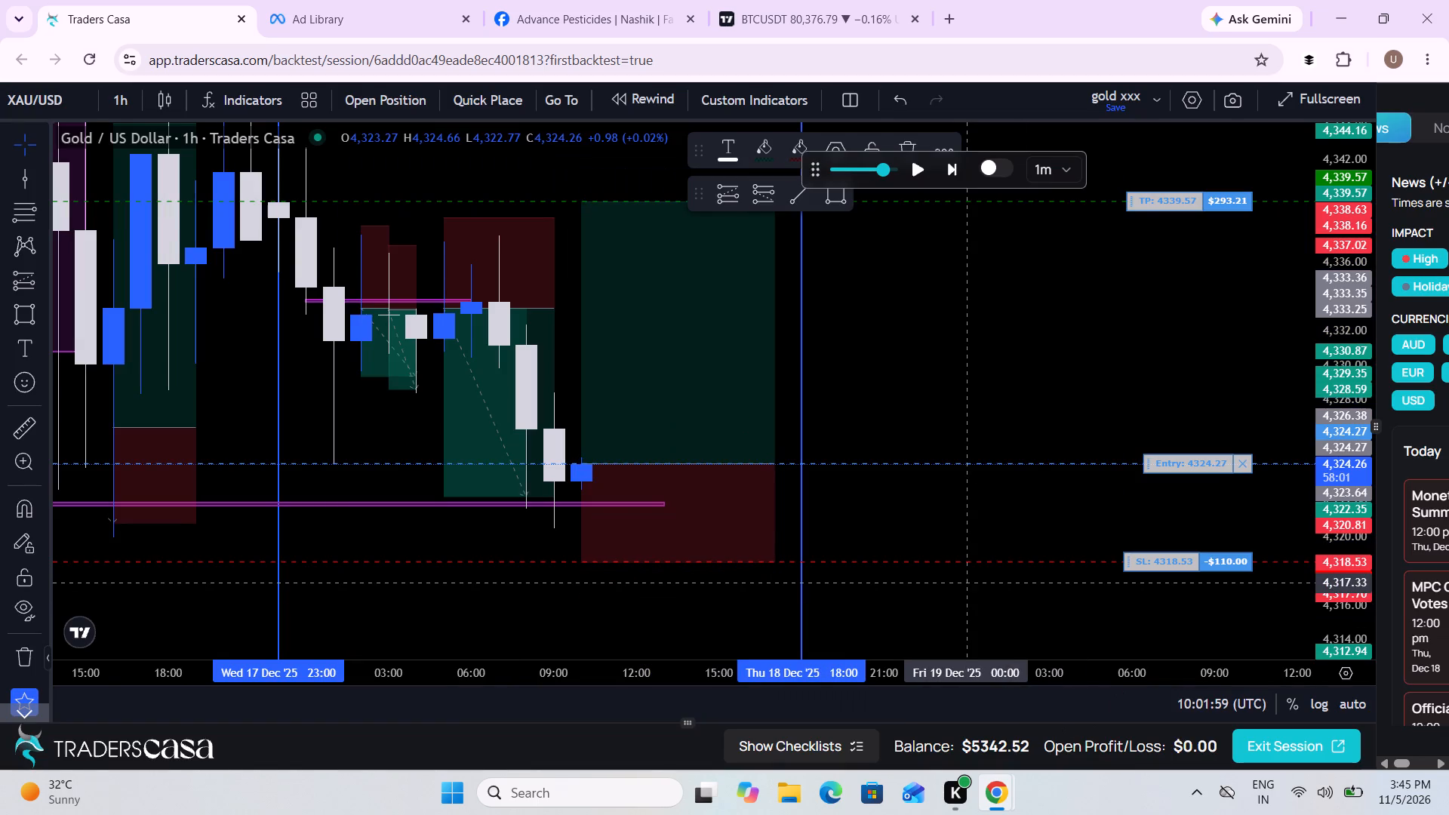
# Run the replay with the new buy order and pause it at 10:46:59.
pyautogui.scroll(-4, 963, 583)
pyautogui.moveTo(909, 593); pyautogui.dragTo(871, 598)
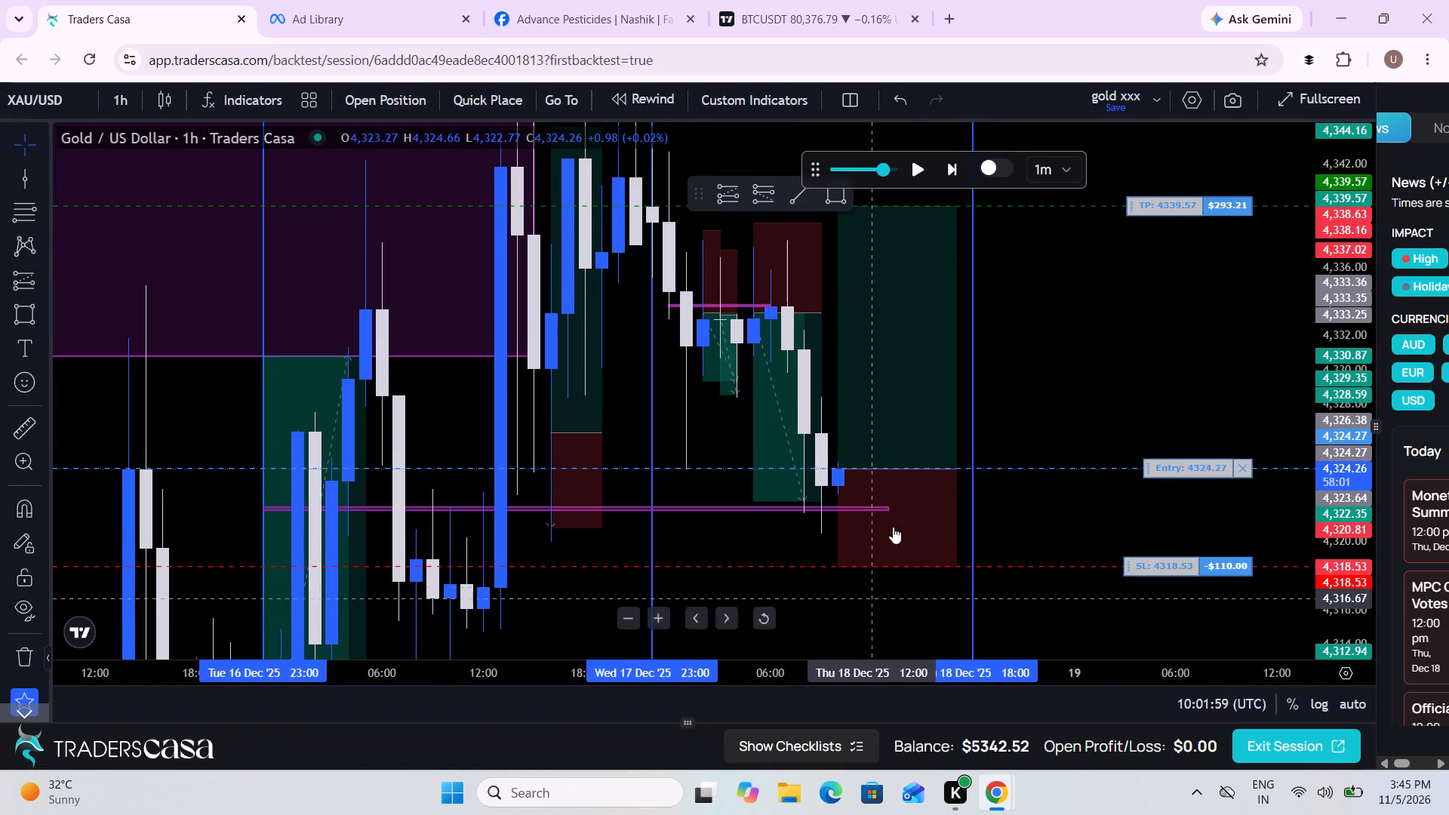
pyautogui.click(916, 176)
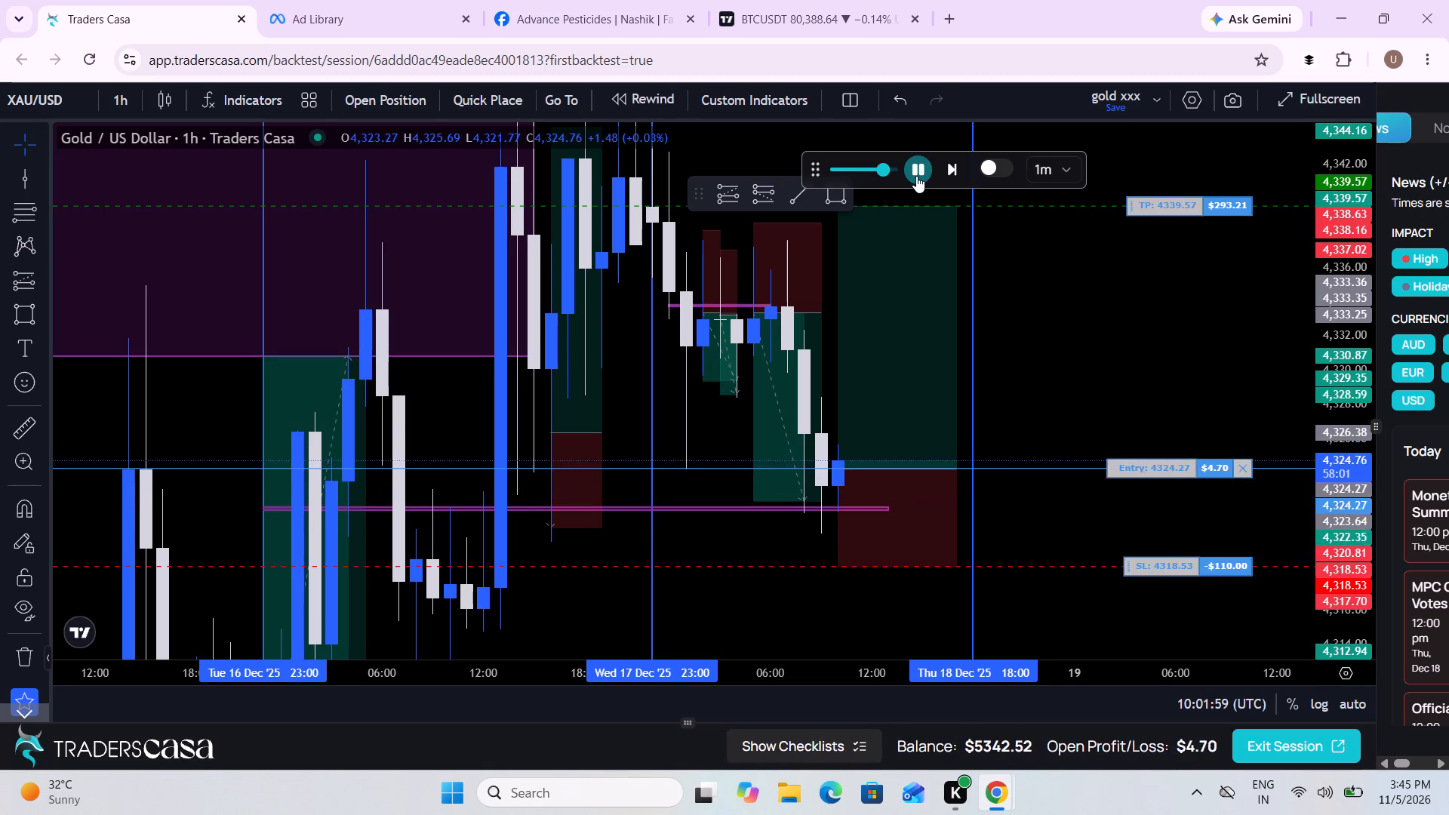
pyautogui.click(916, 176)
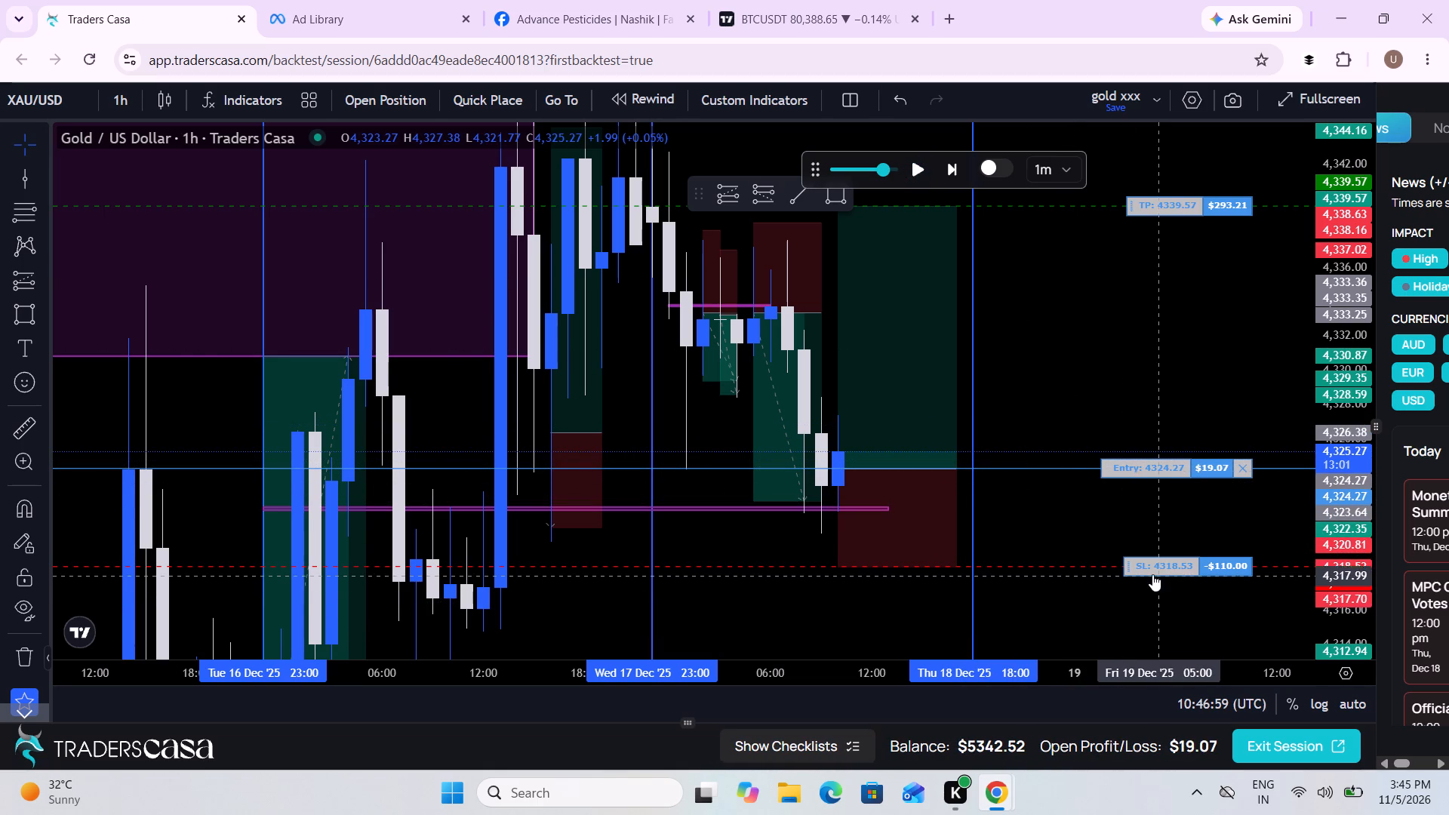
# Move the open long trade's stop loss up to about its 4,324.27 entry price.
pyautogui.moveTo(1152, 574); pyautogui.dragTo(1151, 470)
# Run the replay with the breakeven stop and pause it at 12:42:59.
pyautogui.click(915, 174)
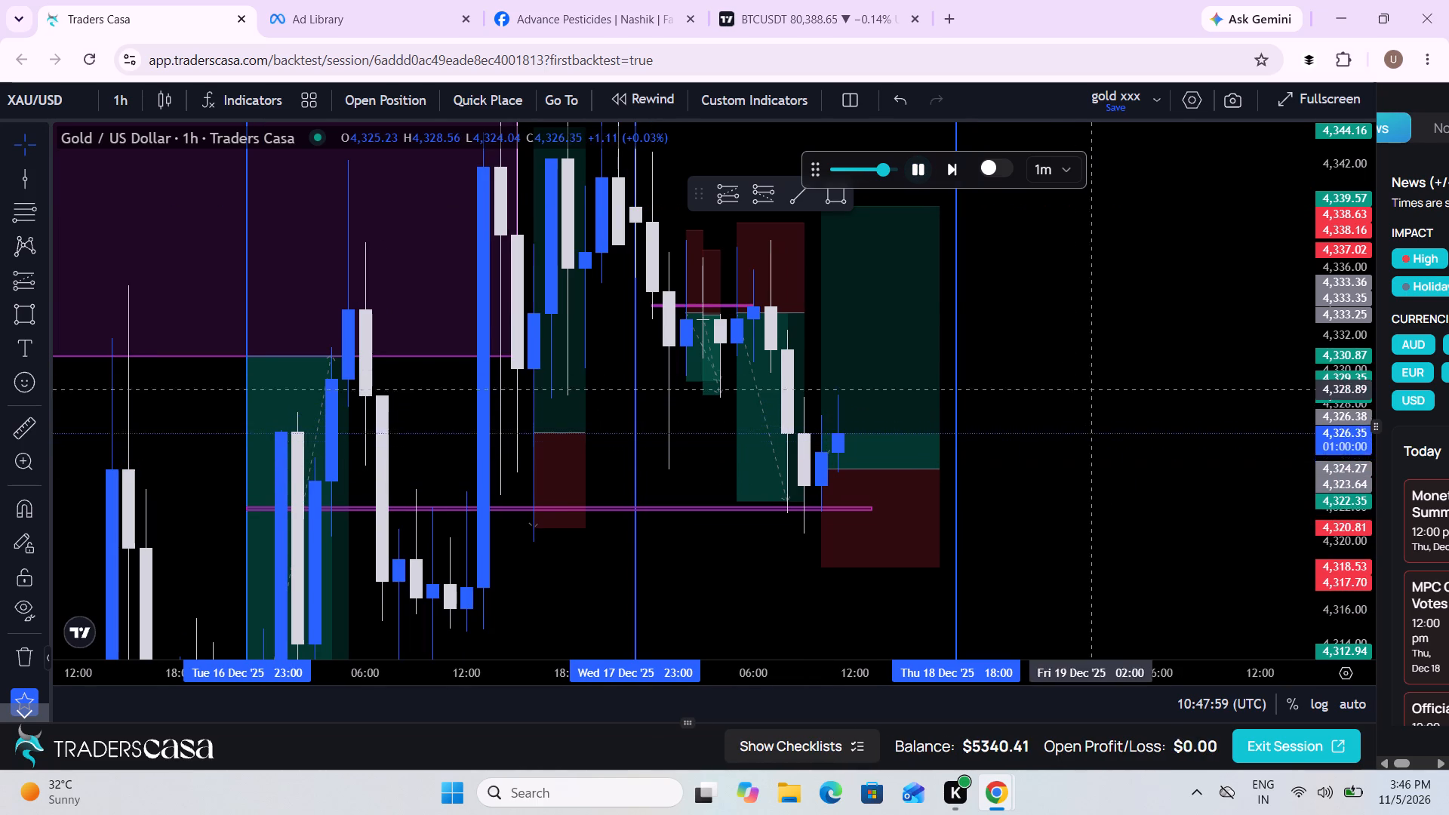
pyautogui.moveTo(1057, 410); pyautogui.dragTo(998, 503)
pyautogui.scroll(-2, 998, 503)
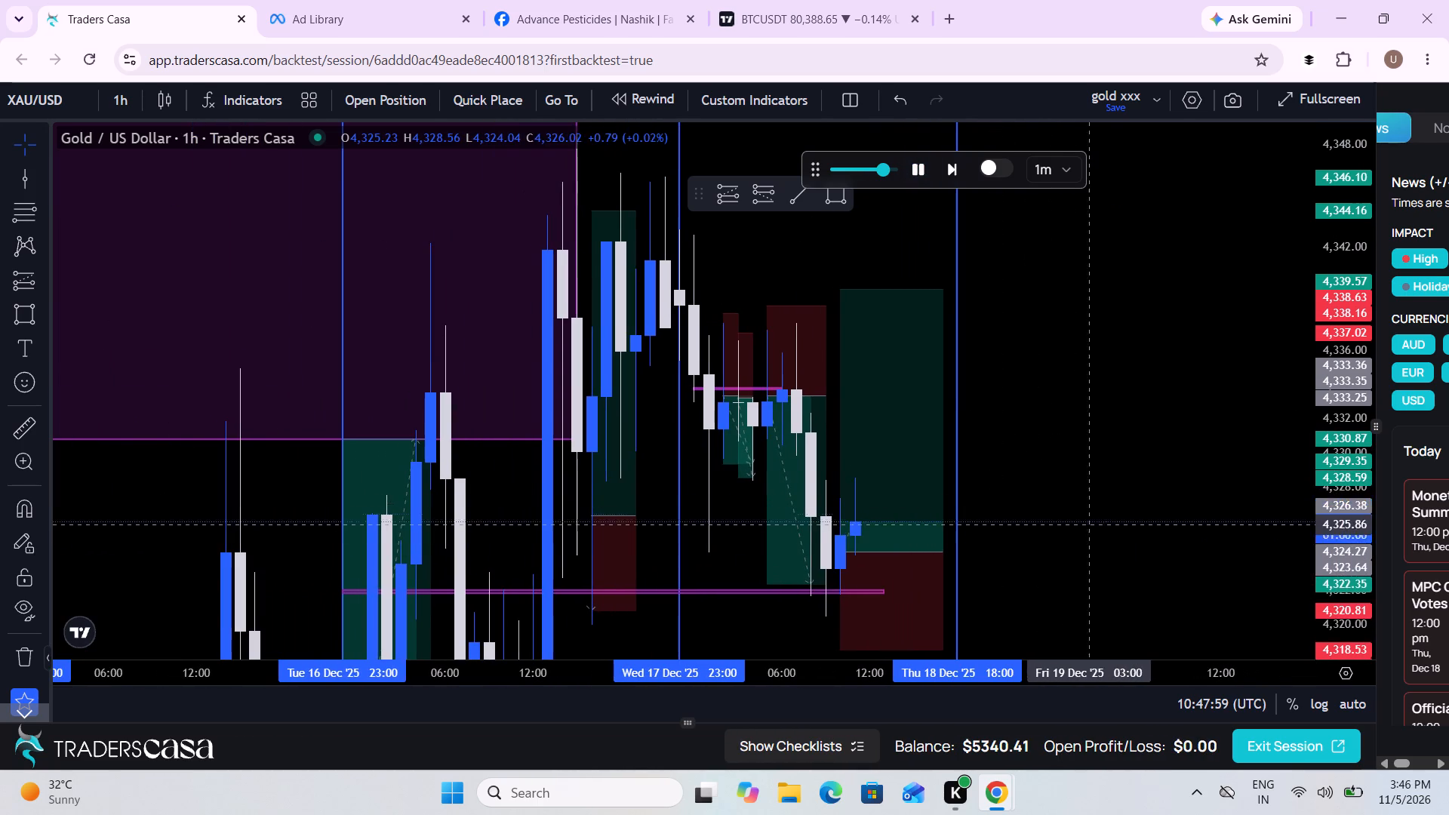
pyautogui.moveTo(1097, 524); pyautogui.dragTo(968, 441)
pyautogui.scroll(-1, 968, 441)
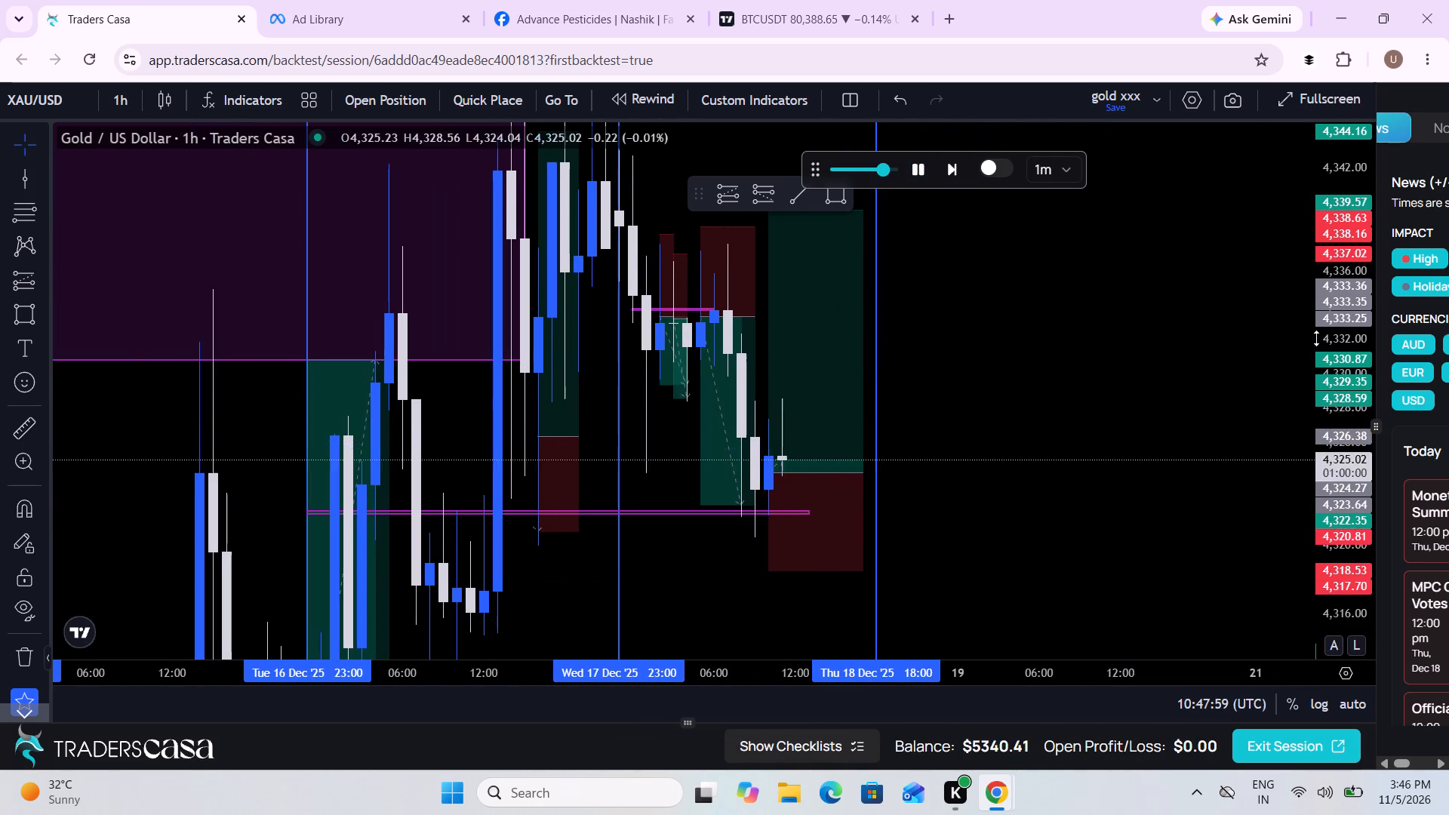
pyautogui.moveTo(1317, 337); pyautogui.dragTo(1306, 401)
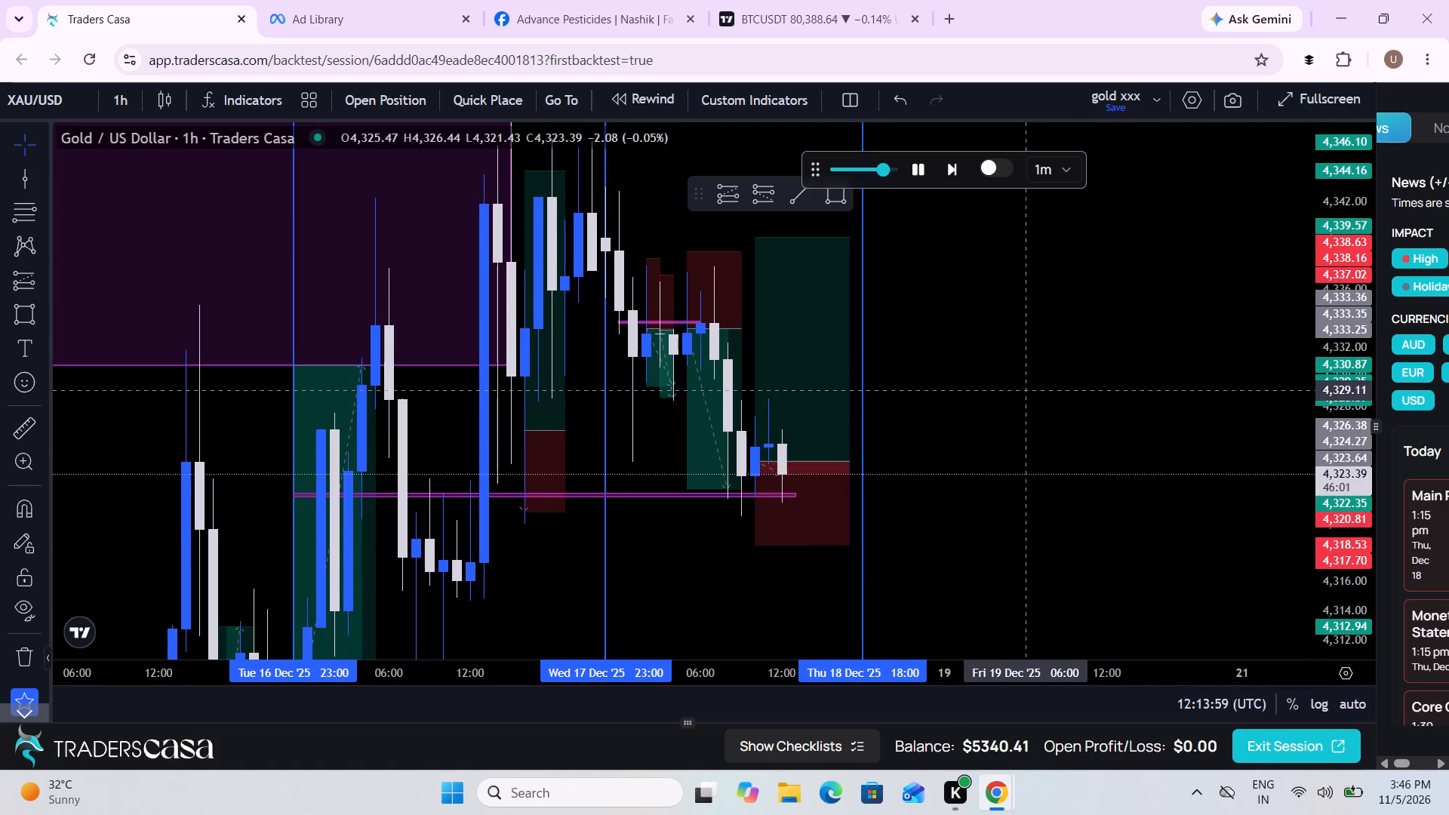
pyautogui.click(914, 168)
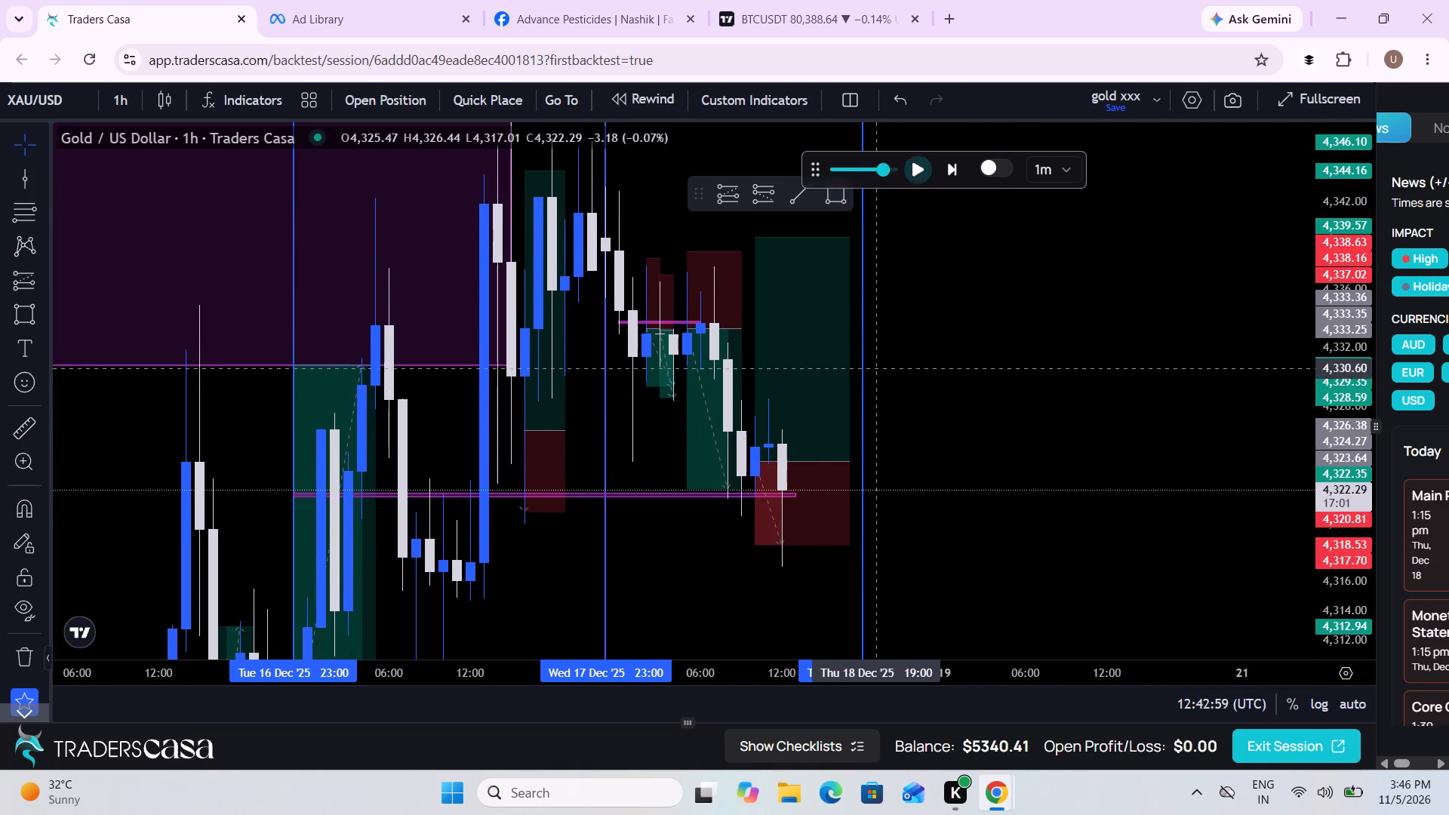
# Delete the long position drawing with the 4,324.27 entry.
pyautogui.click(839, 487)
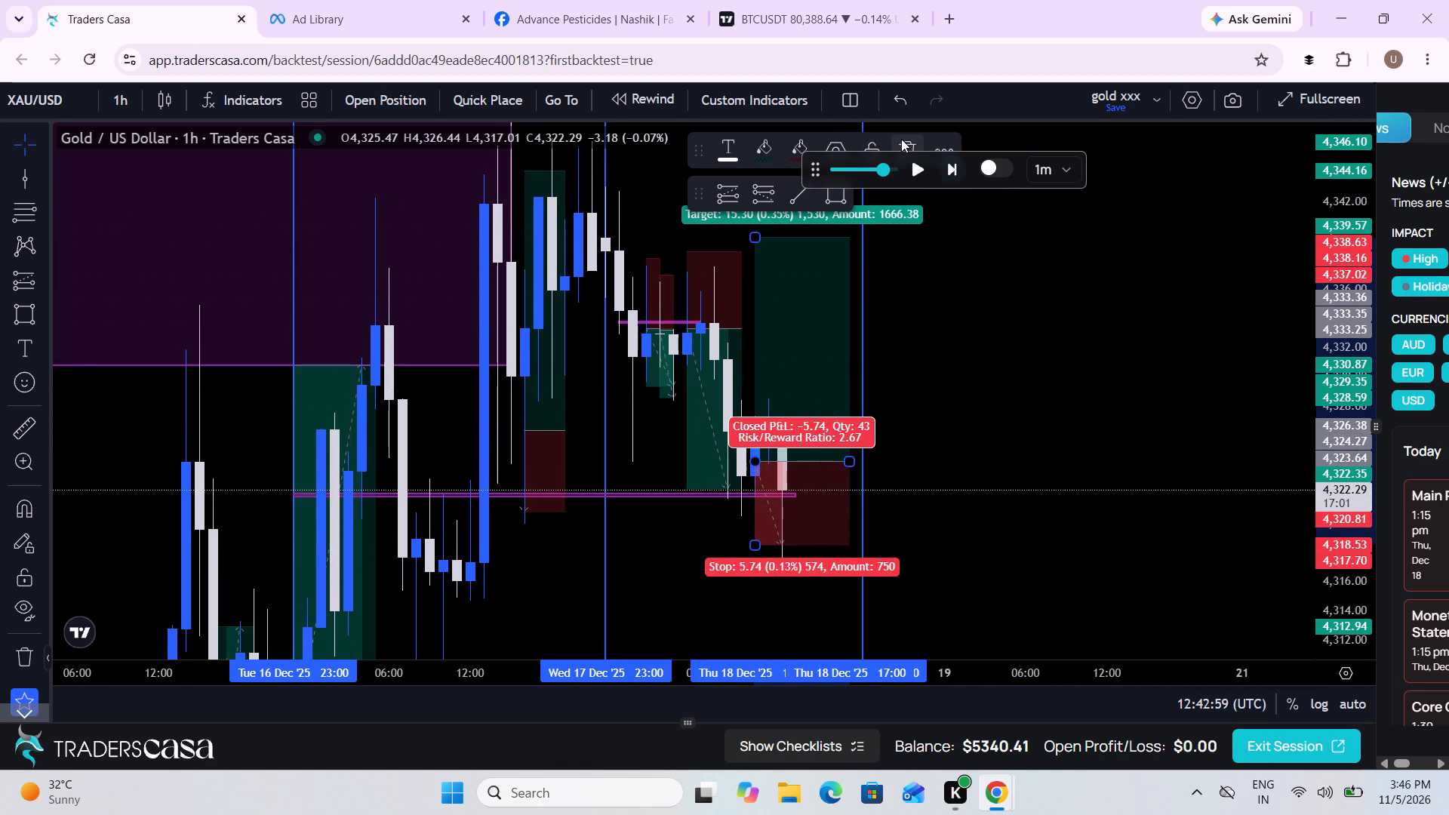
pyautogui.click(901, 139)
# Draw a long position at the latest hourly candle with entry about 4,324.07, stop about 4,318.85 and target about 4,343.57.
pyautogui.scroll(2, 957, 473)
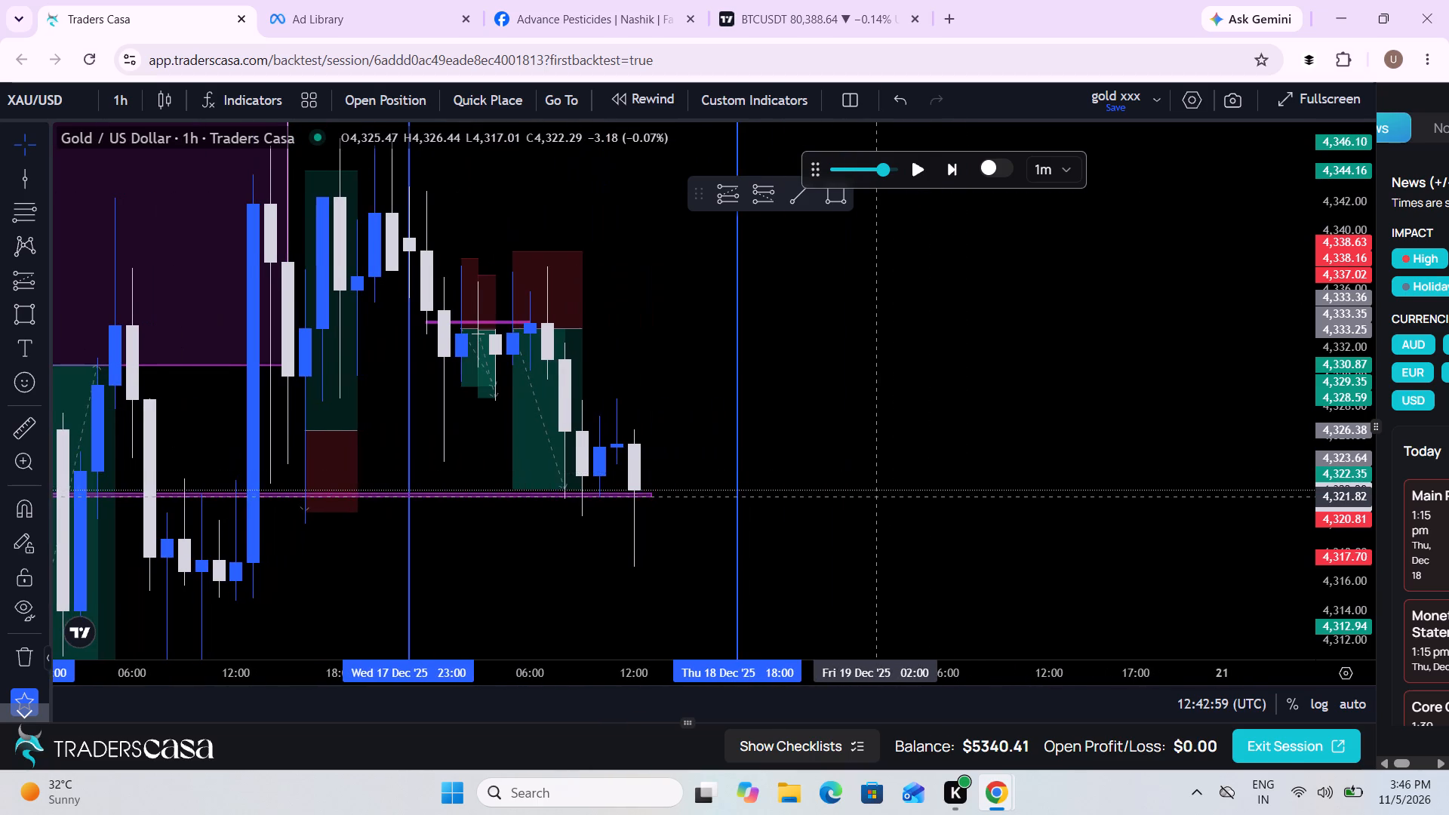
pyautogui.moveTo(871, 497); pyautogui.dragTo(1065, 506)
pyautogui.scroll(2, 1065, 506)
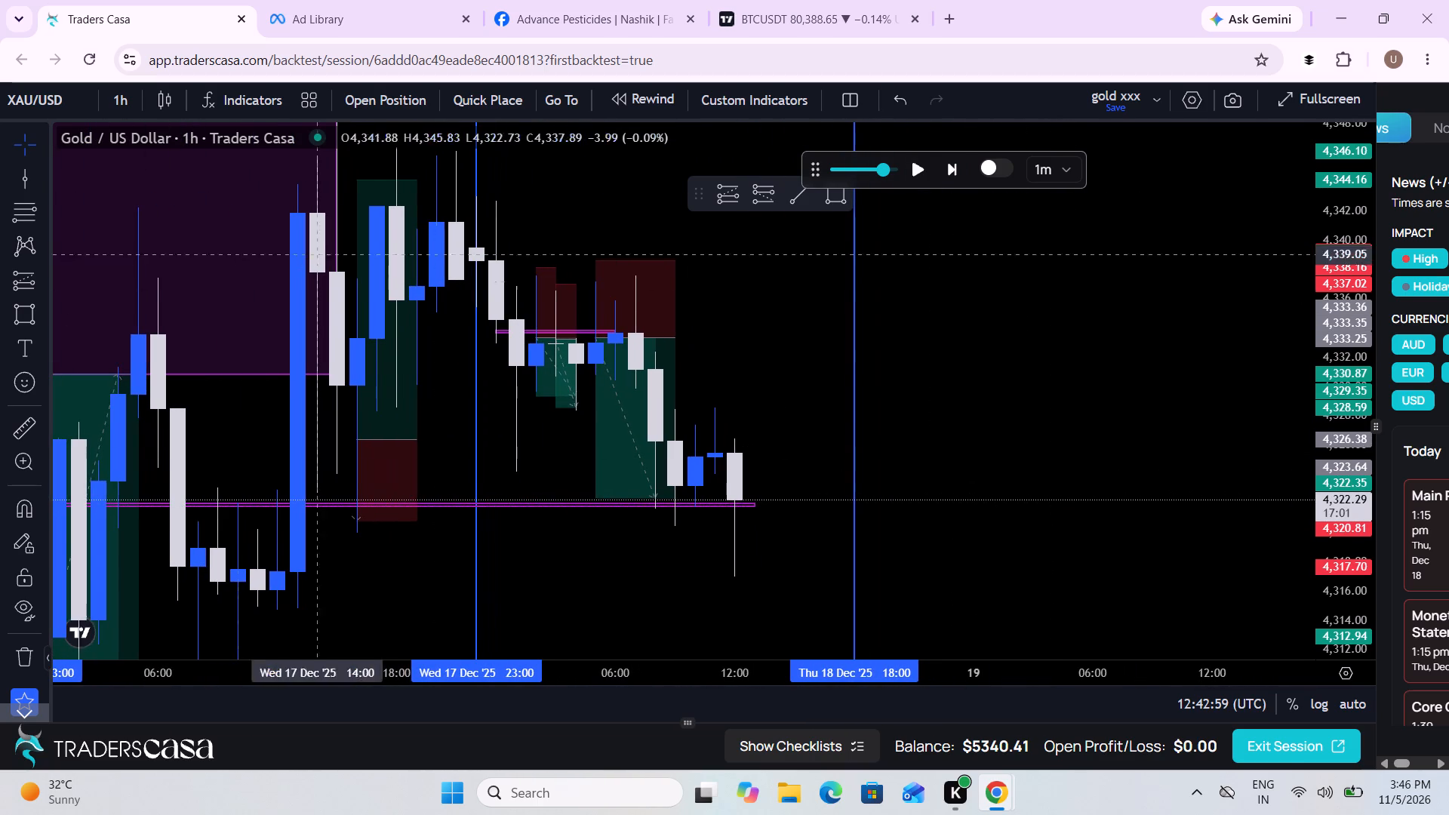
pyautogui.click(42, 278)
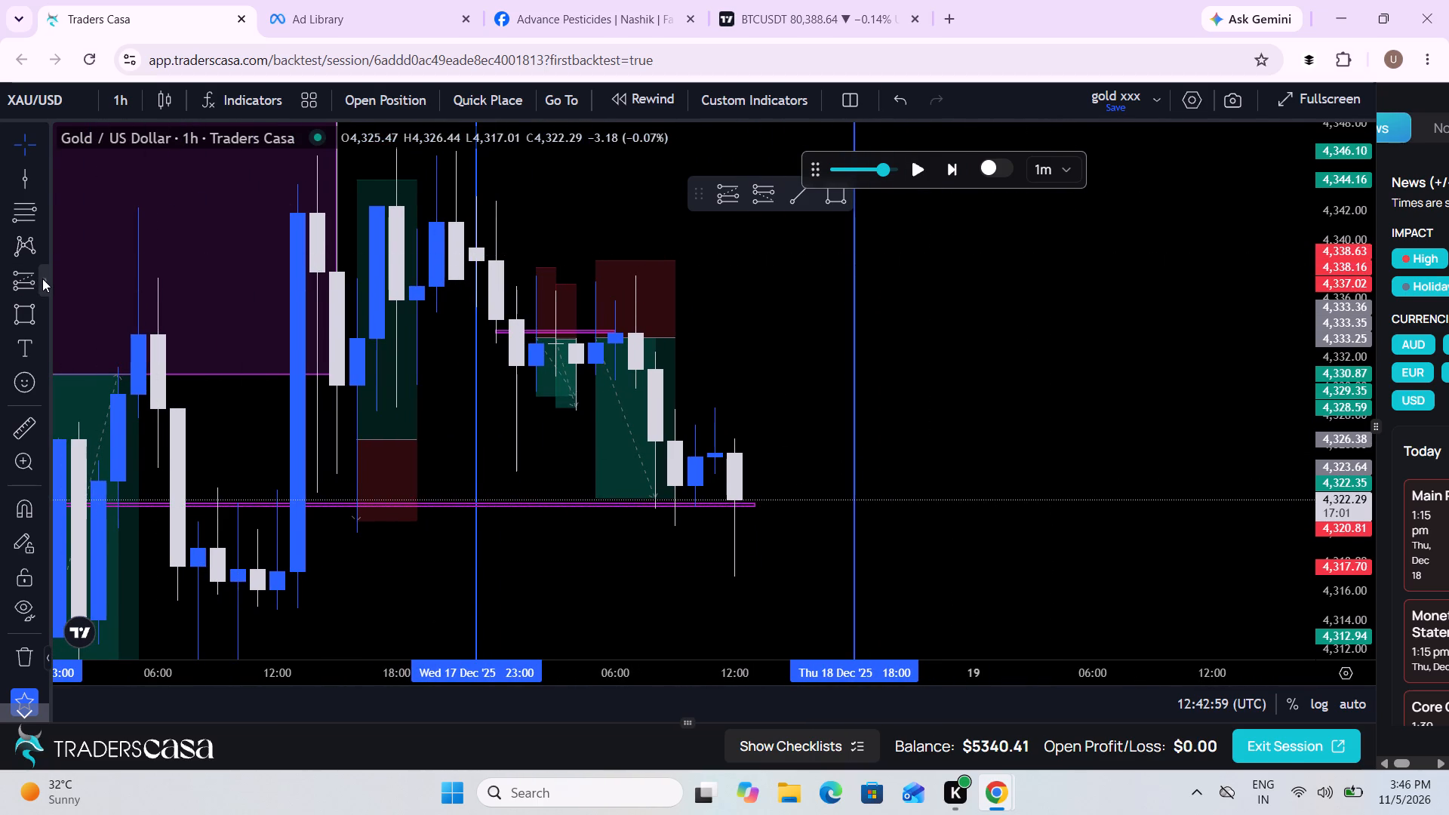
pyautogui.click(151, 249)
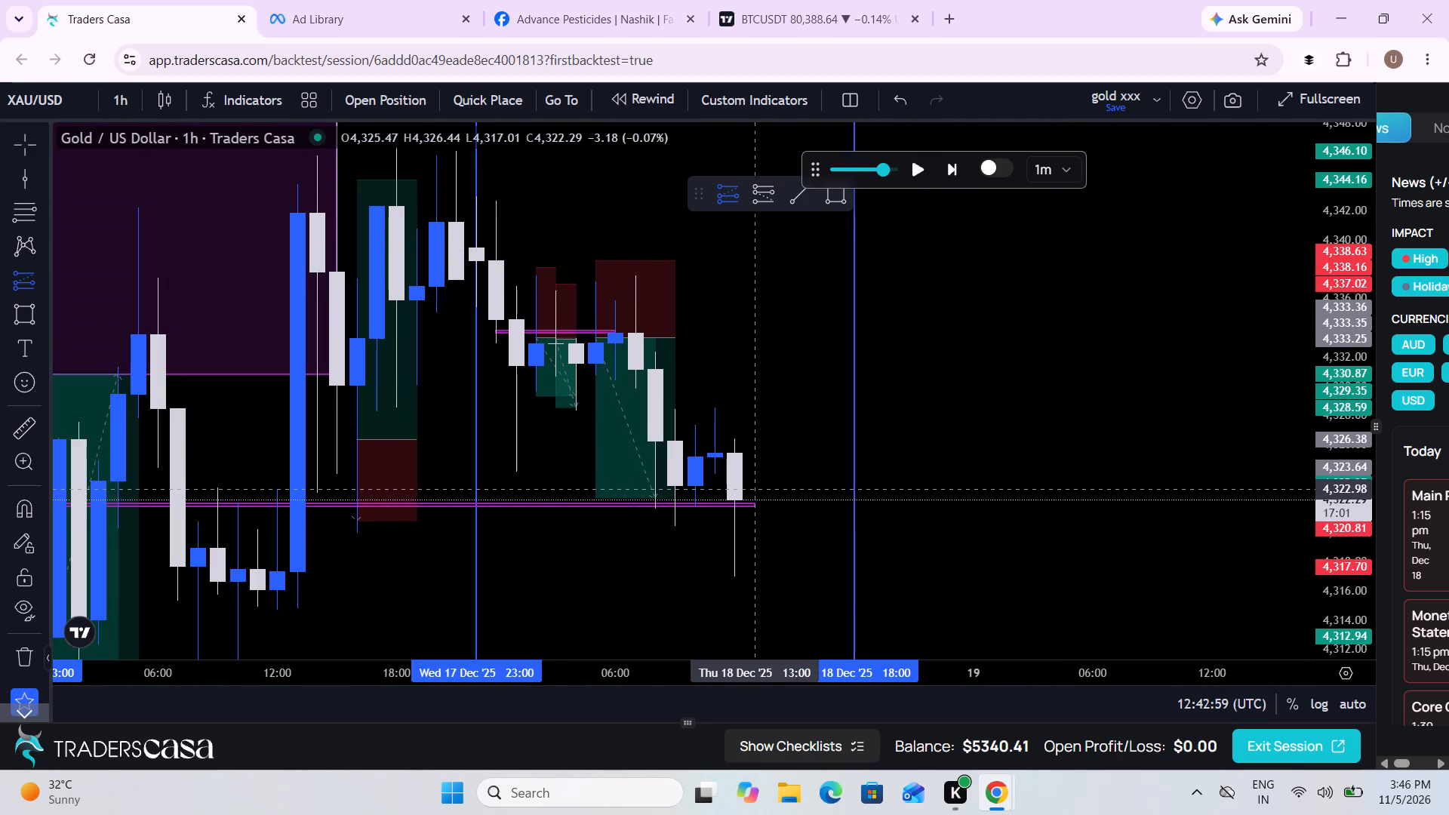
pyautogui.click(739, 488)
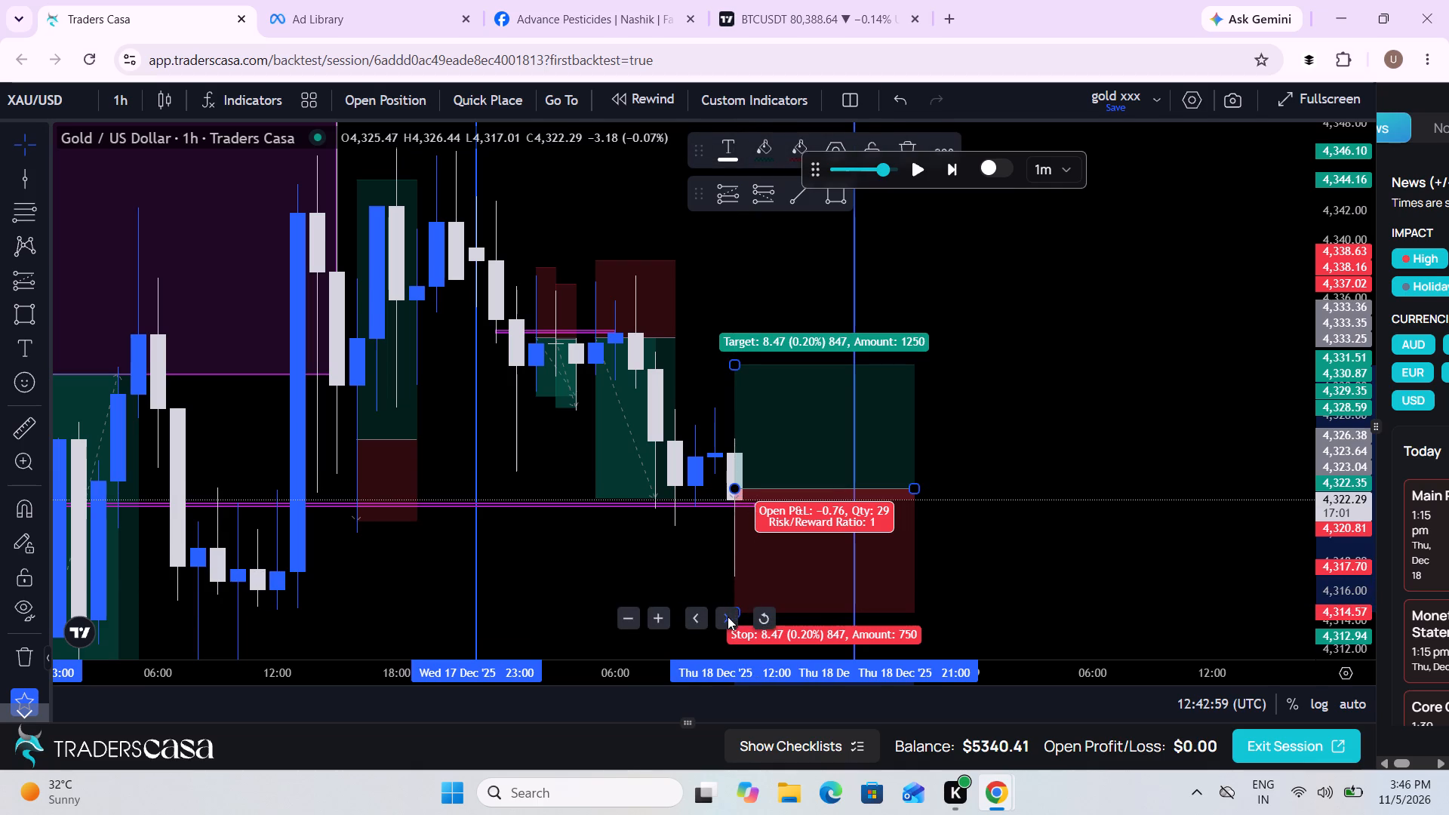
pyautogui.moveTo(1020, 530); pyautogui.dragTo(1112, 497)
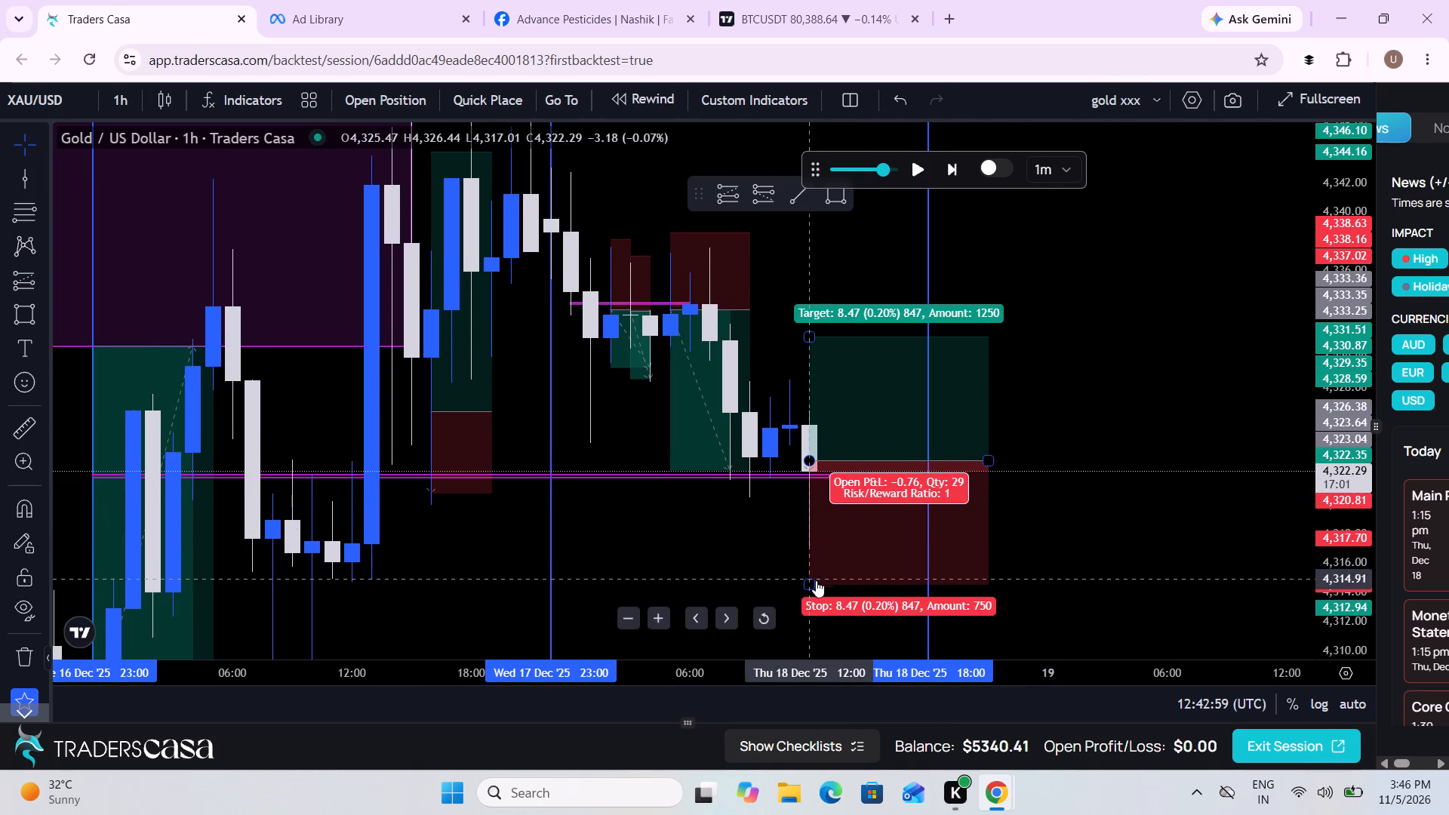
pyautogui.moveTo(812, 581); pyautogui.dragTo(814, 512)
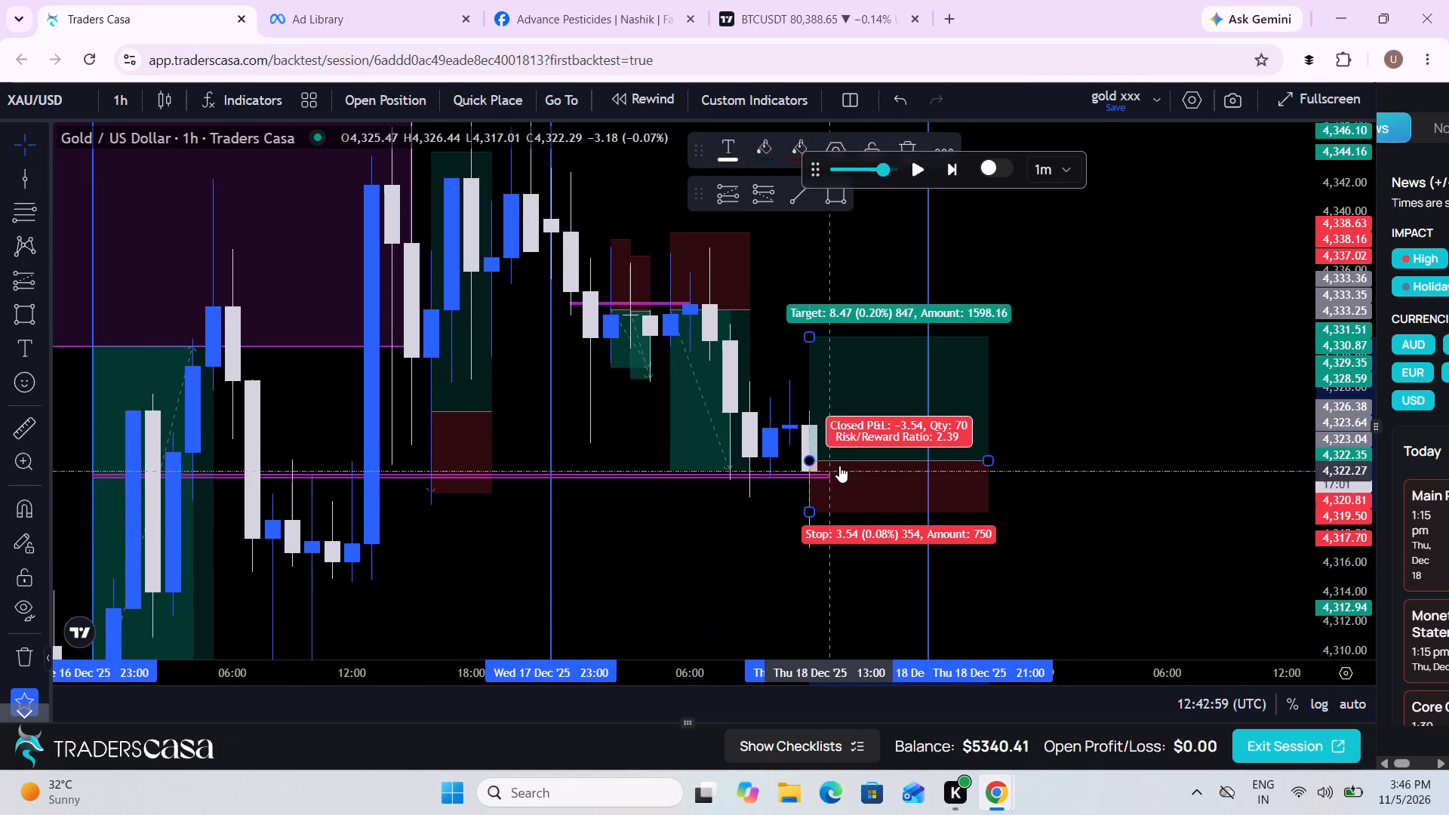
pyautogui.moveTo(839, 466); pyautogui.dragTo(839, 451)
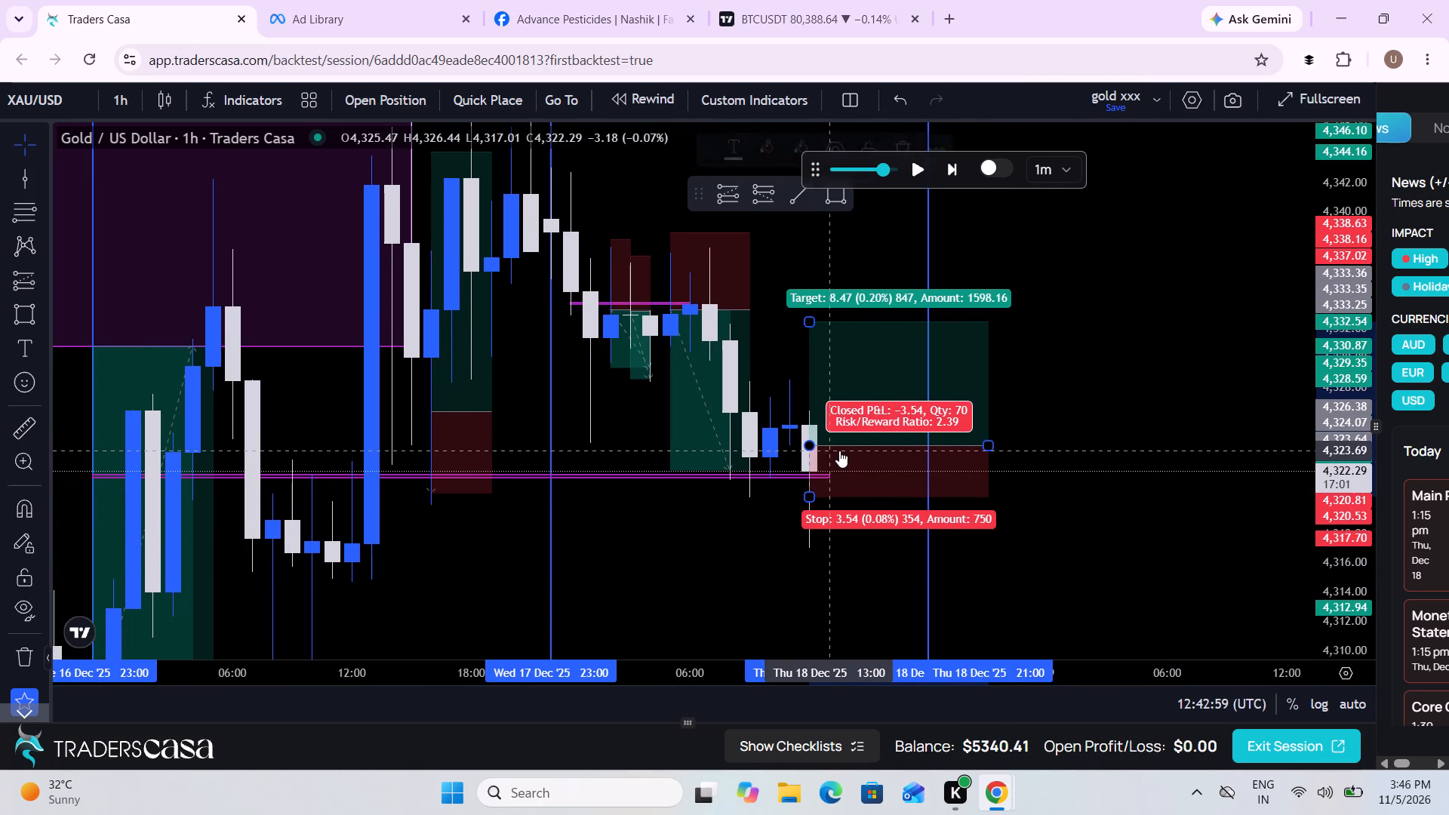
pyautogui.moveTo(808, 500); pyautogui.dragTo(808, 511)
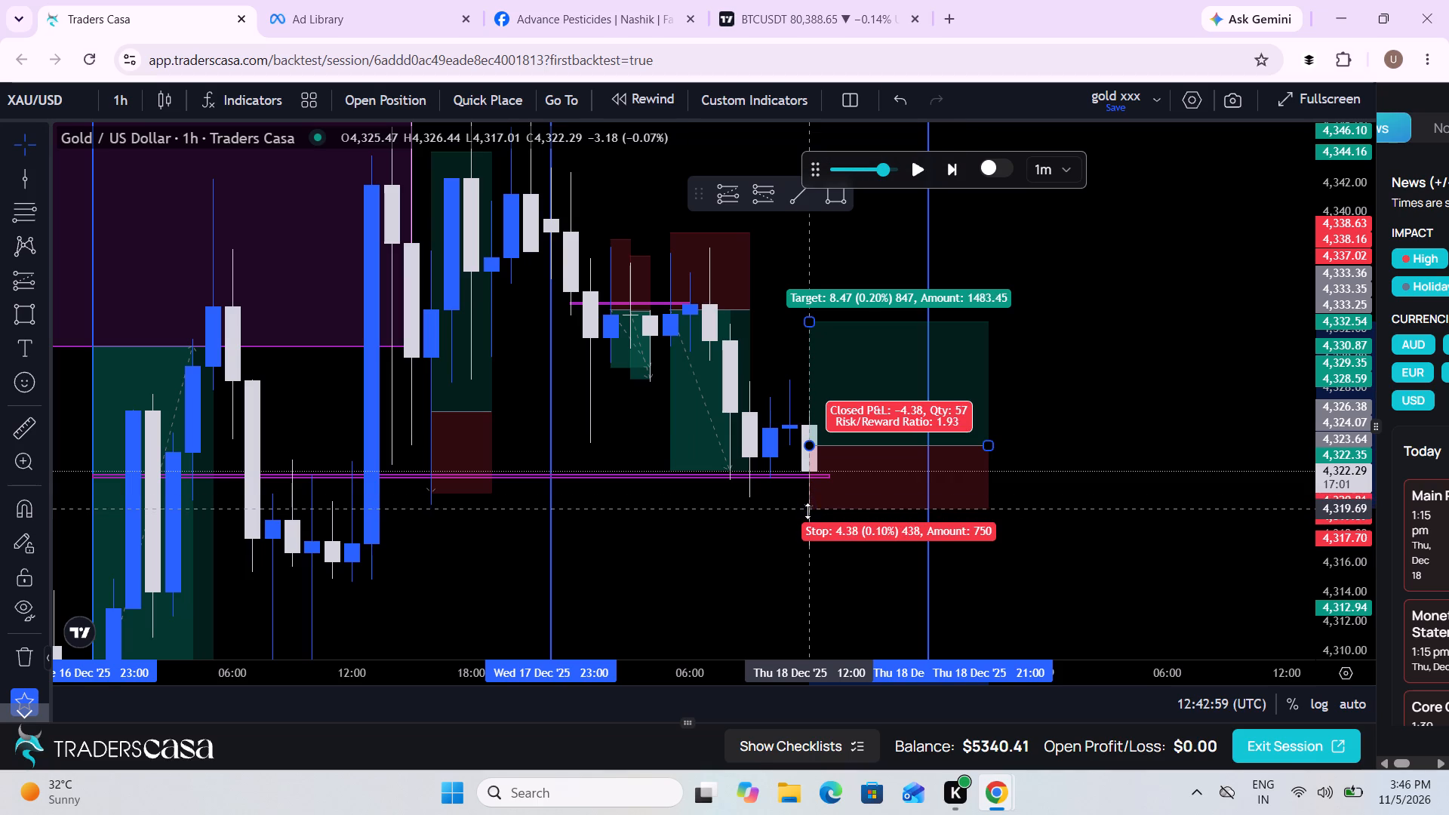
pyautogui.moveTo(808, 511); pyautogui.dragTo(806, 521)
pyautogui.click(688, 526)
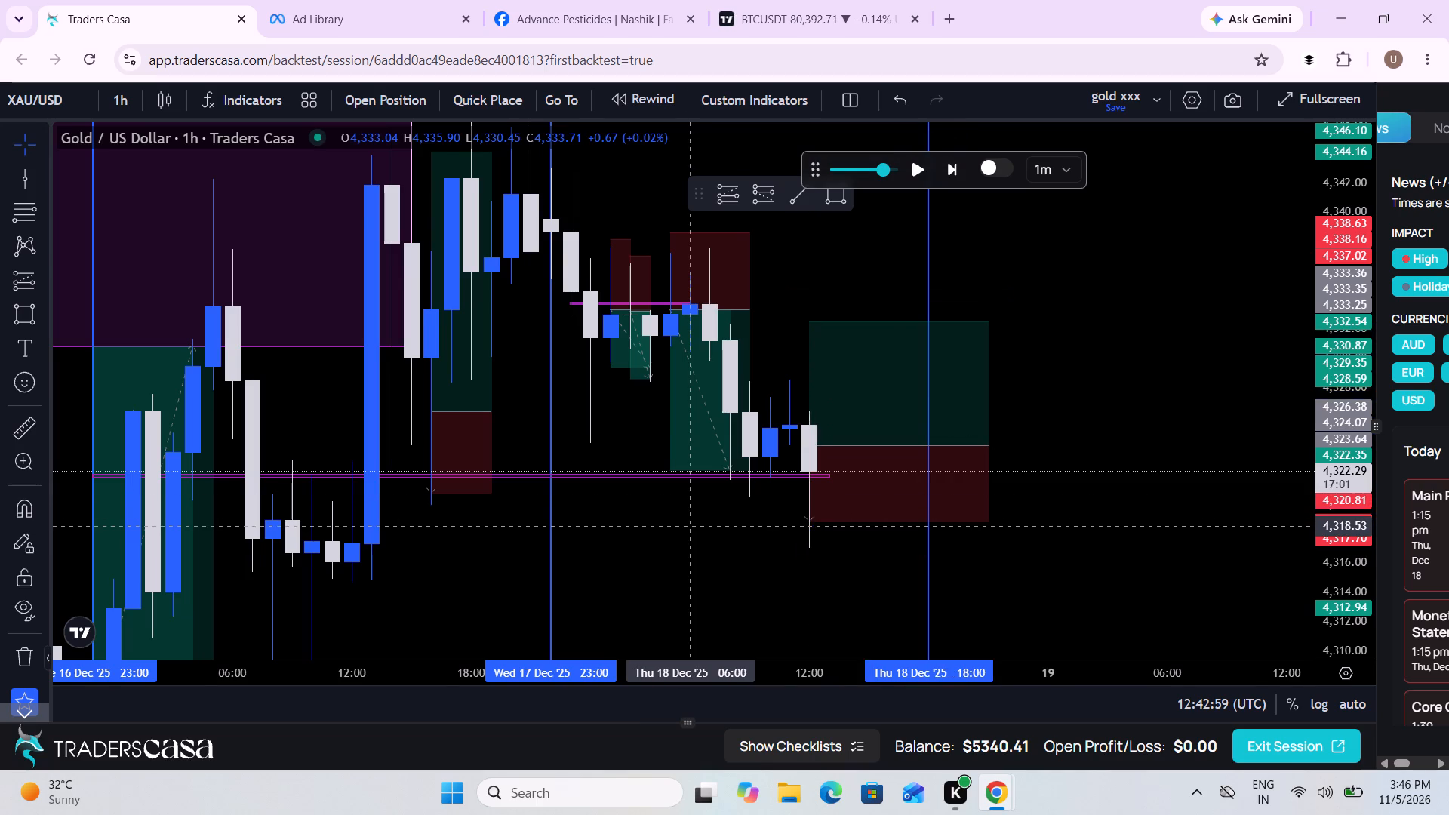
pyautogui.moveTo(688, 526); pyautogui.dragTo(660, 654)
pyautogui.moveTo(784, 441); pyautogui.dragTo(752, 278)
# Place a buy stop order at 4324.07 with take profit 4343.57, stop loss 4318.85 and 2.2% risk of the initial balance.
pyautogui.click(365, 109)
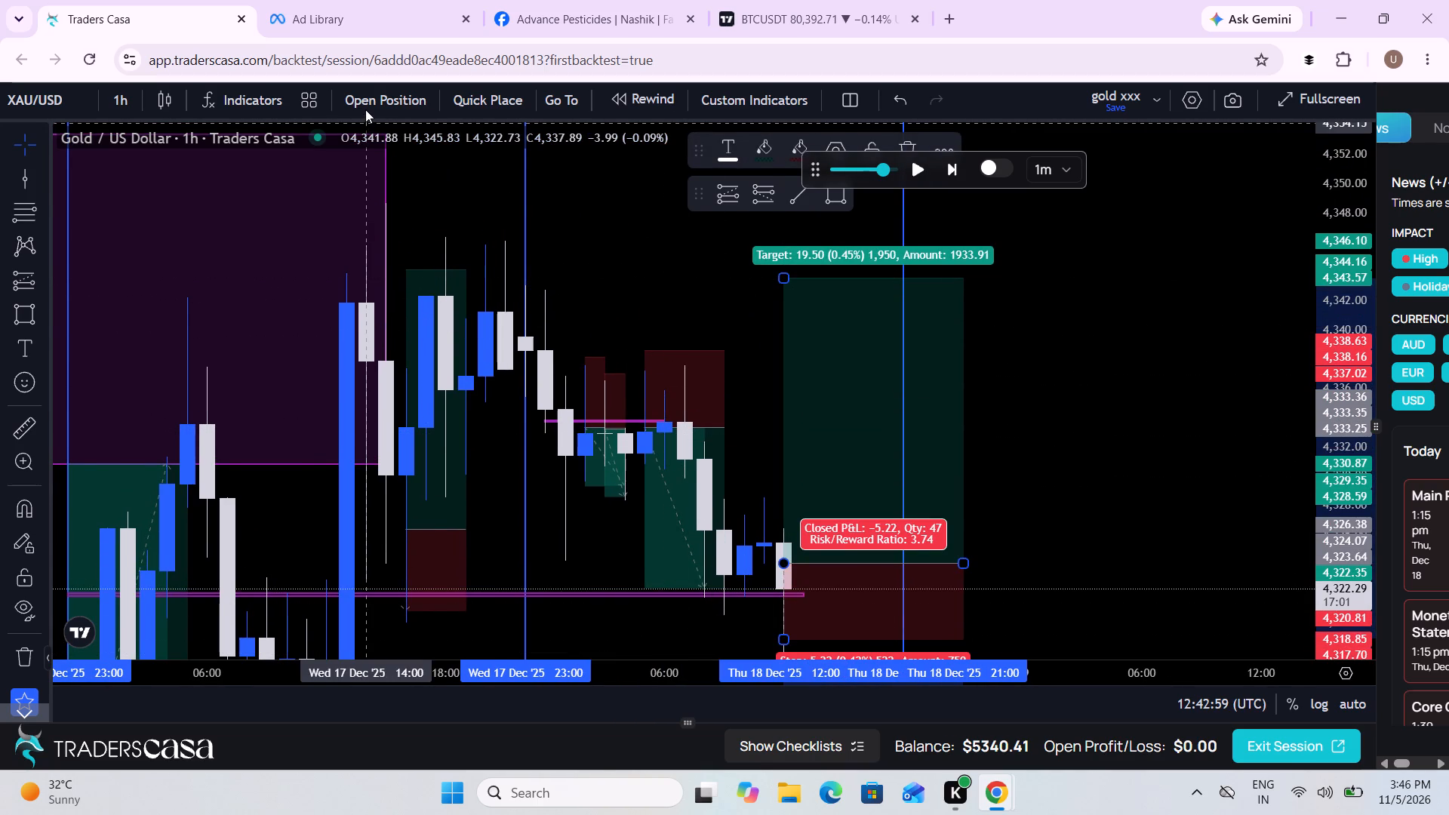
pyautogui.click(704, 677)
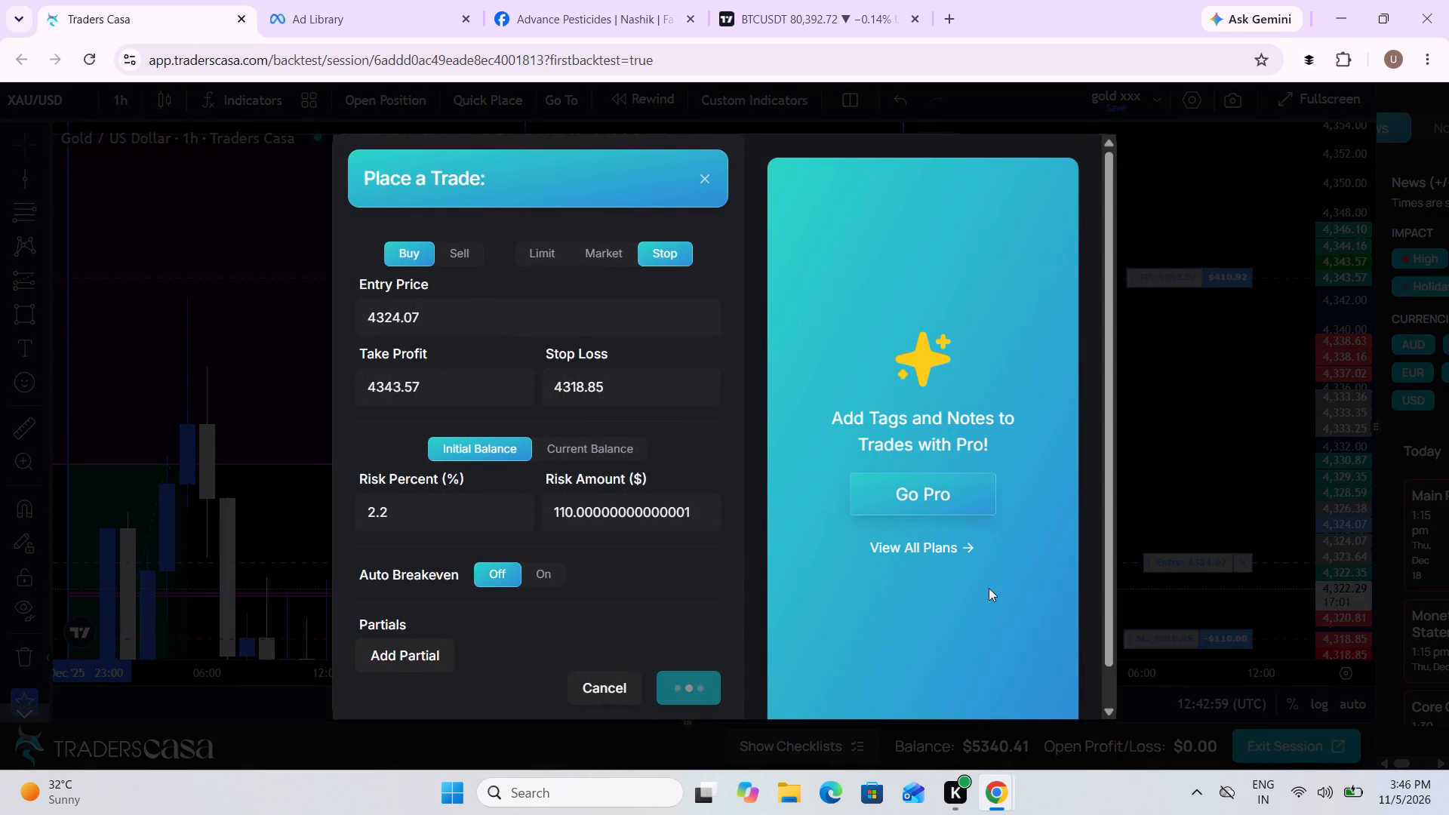
# Run the replay with the new buy stop order and pause it at 13:39:59.
pyautogui.moveTo(1025, 499); pyautogui.dragTo(1001, 411)
pyautogui.scroll(3, 1001, 411)
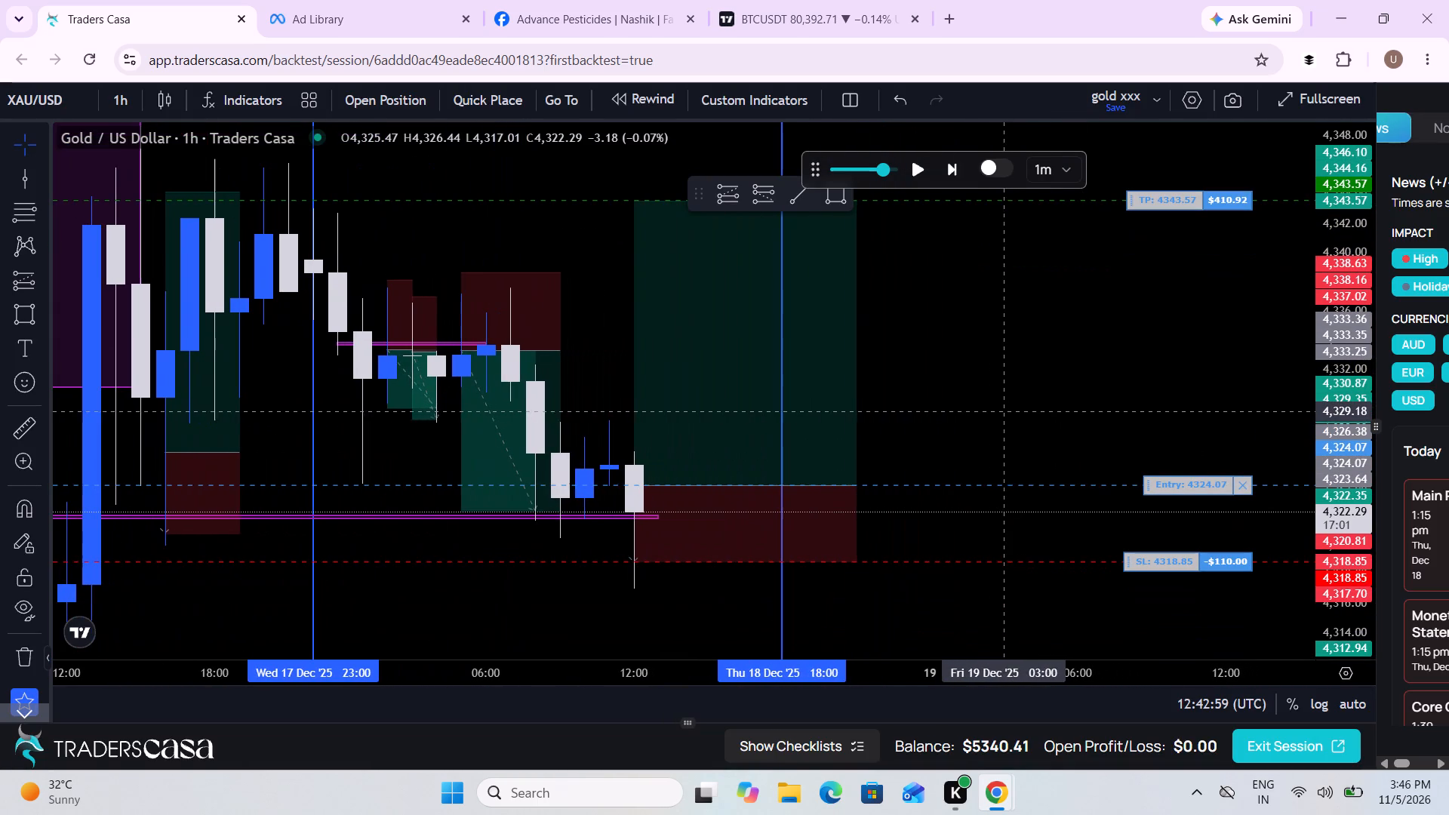
pyautogui.click(912, 168)
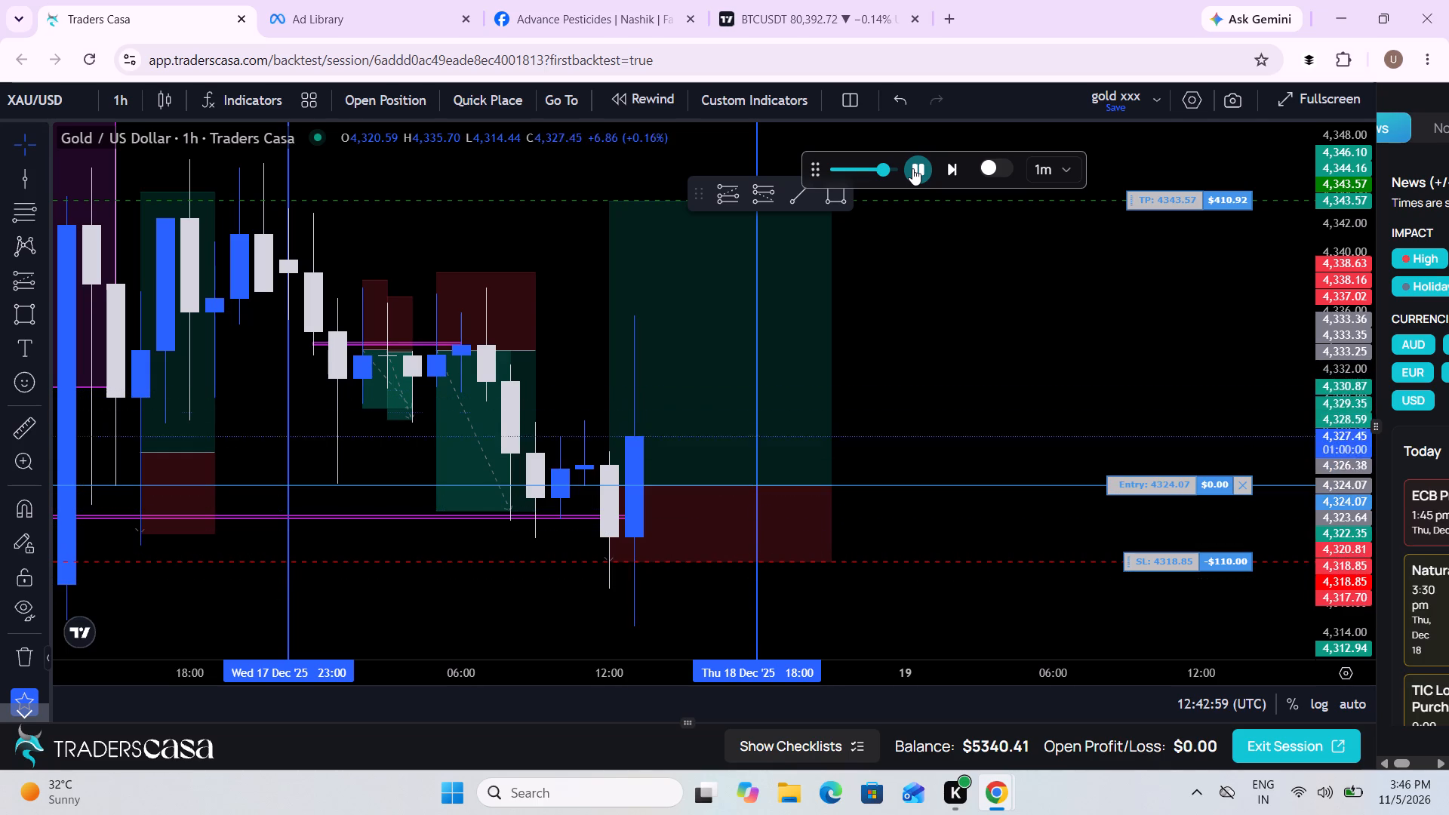
pyautogui.click(912, 168)
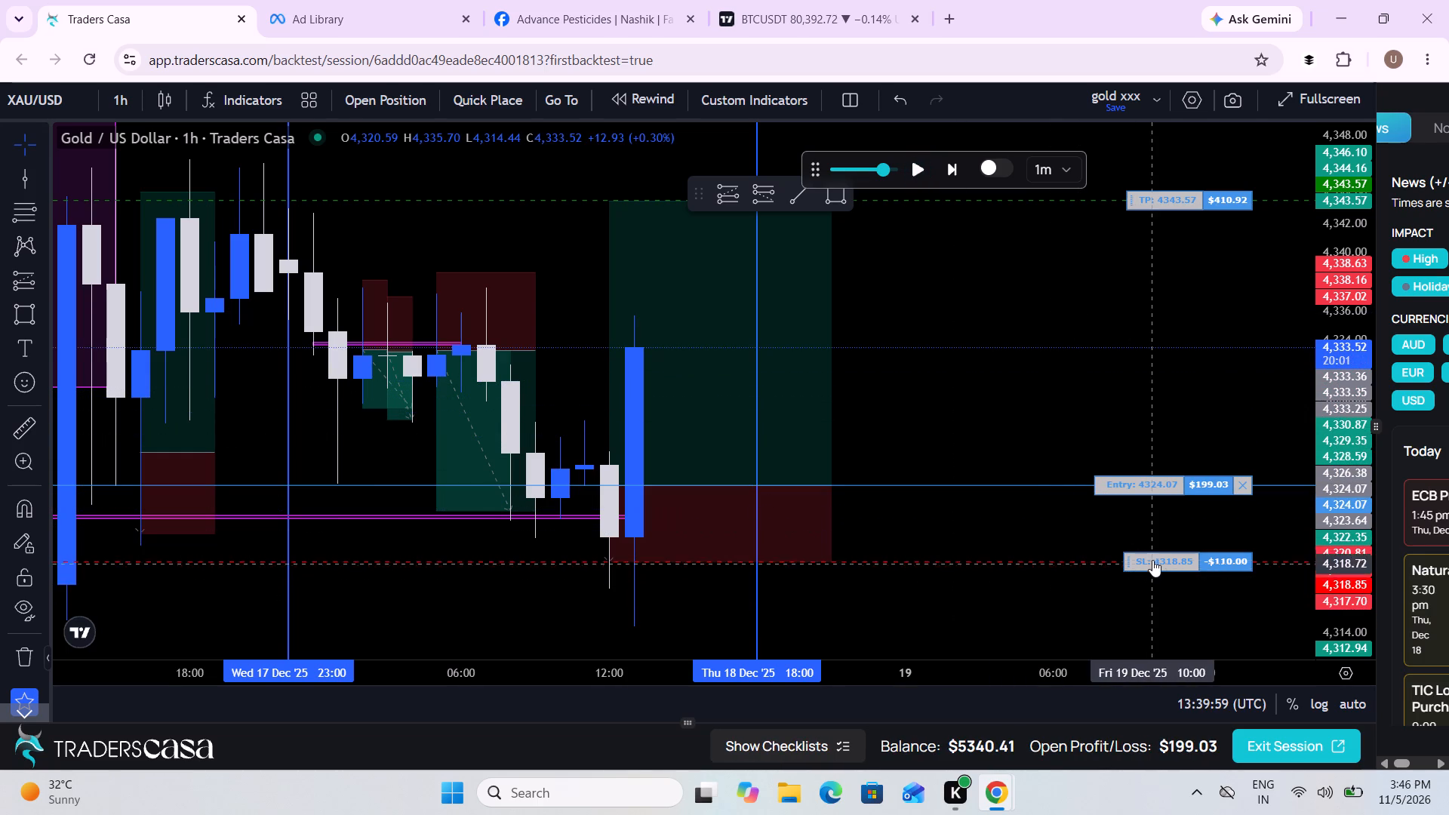
# Move the open long trade's stop loss up to breakeven at about 4,324.21.
pyautogui.moveTo(1152, 558); pyautogui.dragTo(1140, 483)
# Run the replay with the breakeven stop and pause it at about 14:51:59.
pyautogui.moveTo(967, 425); pyautogui.dragTo(948, 564)
pyautogui.scroll(-3, 948, 564)
pyautogui.moveTo(1065, 533); pyautogui.dragTo(963, 491)
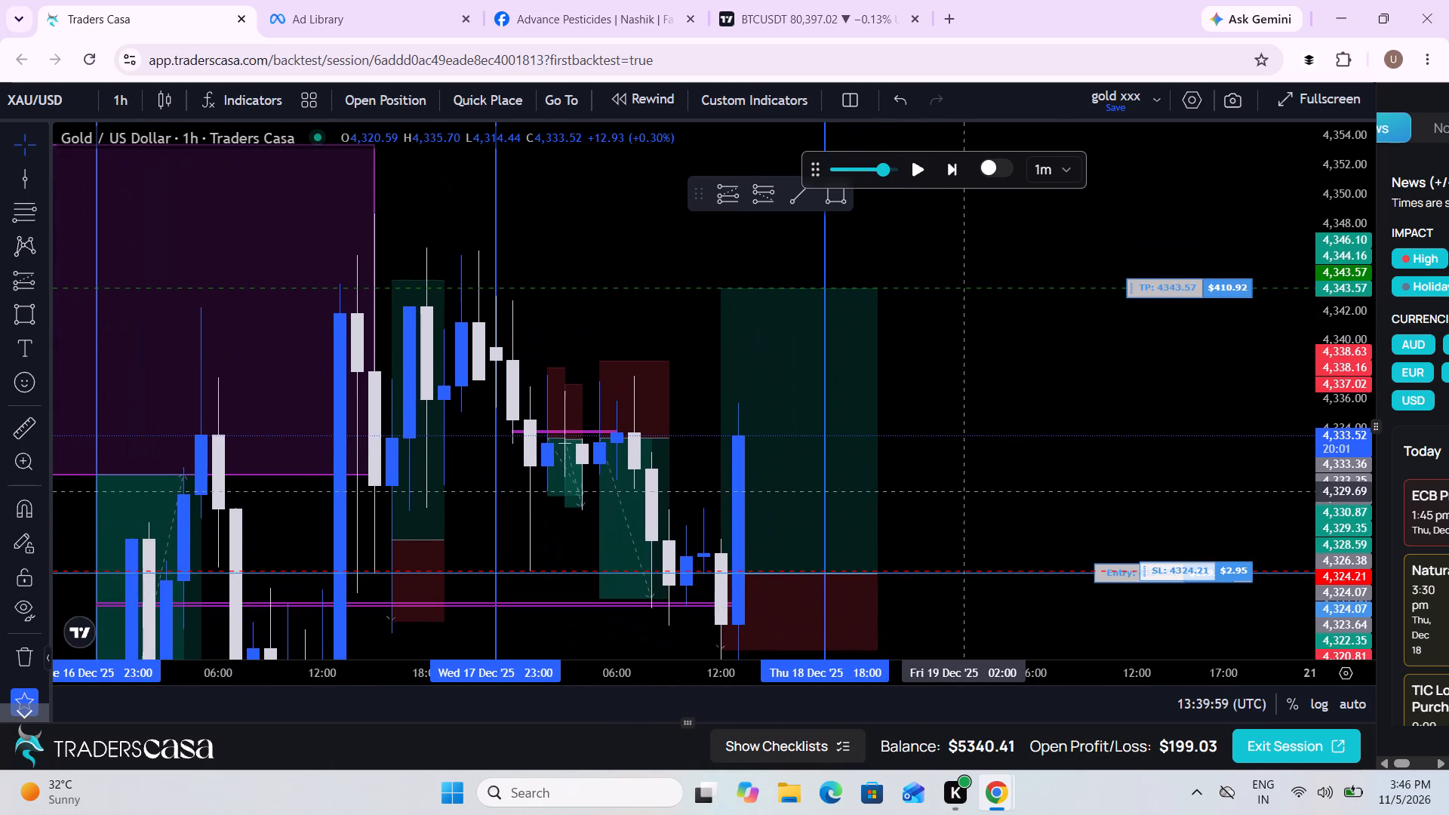
pyautogui.click(915, 178)
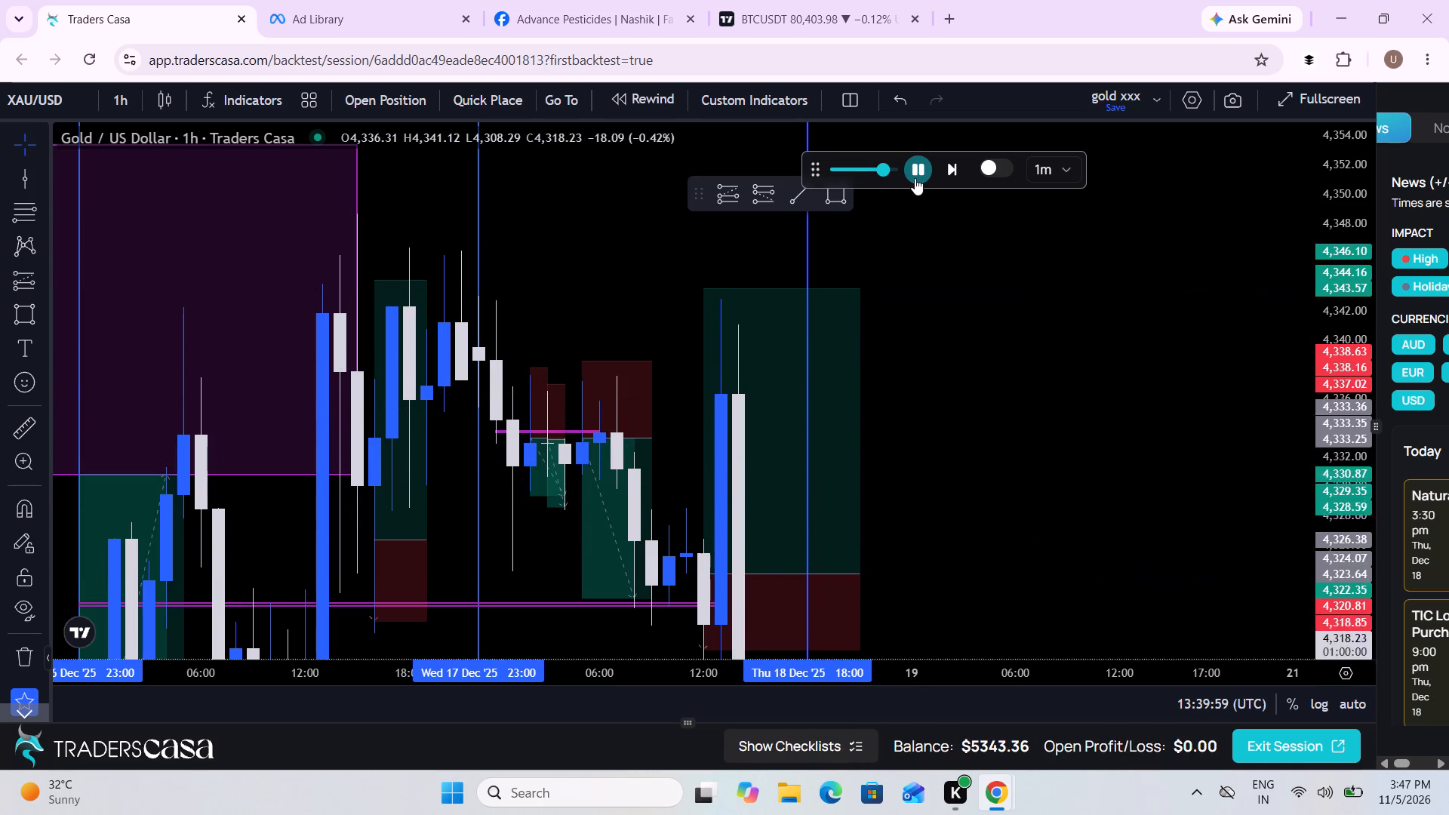
pyautogui.click(915, 178)
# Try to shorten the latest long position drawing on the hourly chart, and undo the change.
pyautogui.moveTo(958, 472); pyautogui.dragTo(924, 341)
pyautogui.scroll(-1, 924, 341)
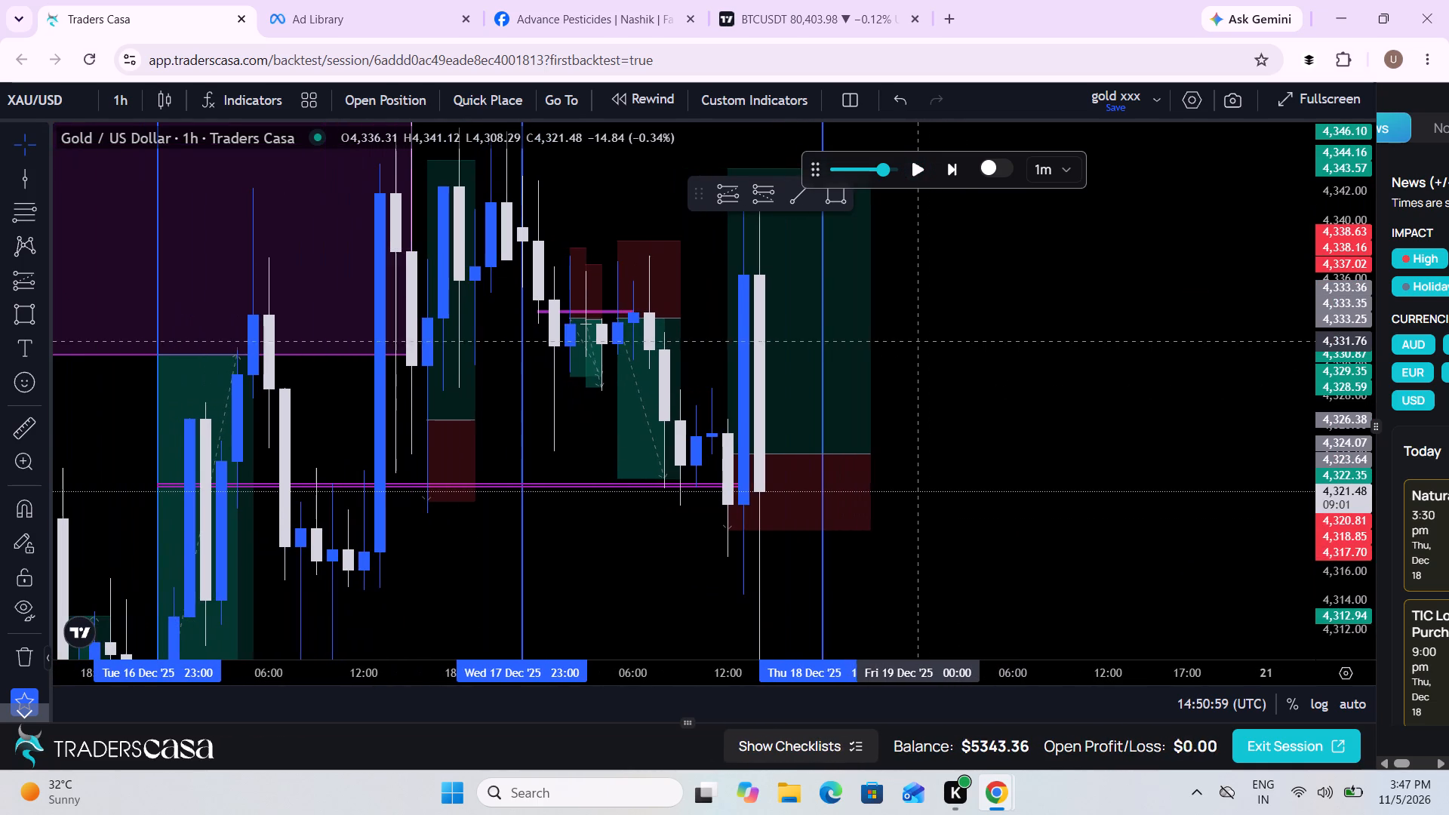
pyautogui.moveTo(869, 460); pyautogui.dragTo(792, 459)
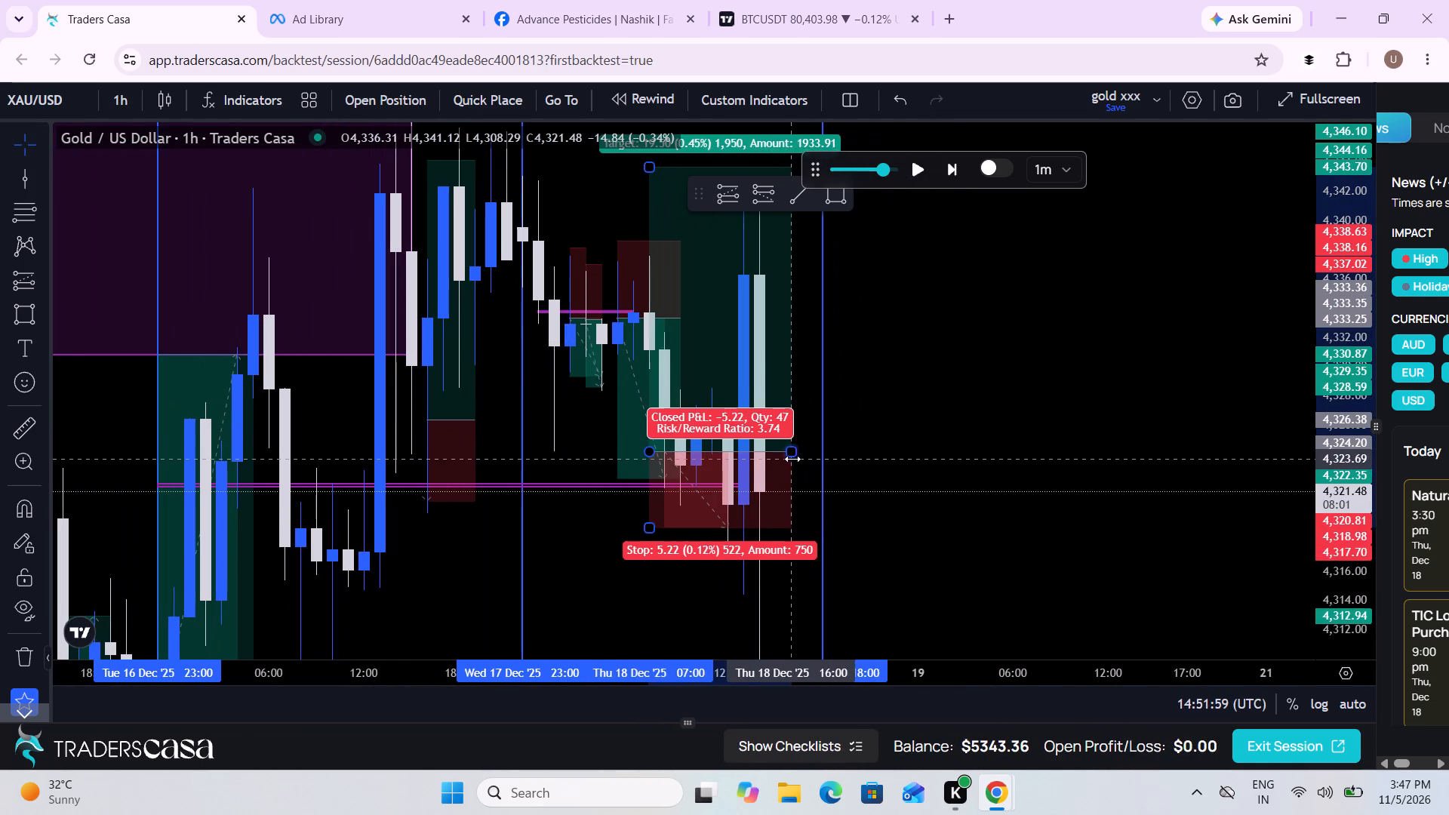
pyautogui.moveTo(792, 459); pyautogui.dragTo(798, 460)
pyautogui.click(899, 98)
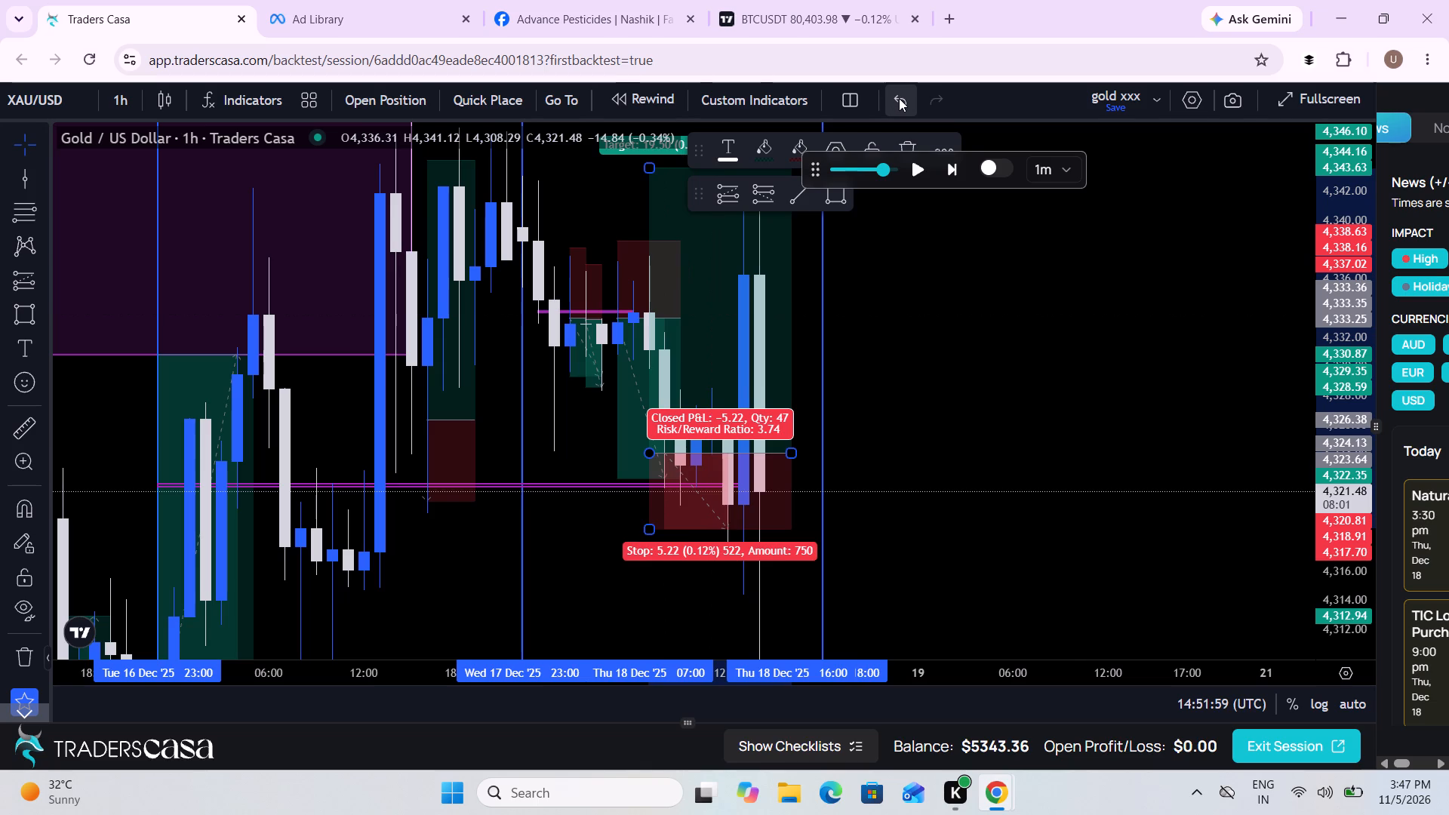
# Switch the gold chart to the 5-minute timeframe.
pyautogui.click(122, 104)
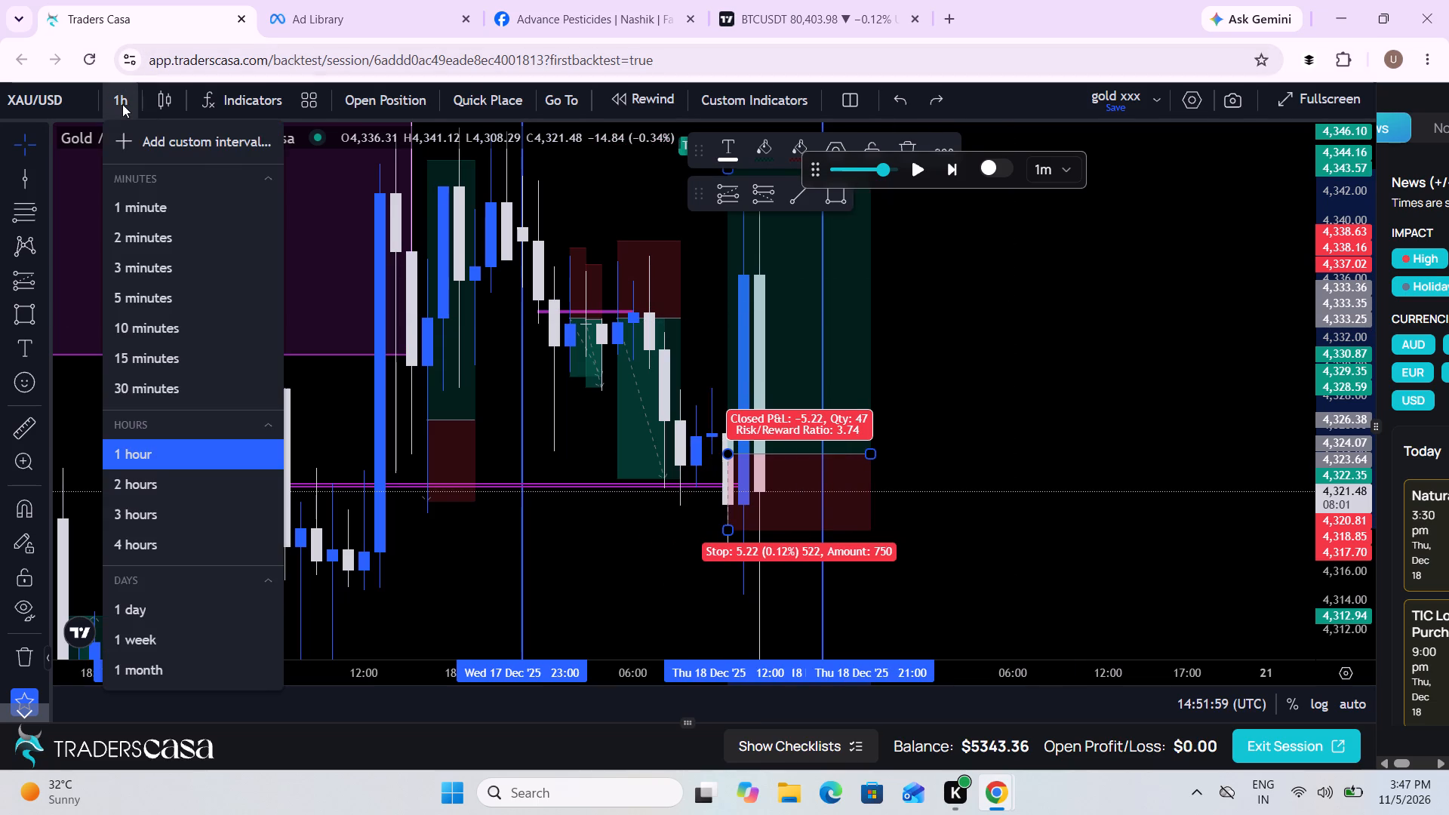
pyautogui.click(164, 292)
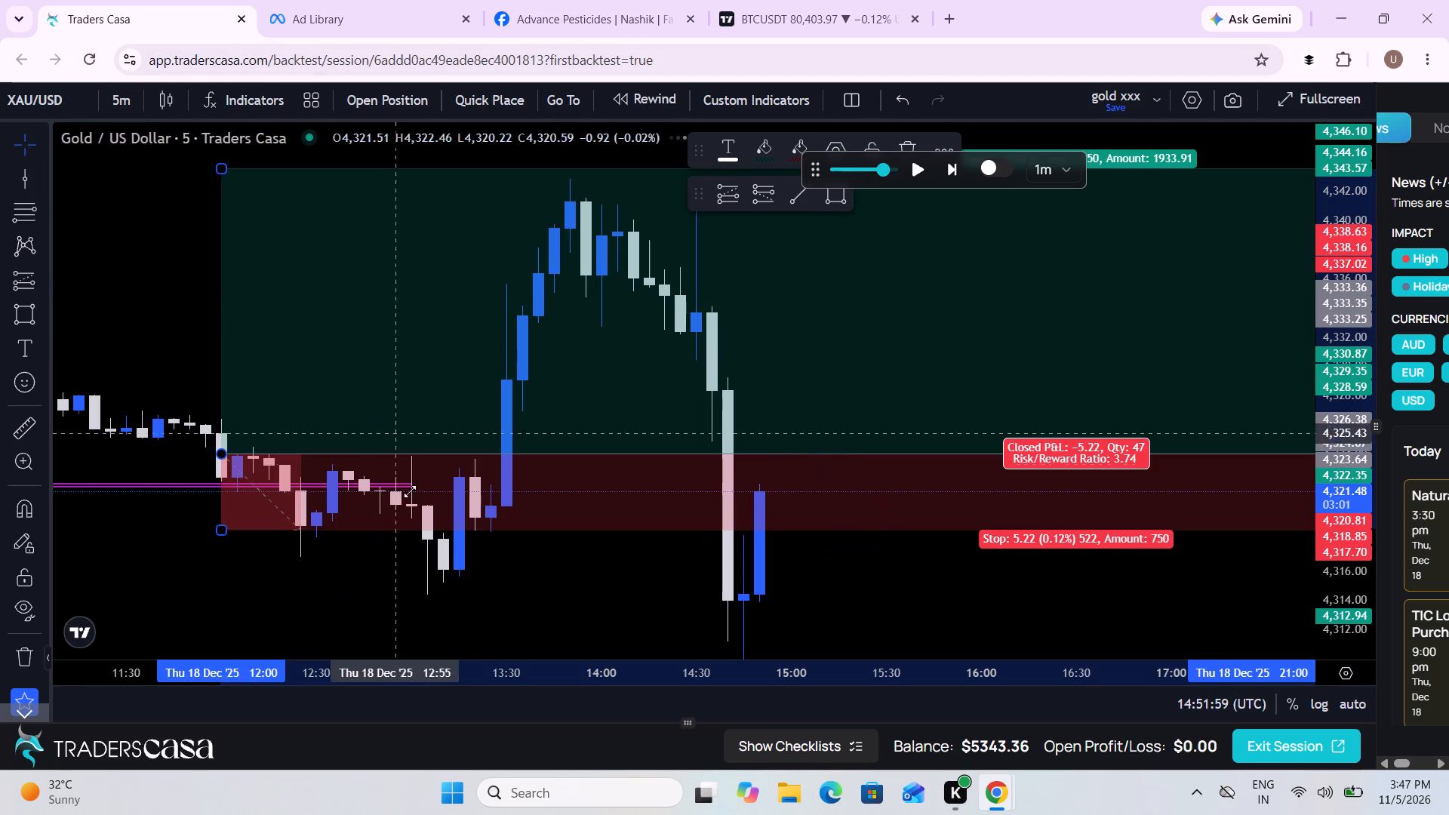
# Trim the latest long position drawing to span about 12:35 to 14:25 on 18 December, with entry about 4,324.01.
pyautogui.scroll(-3, 412, 498)
pyautogui.moveTo(839, 615); pyautogui.dragTo(371, 598)
pyautogui.scroll(-4, 371, 598)
pyautogui.moveTo(552, 608); pyautogui.dragTo(472, 609)
pyautogui.moveTo(497, 441); pyautogui.dragTo(548, 439)
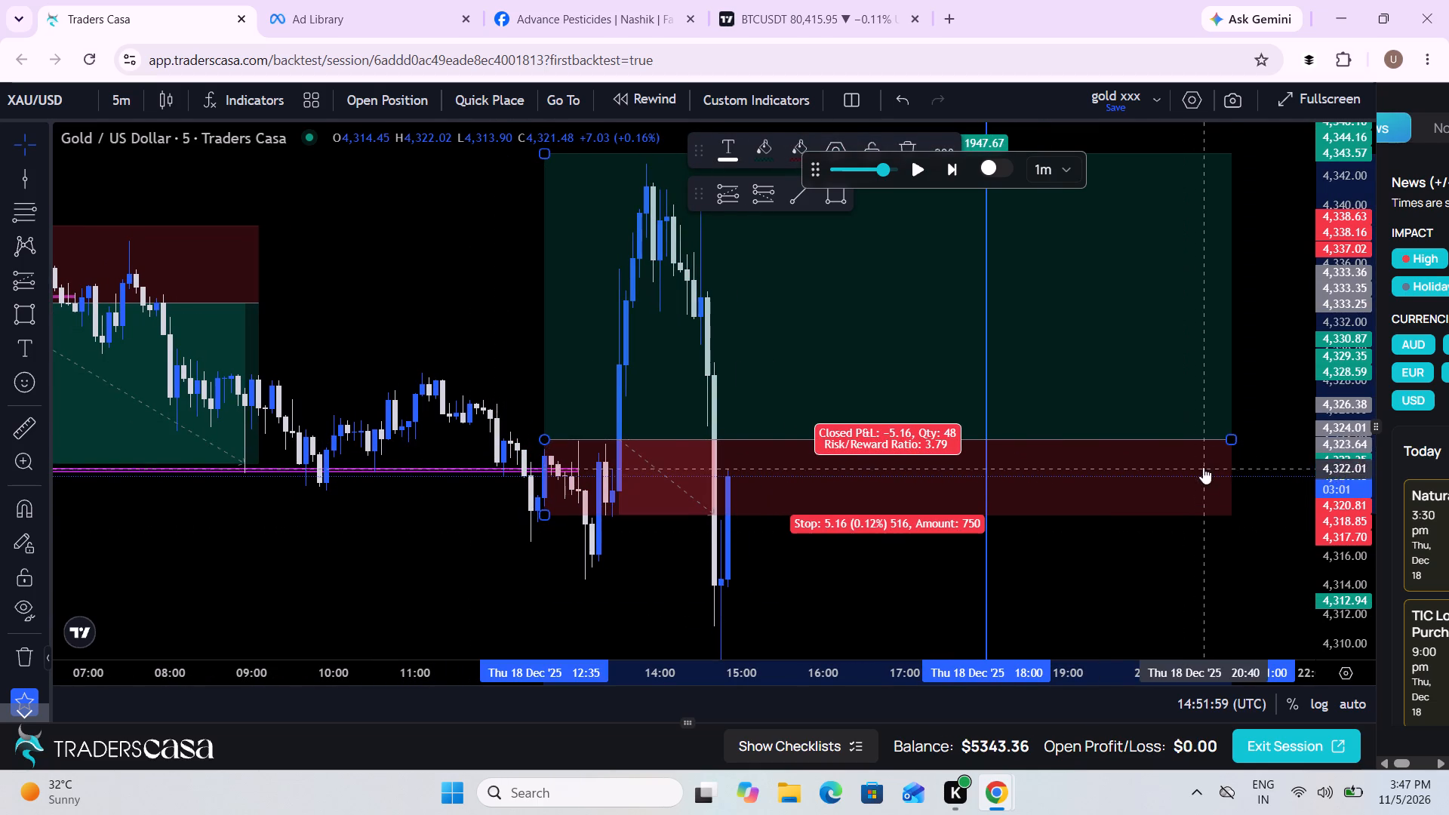
pyautogui.moveTo(1234, 441); pyautogui.dragTo(703, 428)
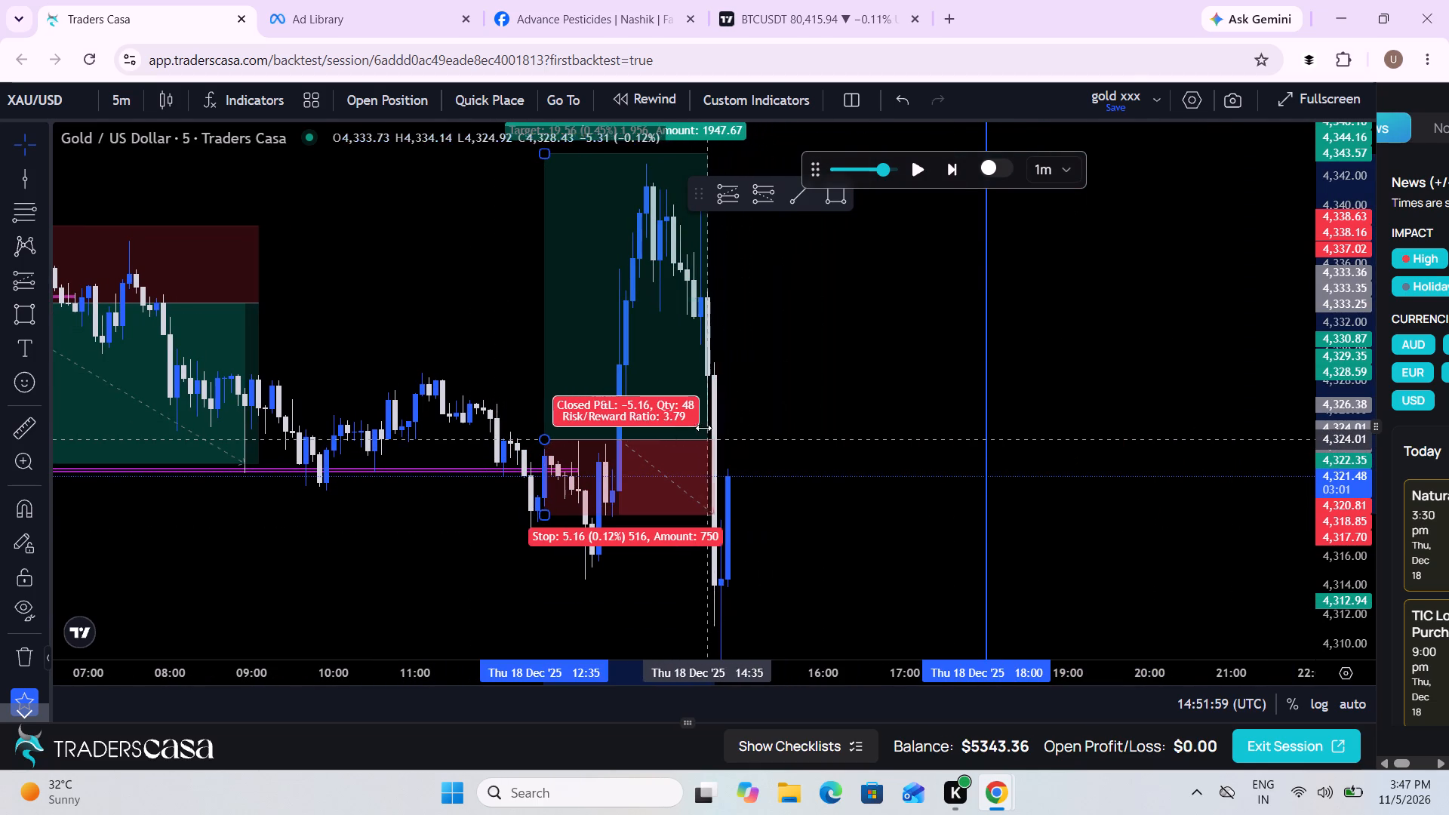
pyautogui.moveTo(703, 428); pyautogui.dragTo(695, 429)
# Lower the latest long position drawing's target to about 4,342.66, near the rally's high.
pyautogui.moveTo(799, 437); pyautogui.dragTo(788, 549)
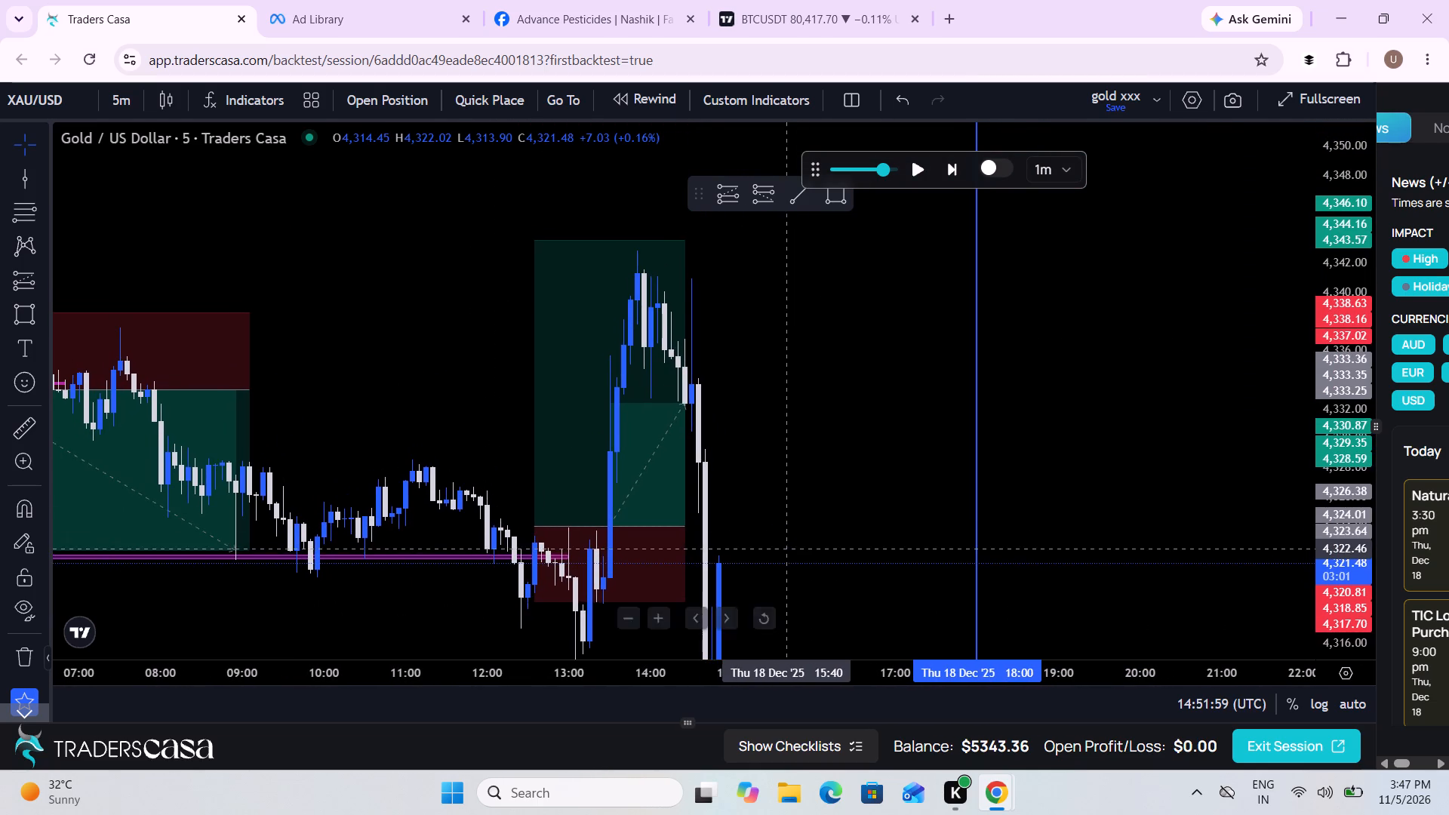
pyautogui.moveTo(537, 239); pyautogui.dragTo(532, 250)
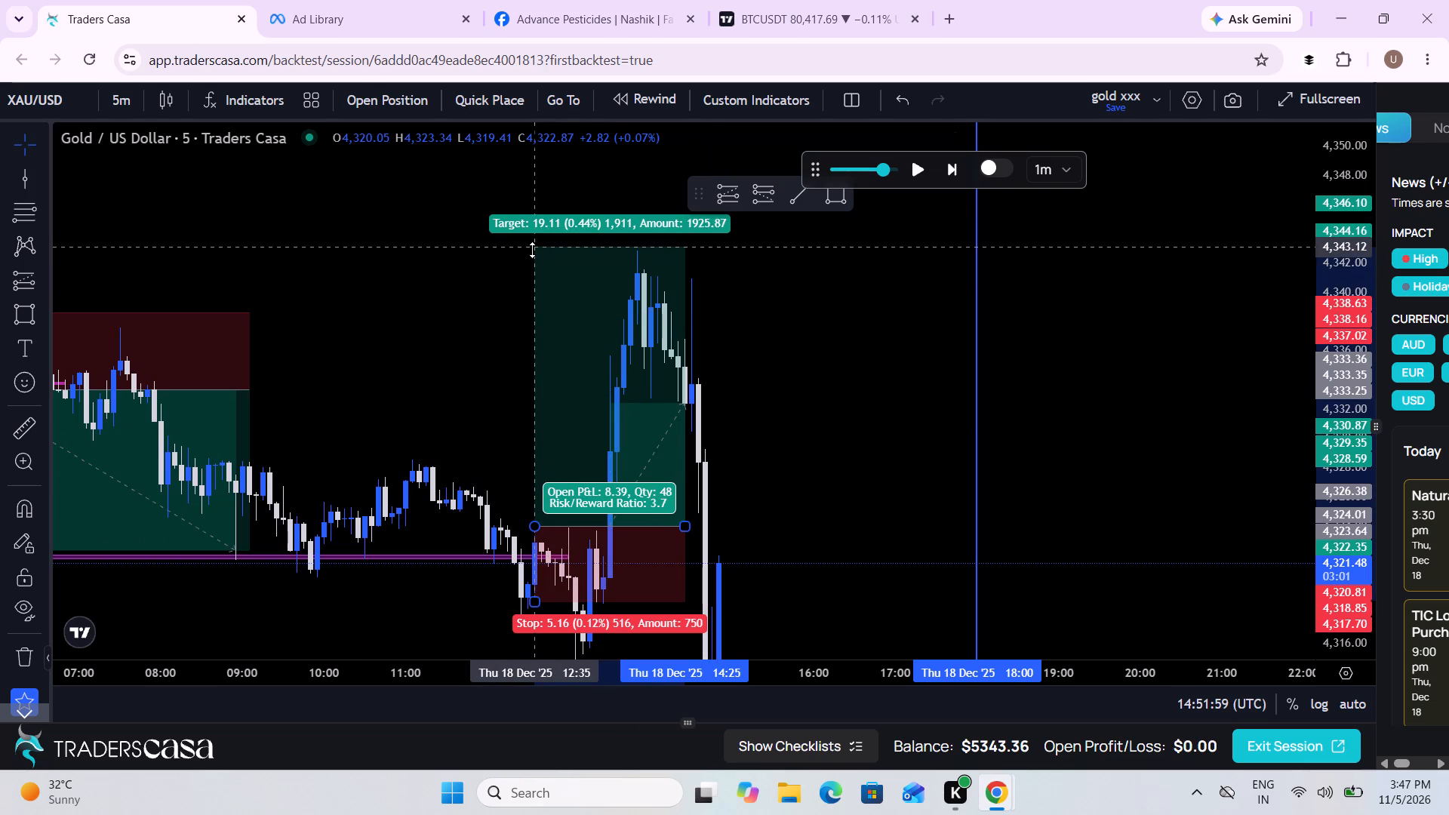
pyautogui.moveTo(532, 250); pyautogui.dragTo(529, 254)
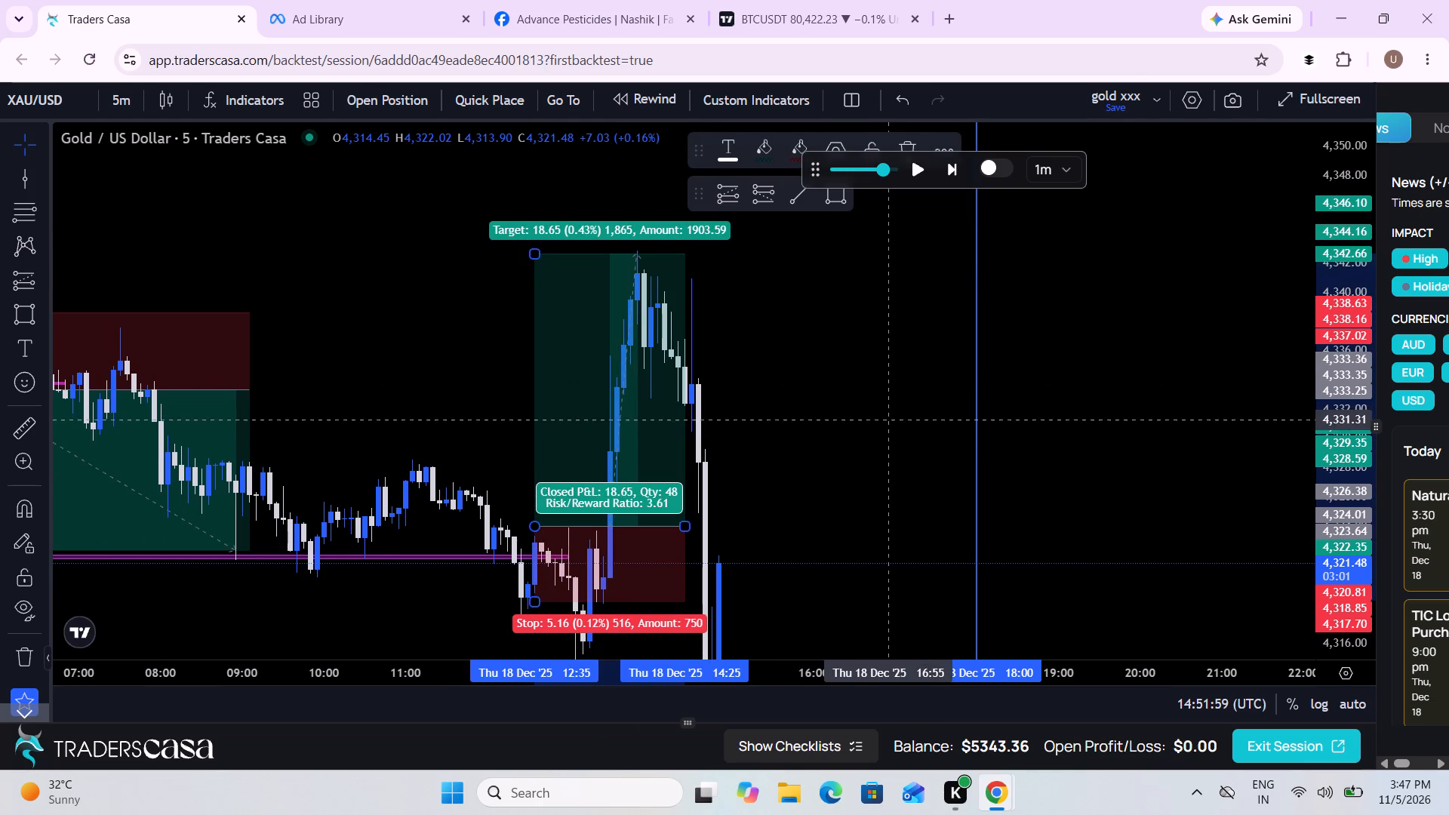
# Examine the 5-minute price action around the latest long trade and the drop that follows it.
pyautogui.moveTo(891, 420); pyautogui.dragTo(827, 393)
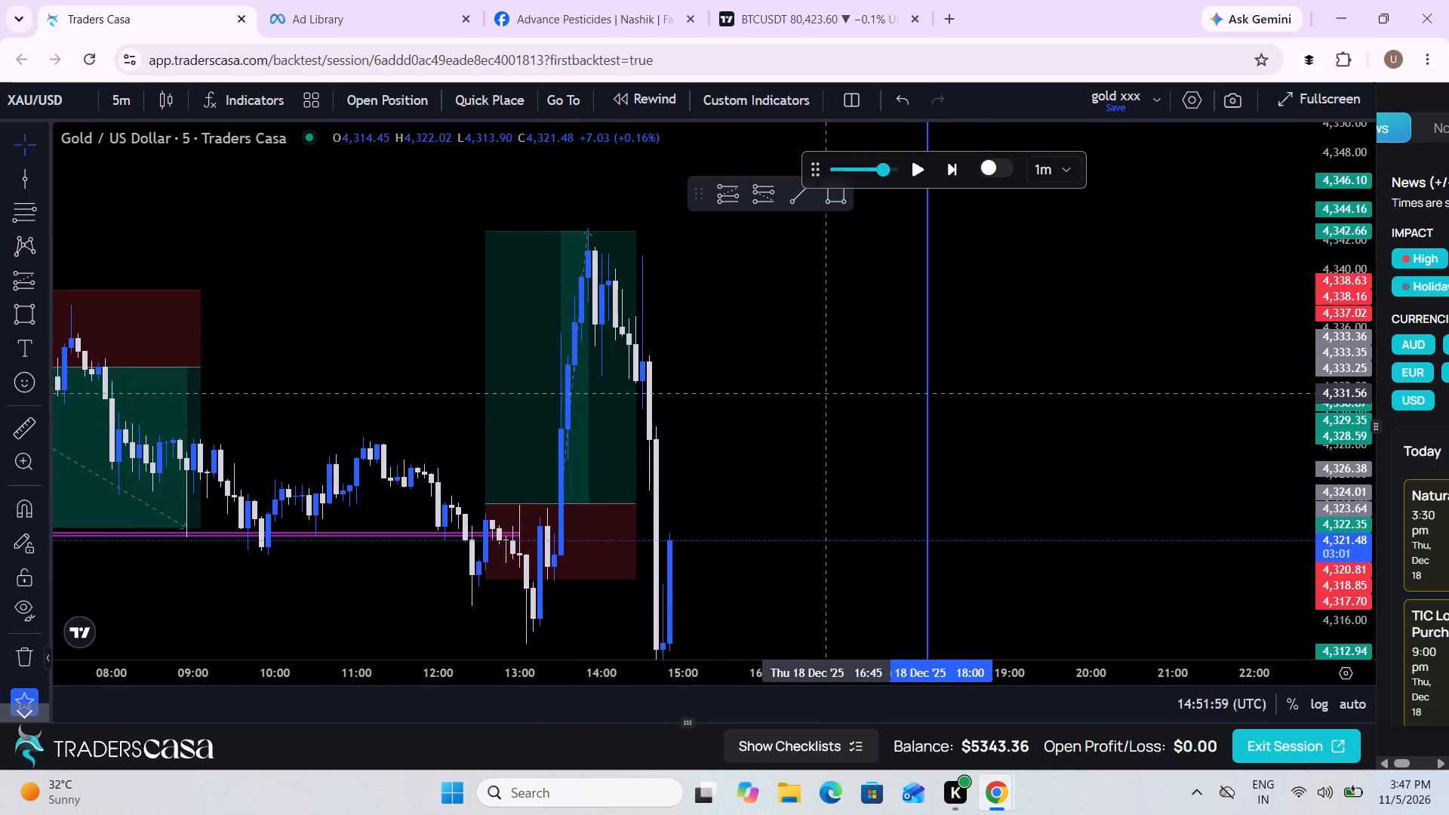
pyautogui.scroll(1, 827, 393)
pyautogui.moveTo(827, 393); pyautogui.dragTo(649, 384)
pyautogui.scroll(-1, 649, 384)
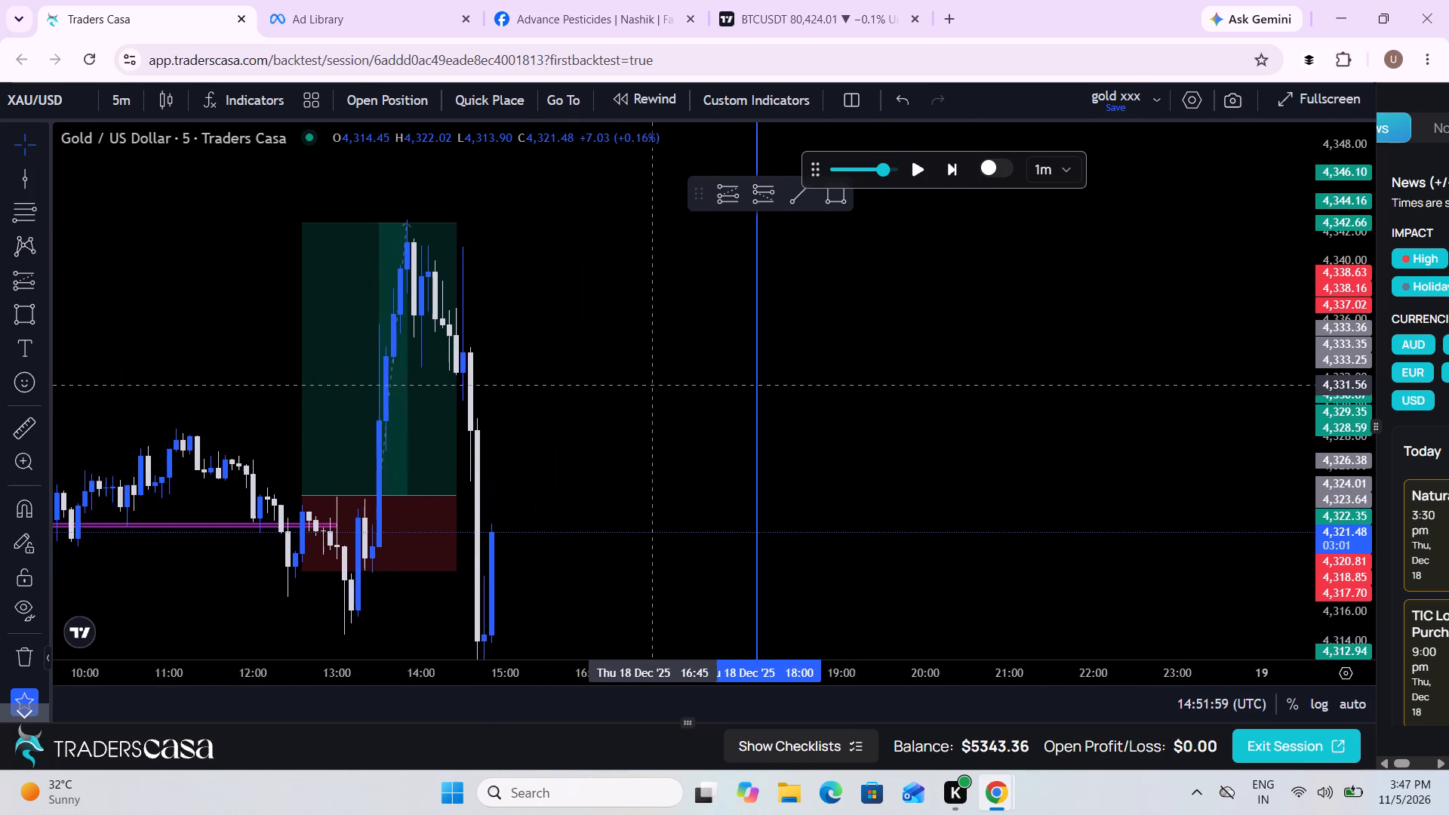
pyautogui.scroll(-1, 649, 384)
pyautogui.moveTo(1137, 354); pyautogui.dragTo(1131, 376)
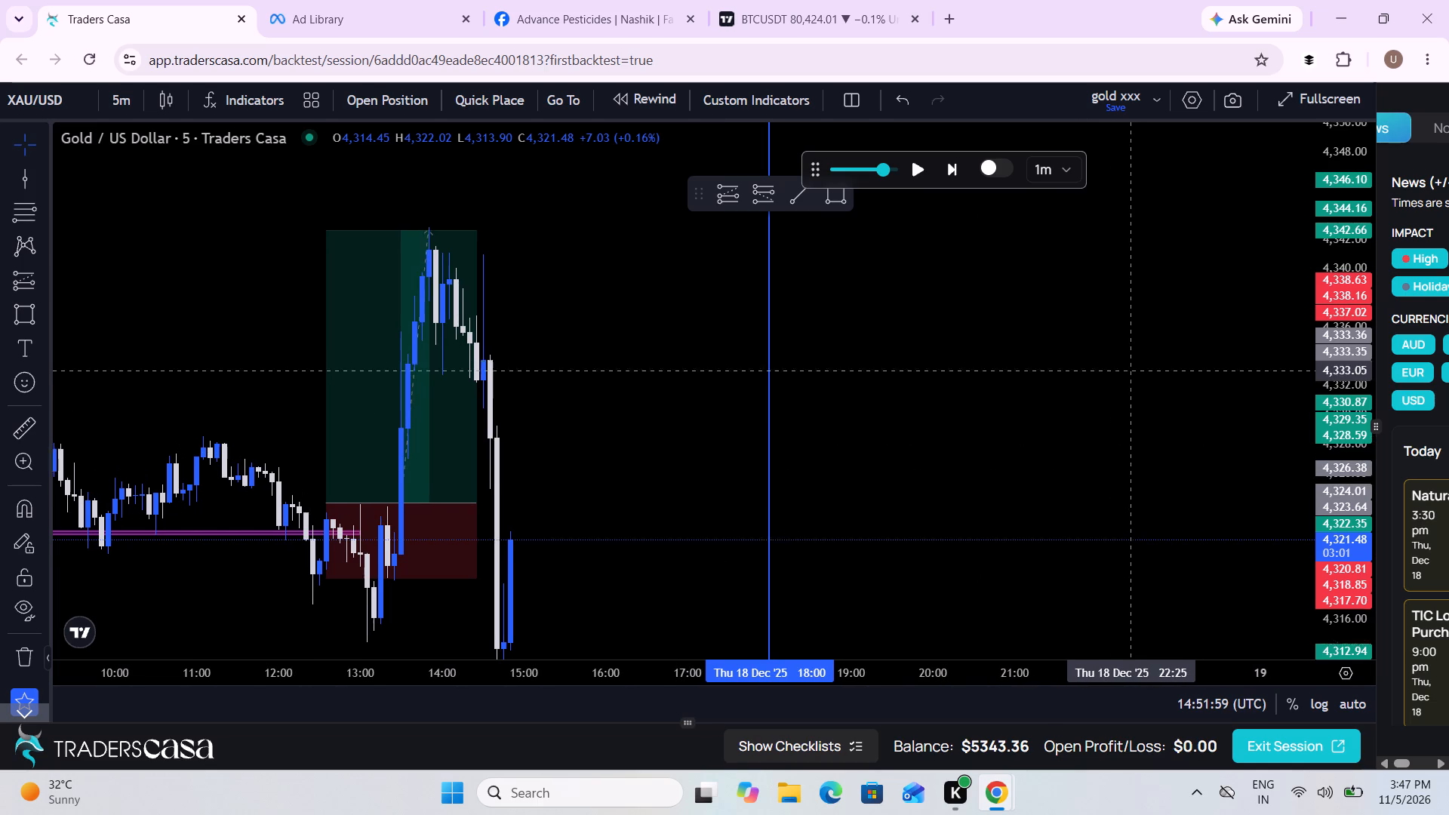
pyautogui.moveTo(1131, 376); pyautogui.dragTo(1124, 487)
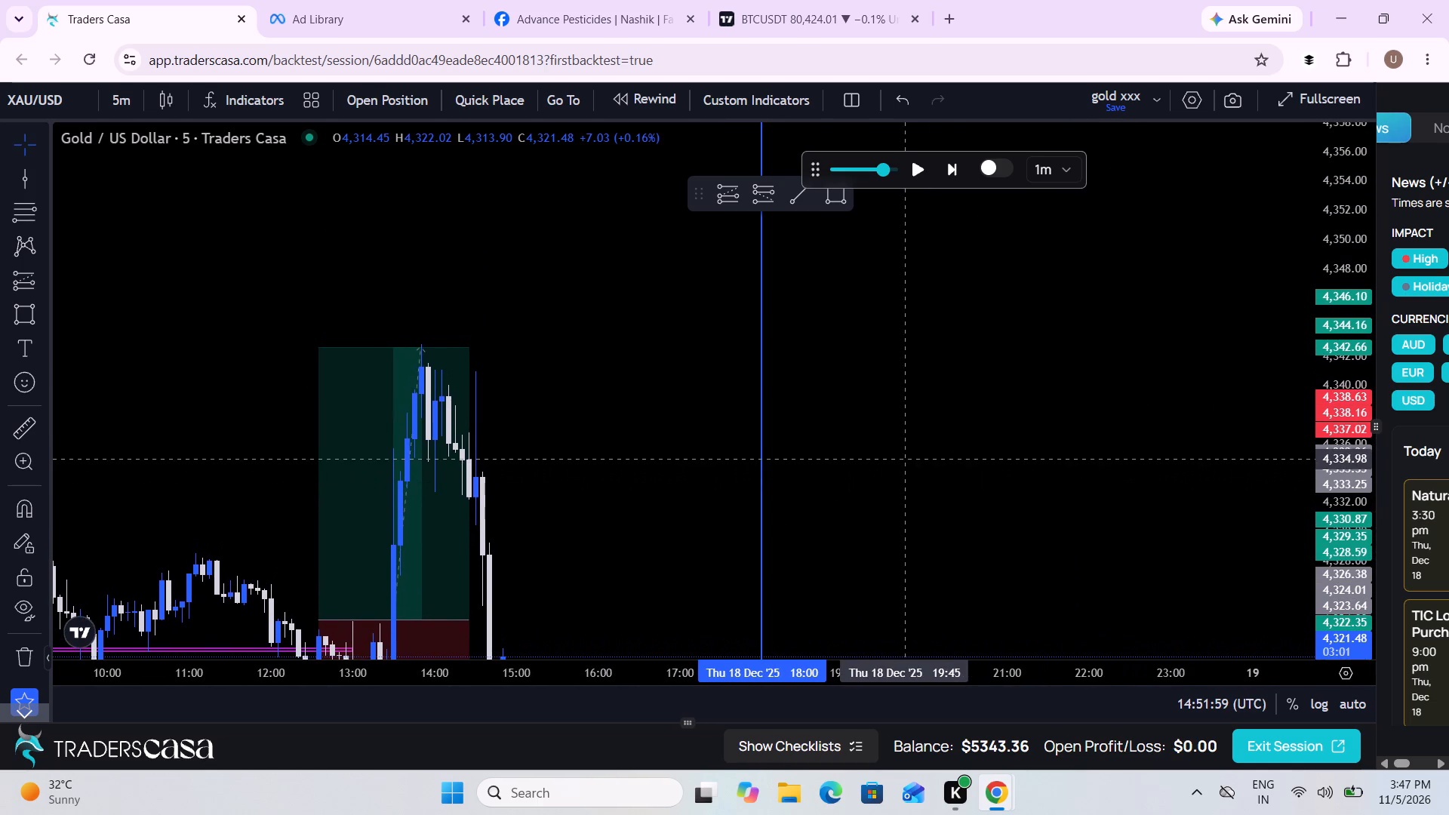
pyautogui.moveTo(898, 457); pyautogui.dragTo(1041, 446)
pyautogui.scroll(1, 1041, 446)
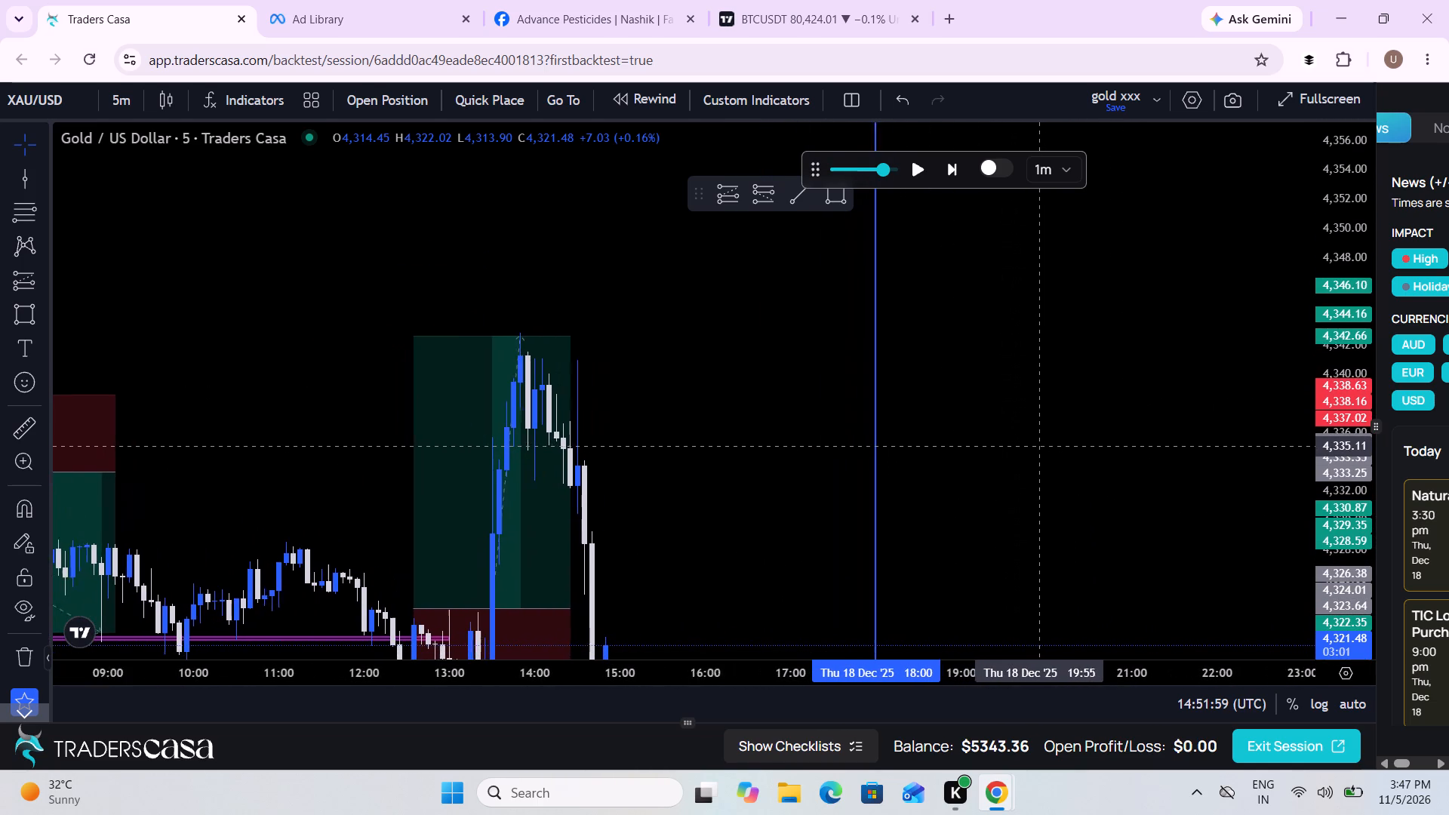
pyautogui.scroll(1, 1041, 446)
pyautogui.moveTo(954, 457); pyautogui.dragTo(928, 334)
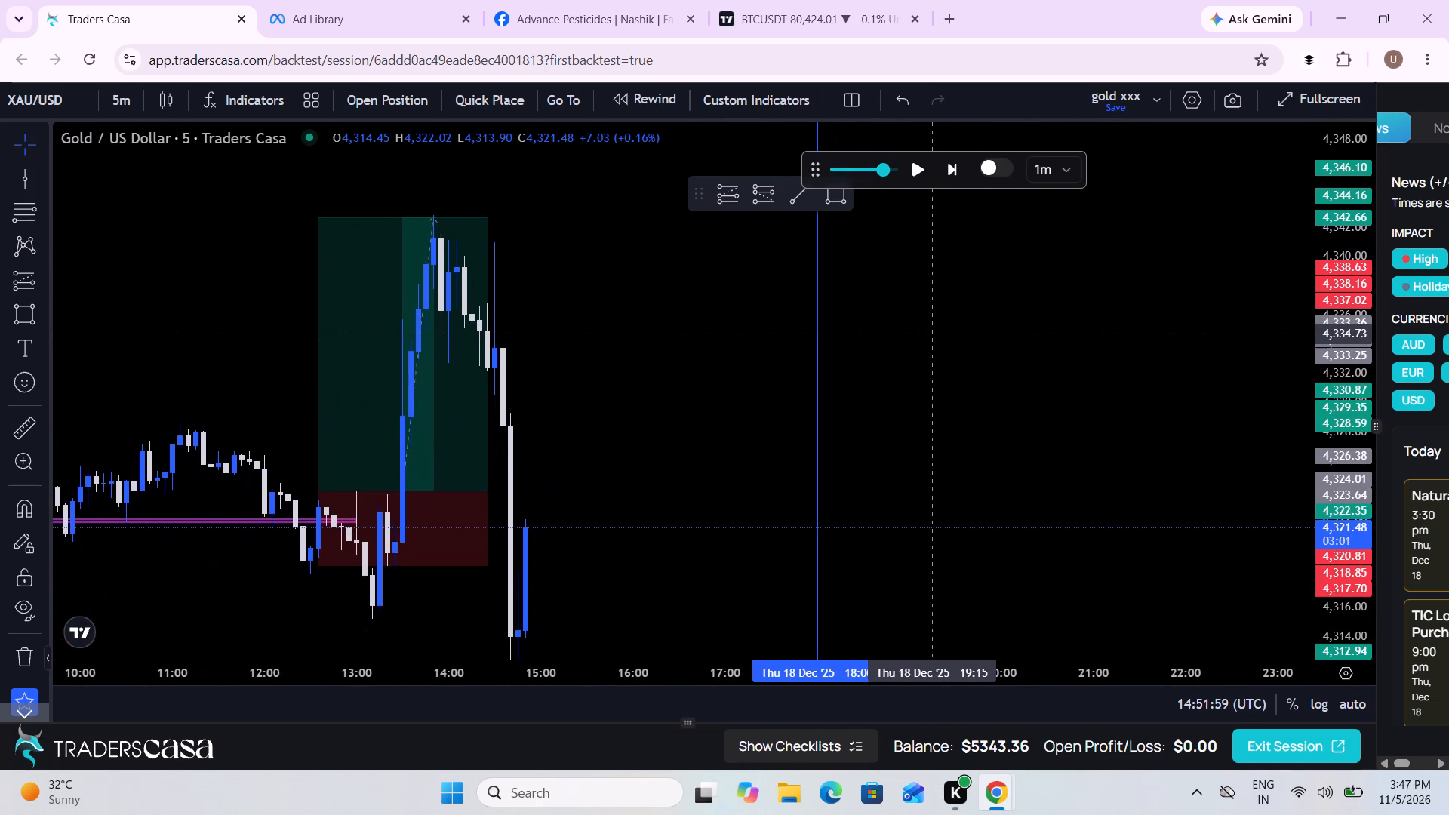
pyautogui.scroll(1, 928, 334)
pyautogui.moveTo(928, 334); pyautogui.dragTo(960, 247)
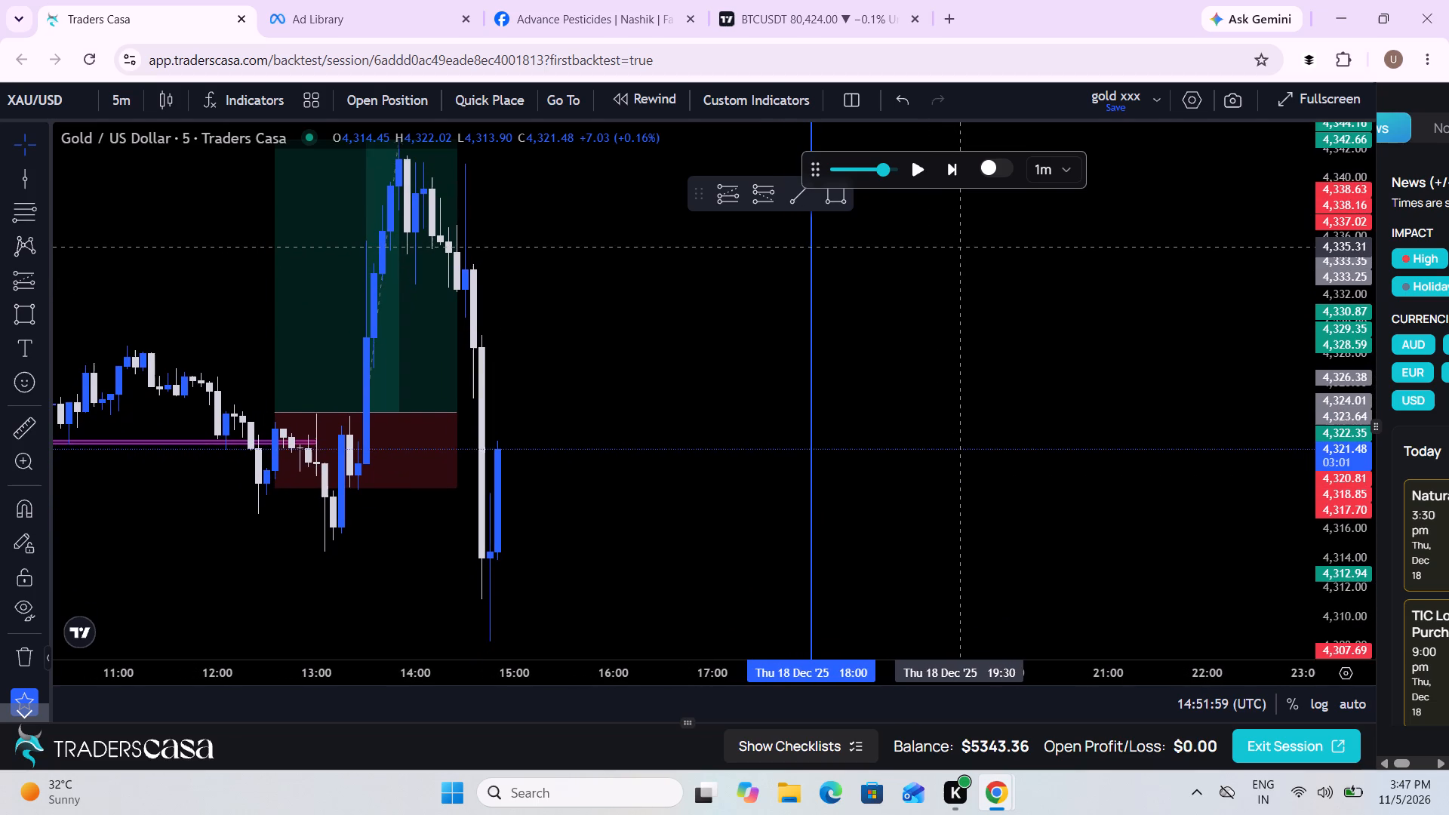
pyautogui.moveTo(960, 247); pyautogui.dragTo(960, 246)
pyautogui.scroll(-2, 960, 246)
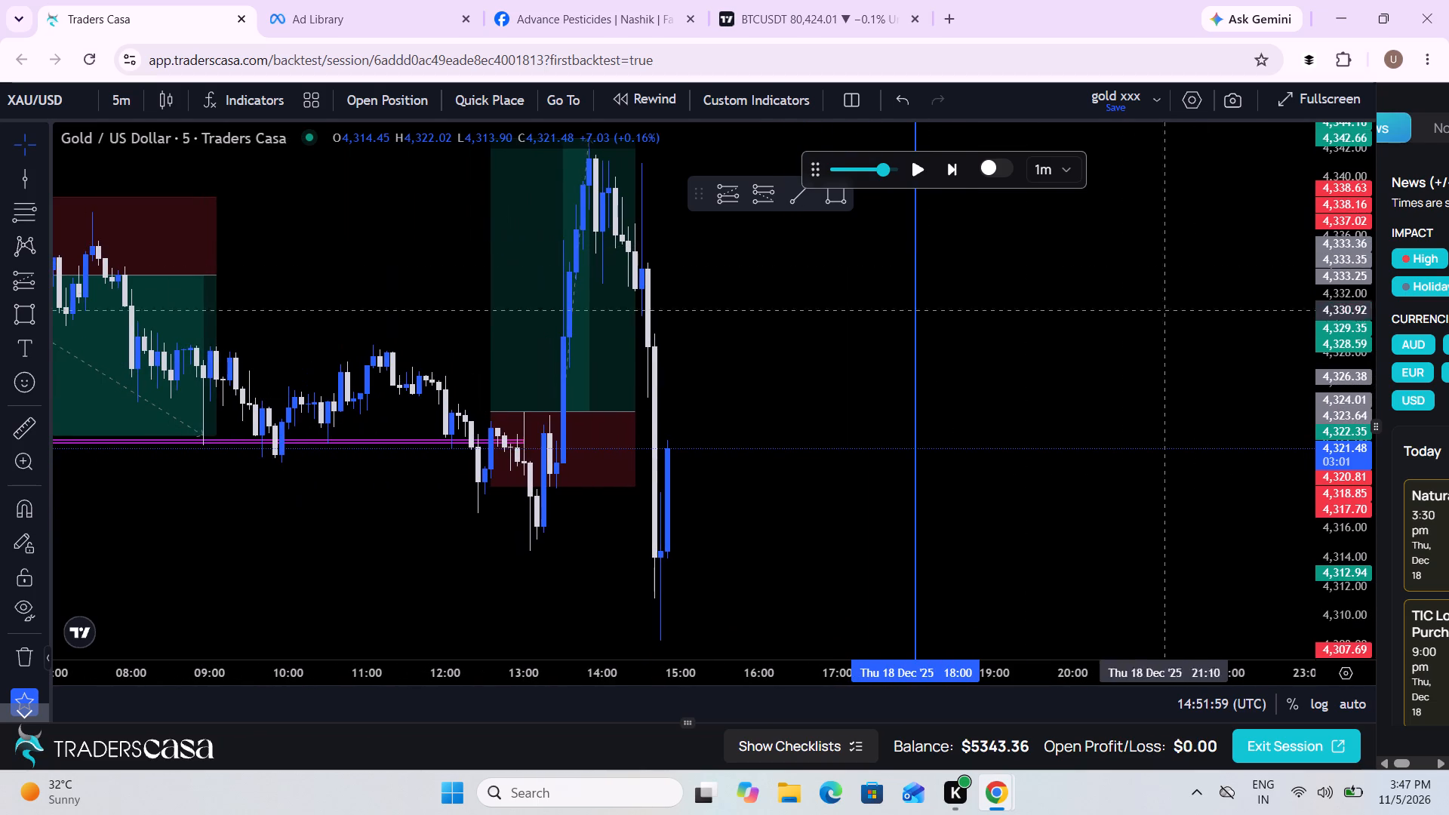
# Run the replay forward to about 17:12 UTC on 18 December, following the sharp rally and drop, and pause it.
pyautogui.moveTo(1344, 315); pyautogui.dragTo(1301, 502)
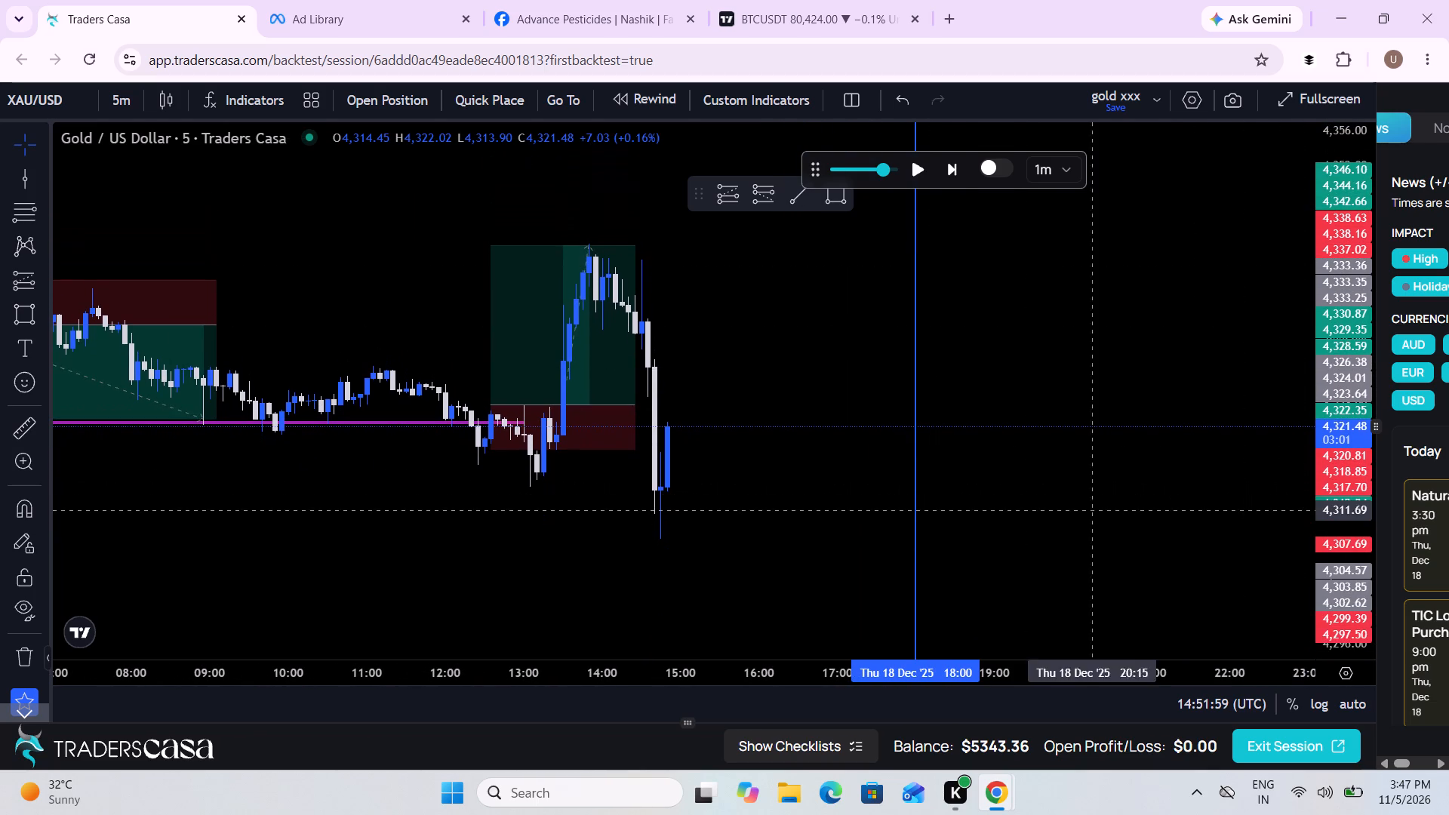
pyautogui.moveTo(1013, 502); pyautogui.dragTo(875, 495)
pyautogui.click(914, 179)
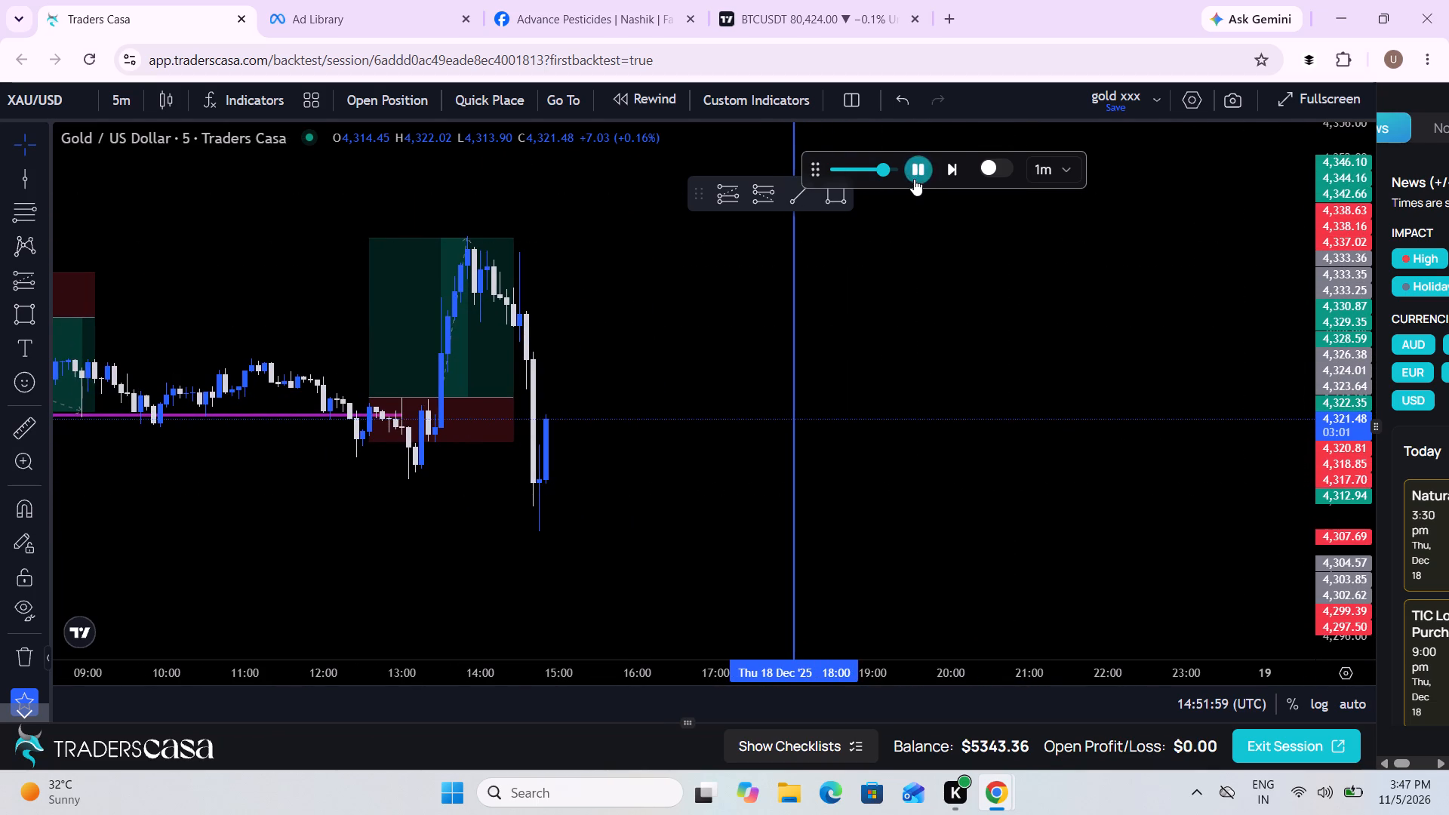
pyautogui.scroll(-7, 914, 373)
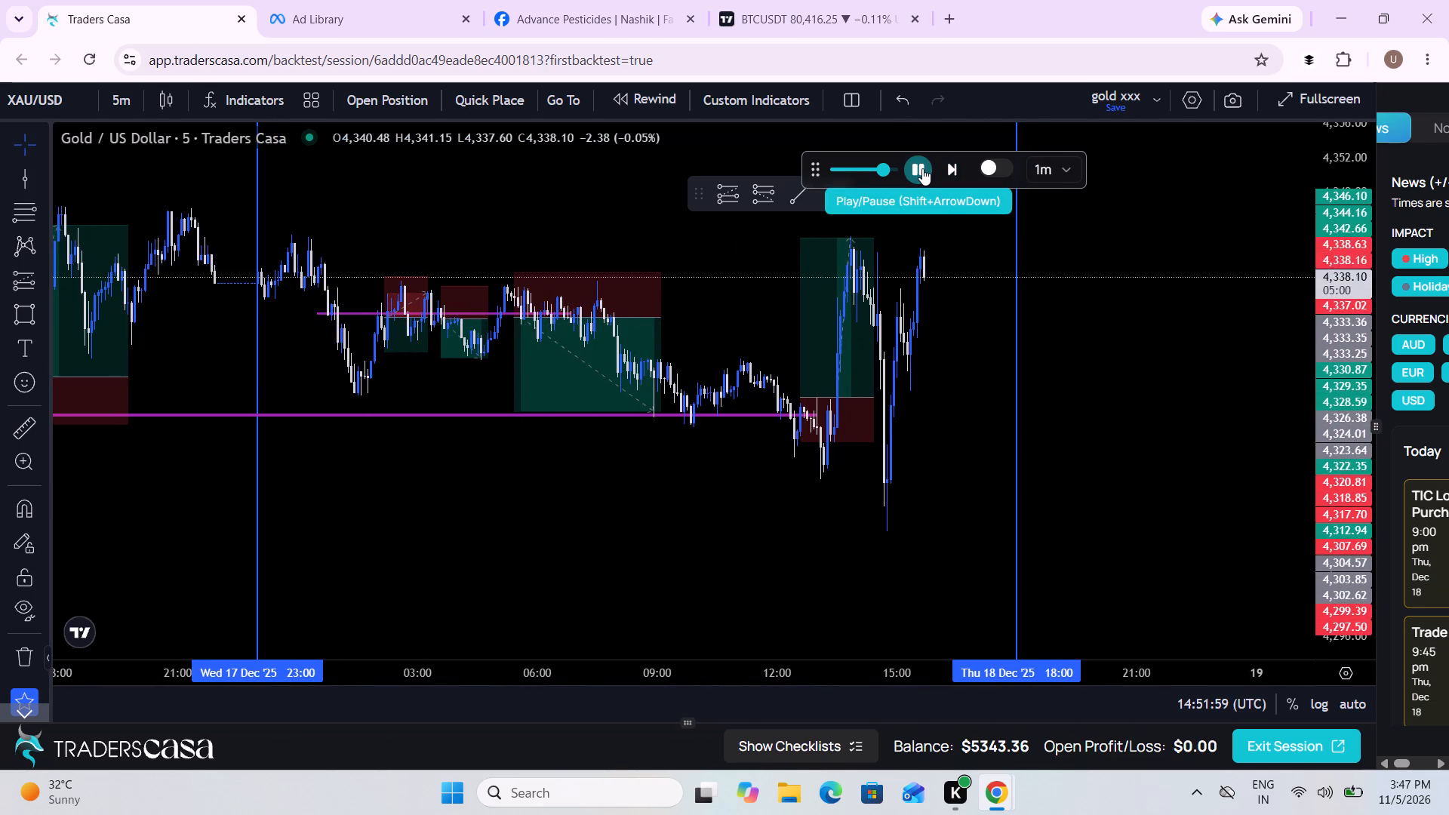
pyautogui.moveTo(1072, 360); pyautogui.dragTo(904, 404)
pyautogui.scroll(-2, 904, 404)
pyautogui.moveTo(1012, 407); pyautogui.dragTo(968, 518)
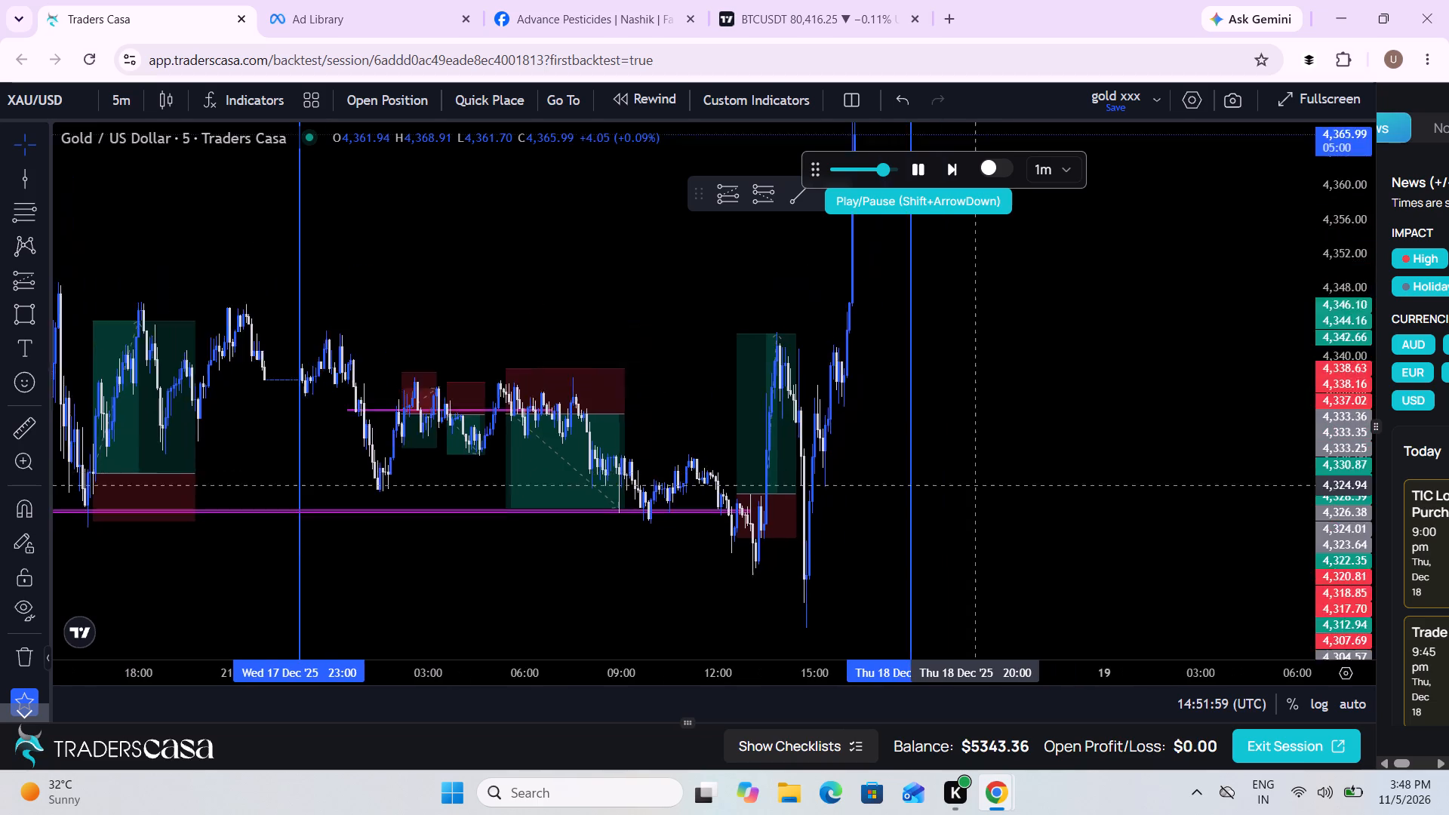
pyautogui.moveTo(968, 518); pyautogui.dragTo(924, 690)
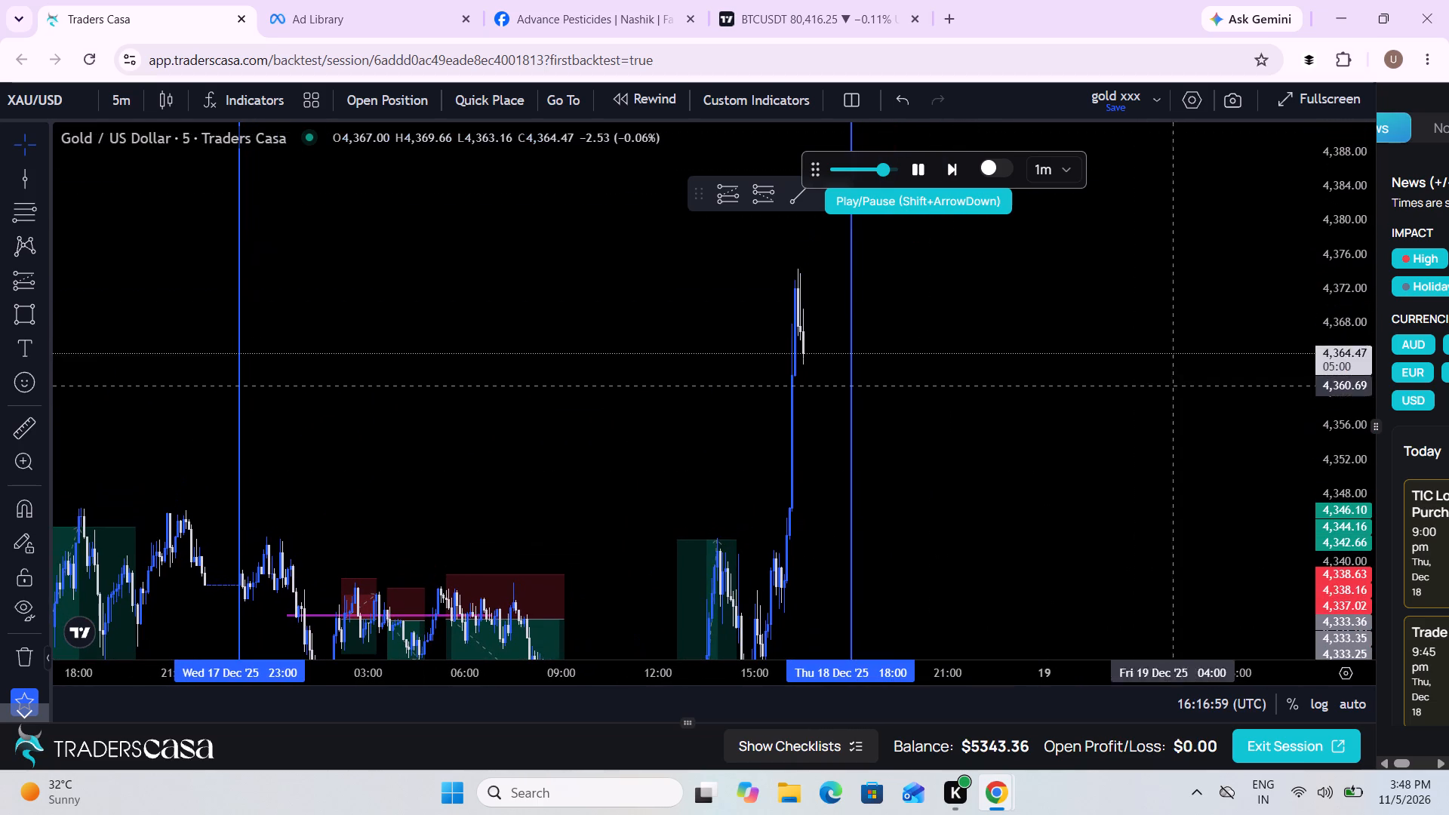
pyautogui.moveTo(1323, 330); pyautogui.dragTo(1288, 546)
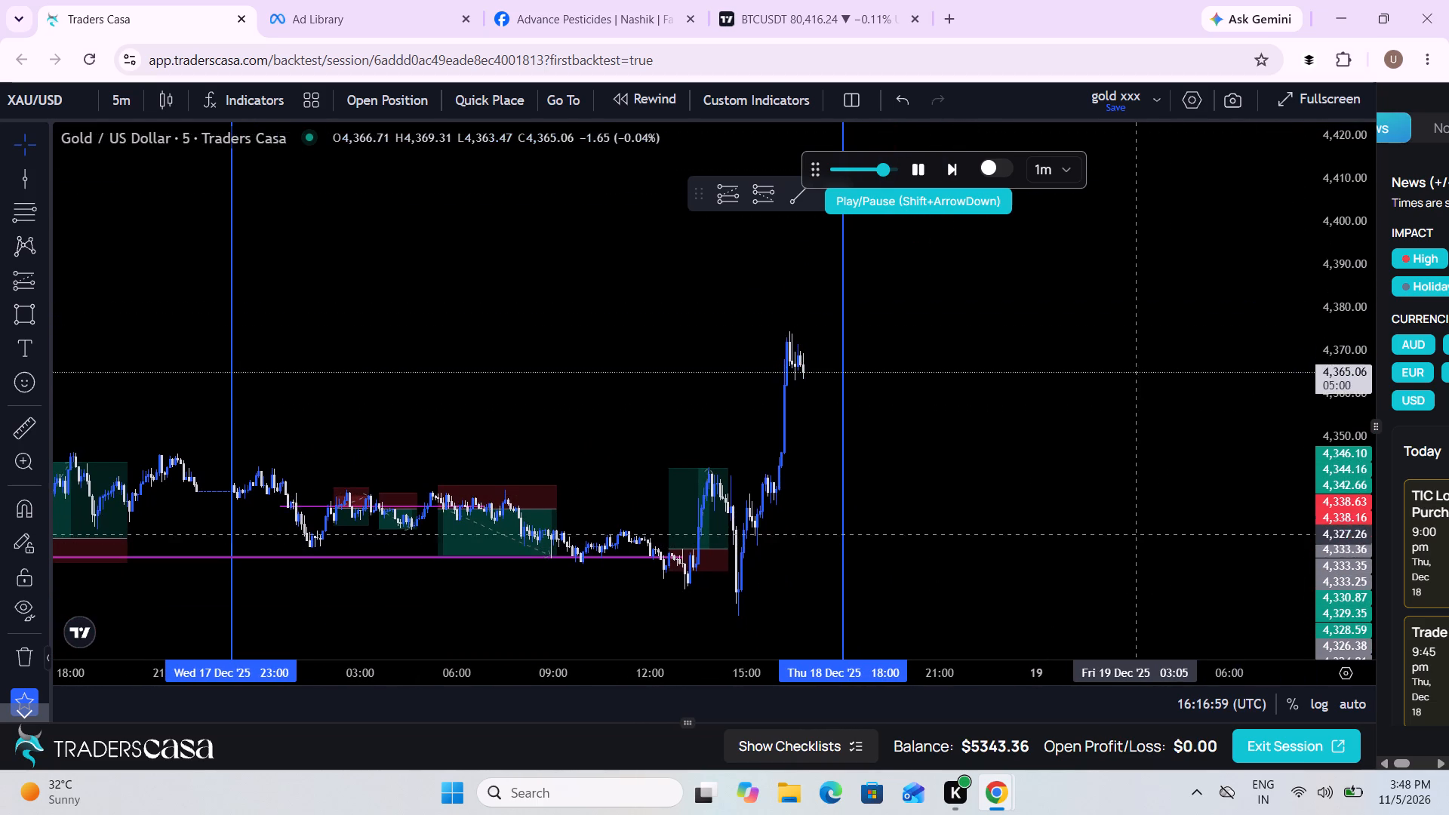
pyautogui.moveTo(1113, 526); pyautogui.dragTo(1048, 546)
pyautogui.scroll(-2, 1048, 546)
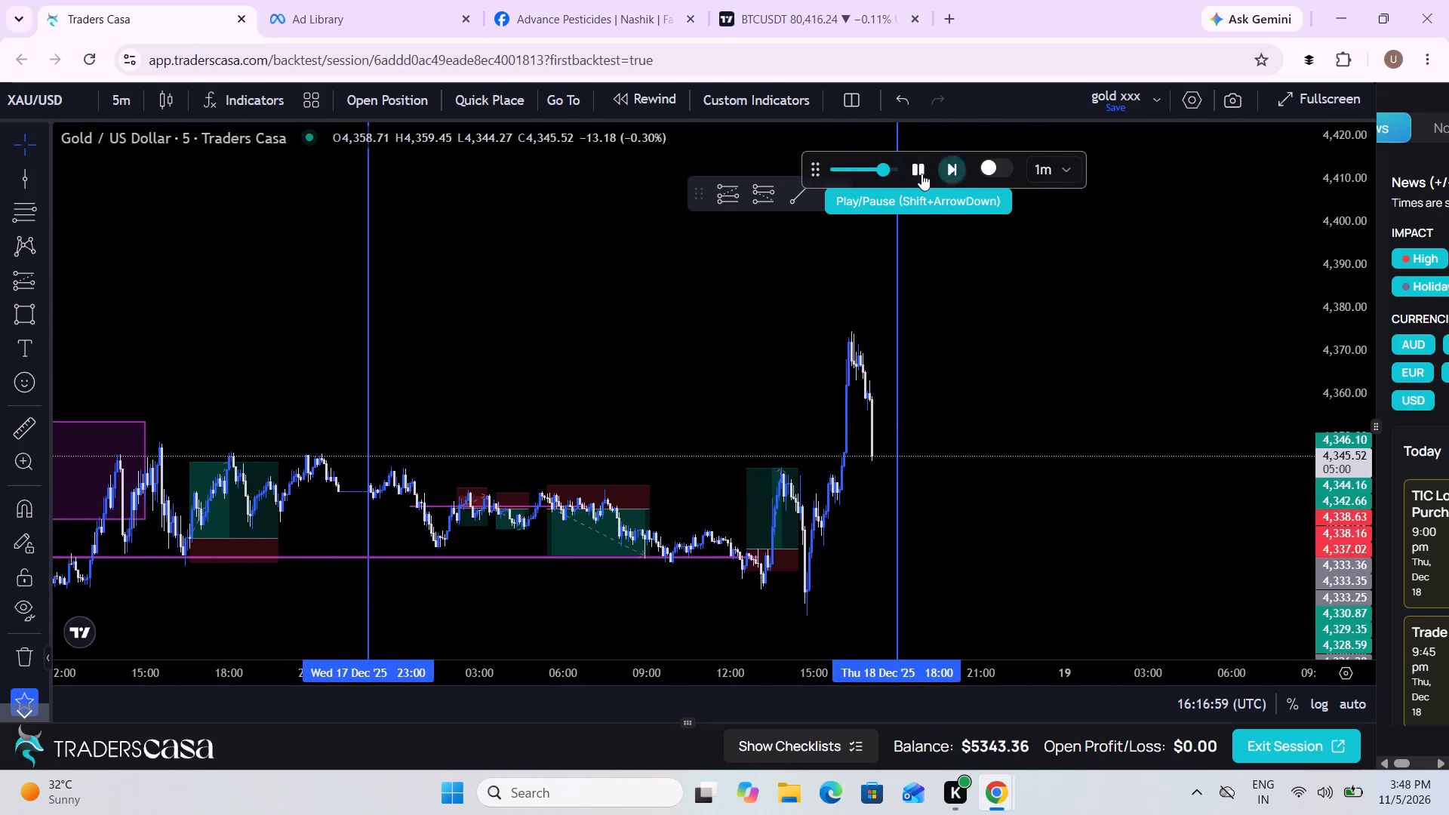
pyautogui.click(915, 174)
# Measure the price move from the 18 December low near 4,308.64 up to the rally high near 4,374.16.
pyautogui.scroll(4, 1060, 527)
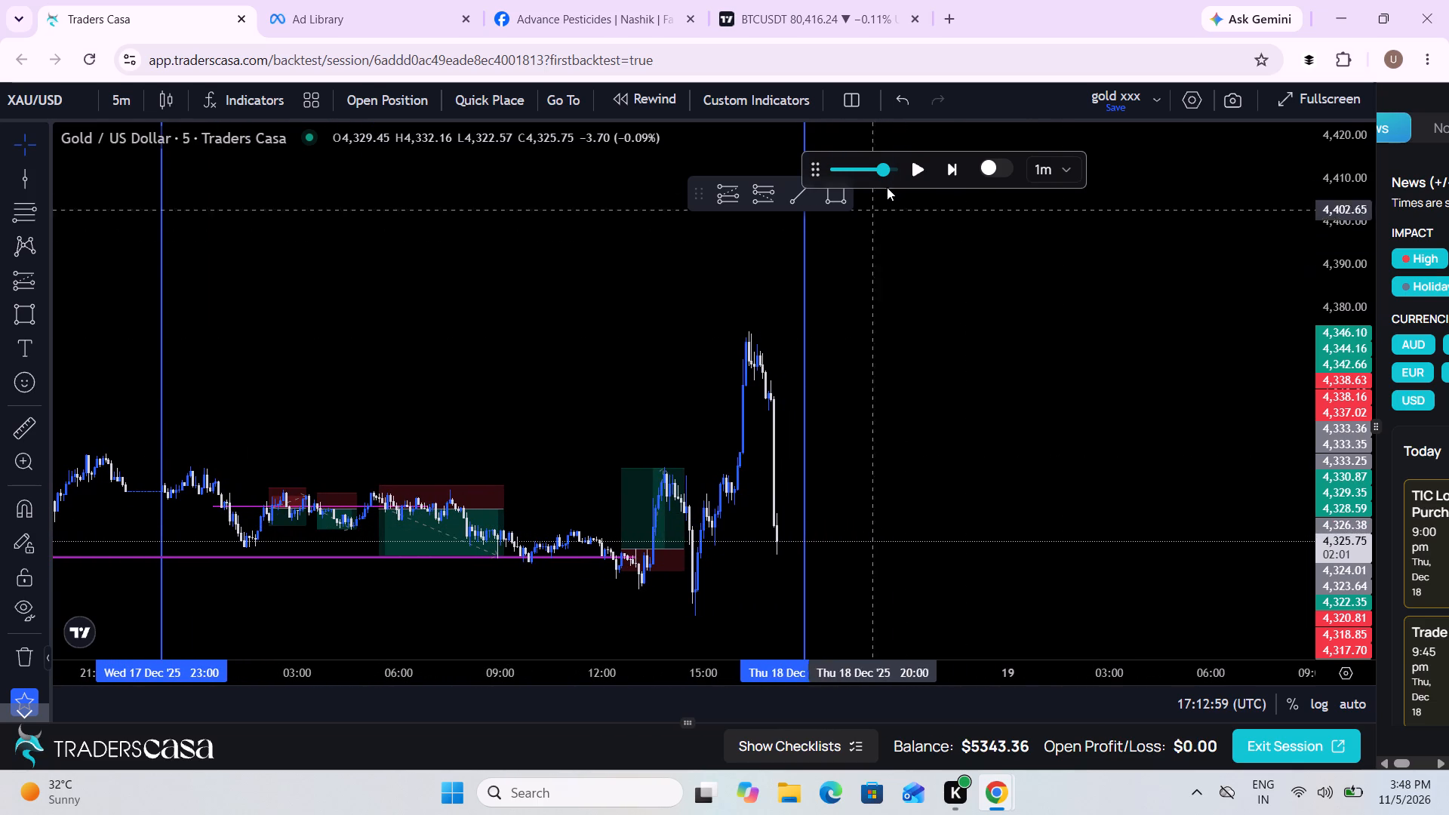
pyautogui.click(13, 423)
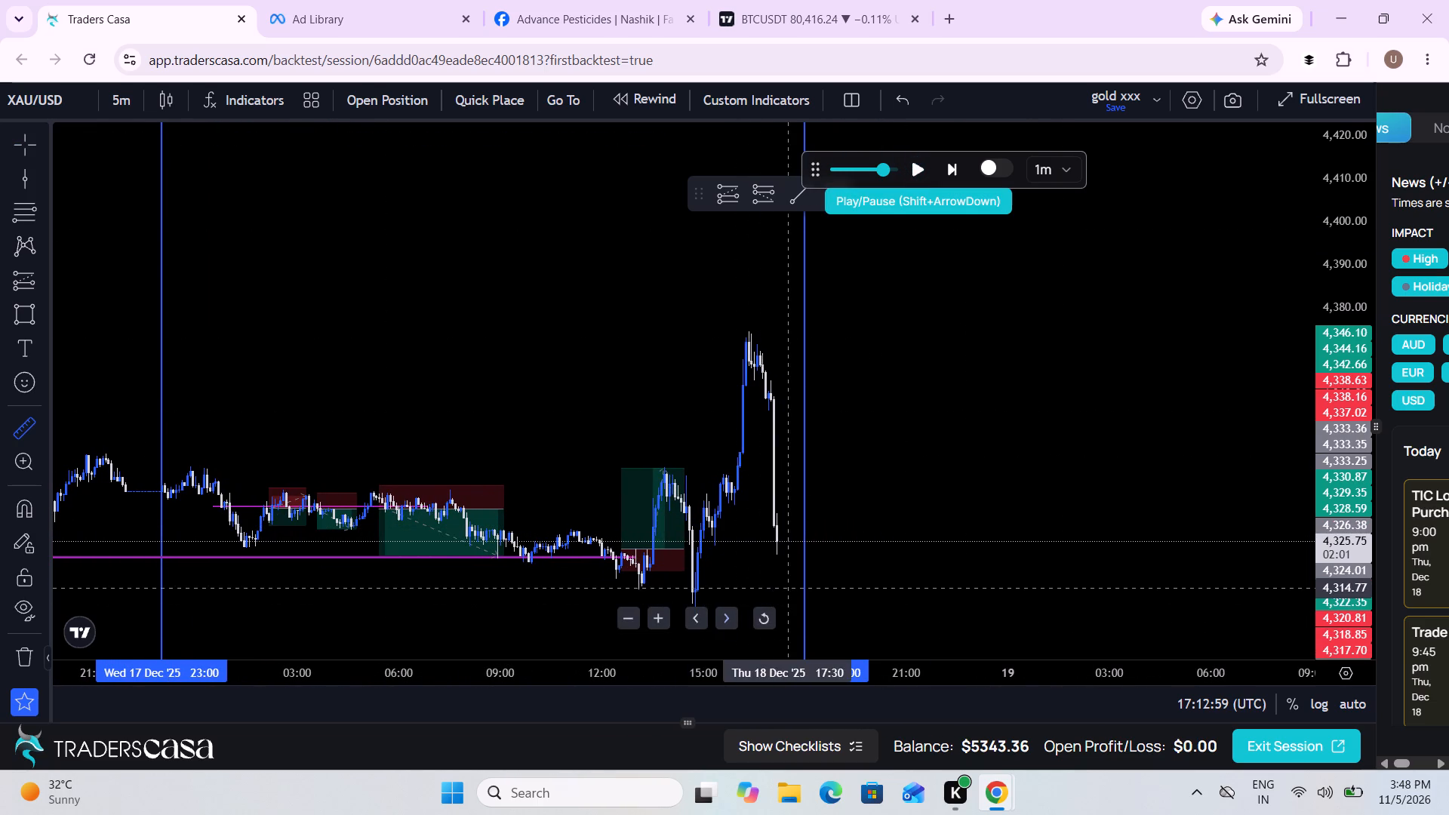
pyautogui.hscroll(2, 789, 588)
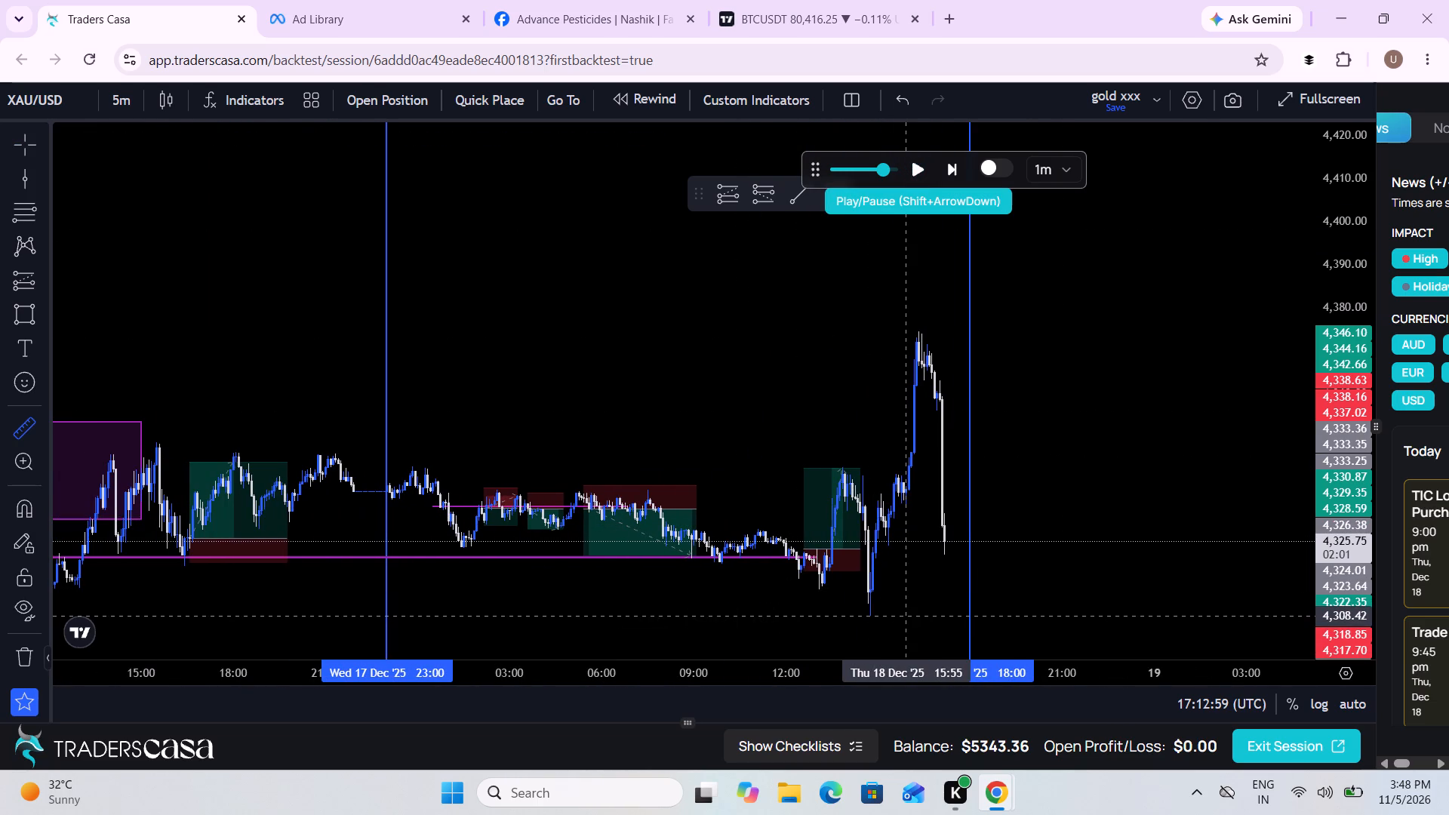
pyautogui.click(909, 614)
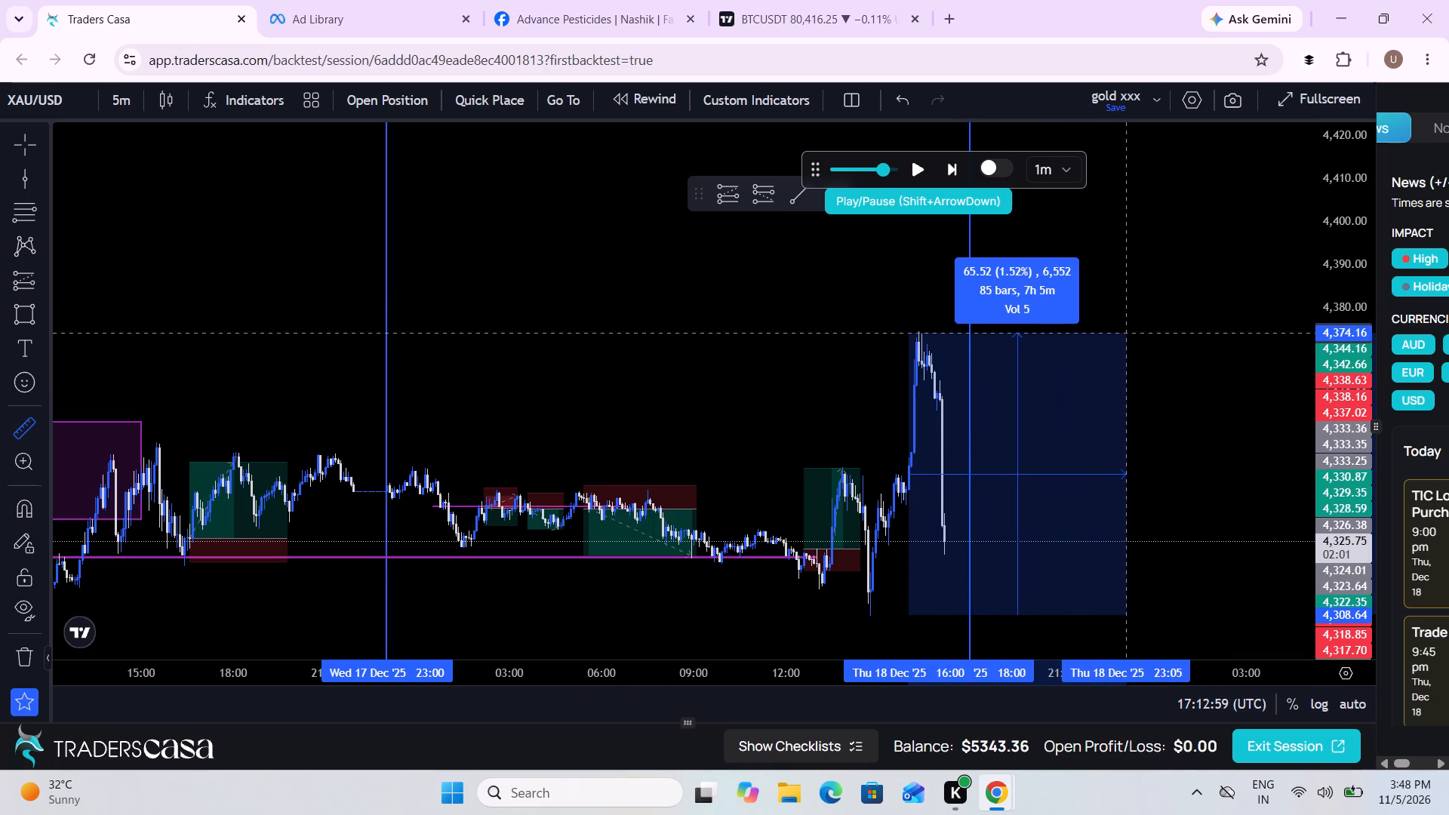
pyautogui.click(1125, 333)
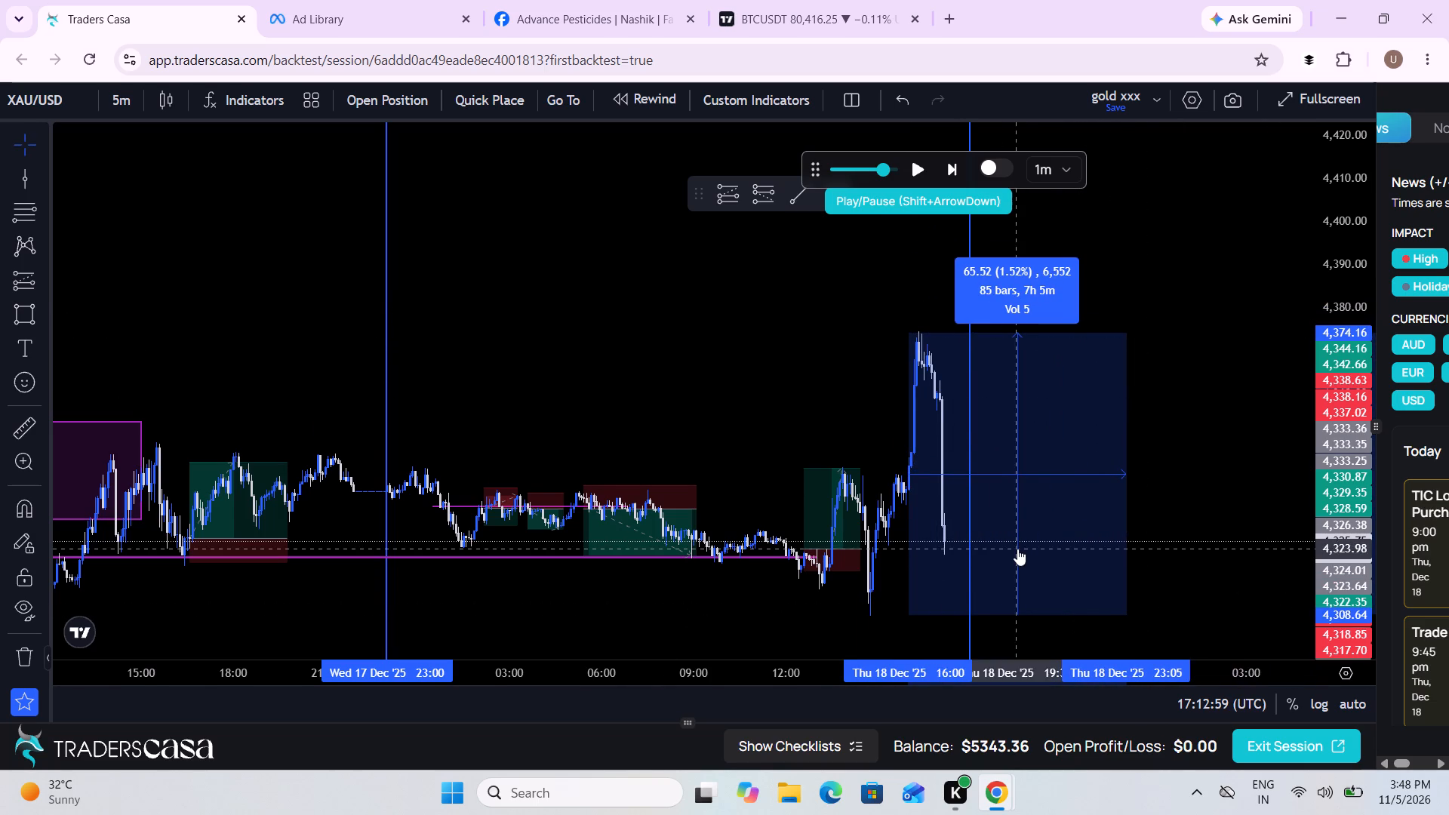
# Draw a flat rectangle as a level line at about 4,341.37, from 14:25 on 18 December to 02:40 on 19 December.
pyautogui.scroll(4, 1017, 549)
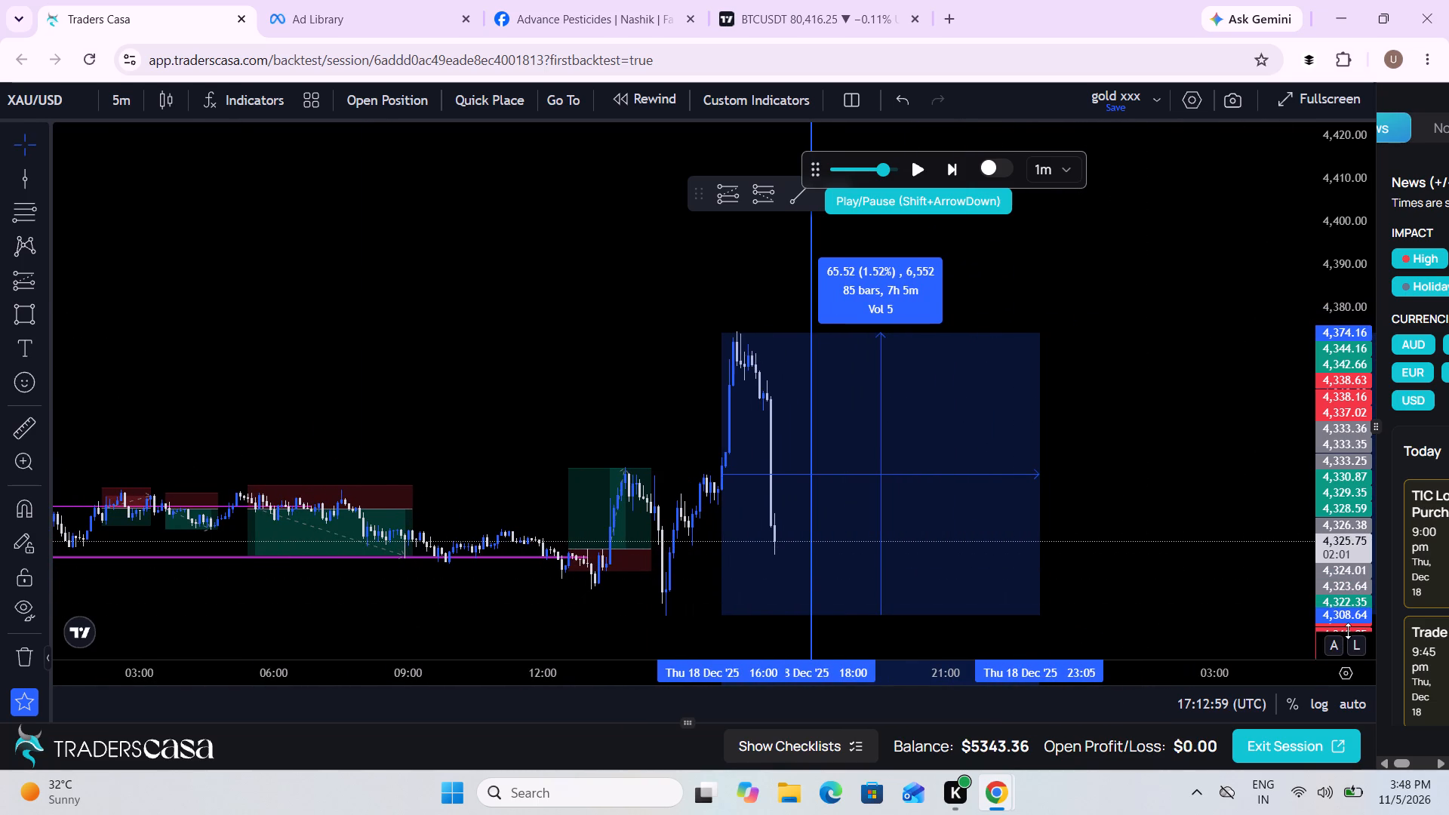
pyautogui.moveTo(1348, 631); pyautogui.dragTo(1332, 431)
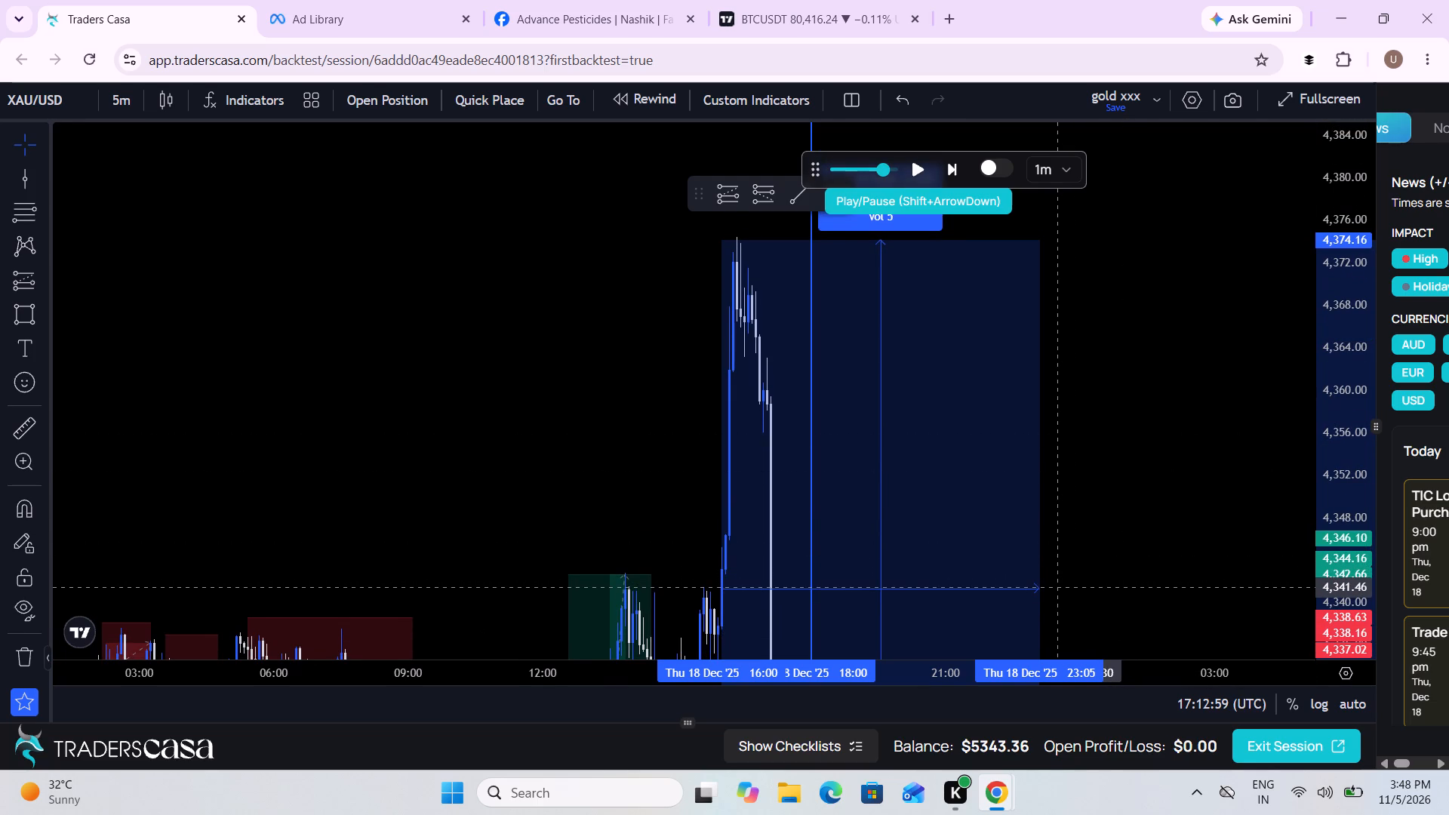
pyautogui.click(16, 306)
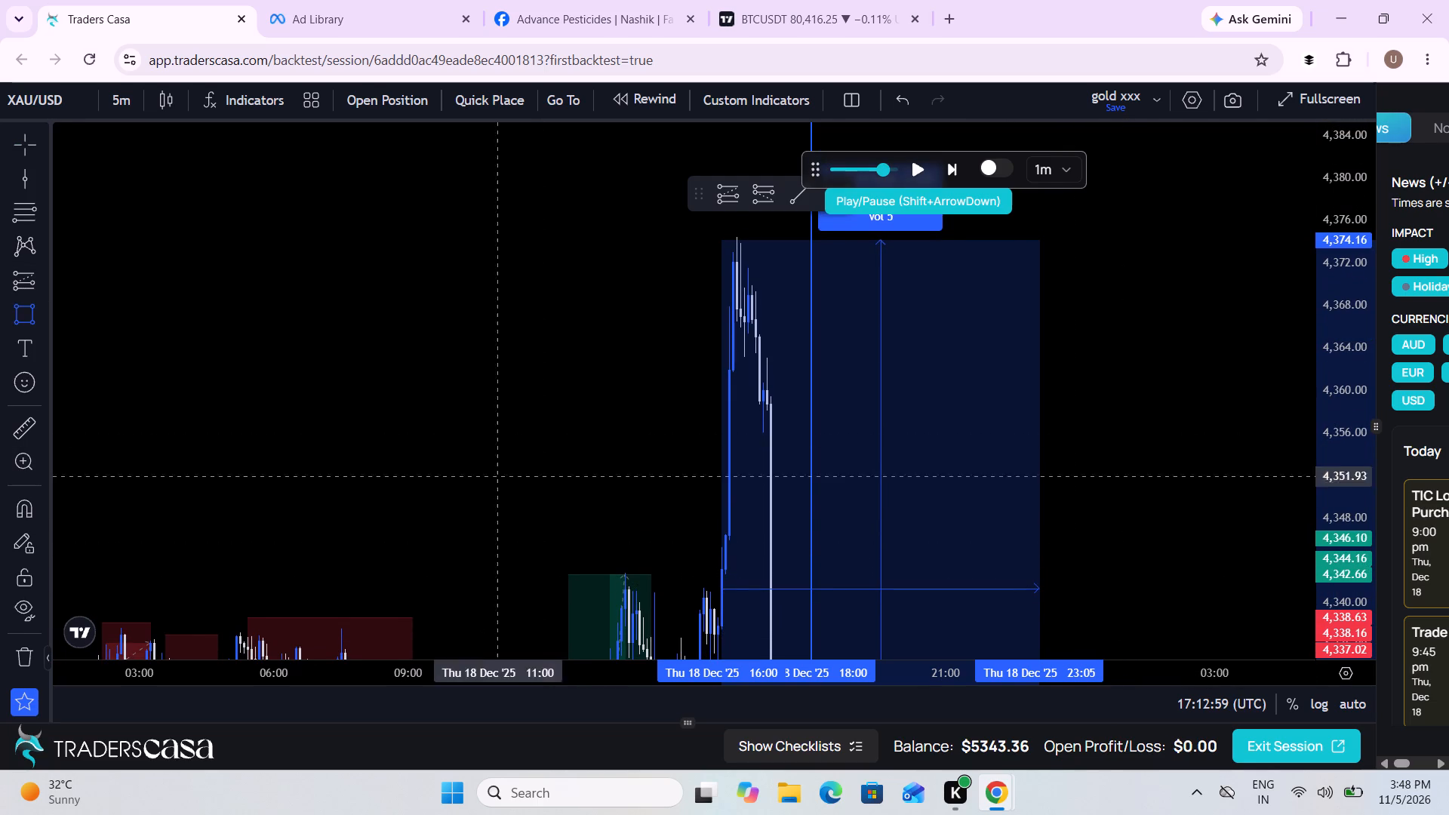
pyautogui.click(649, 588)
pyautogui.click(1201, 588)
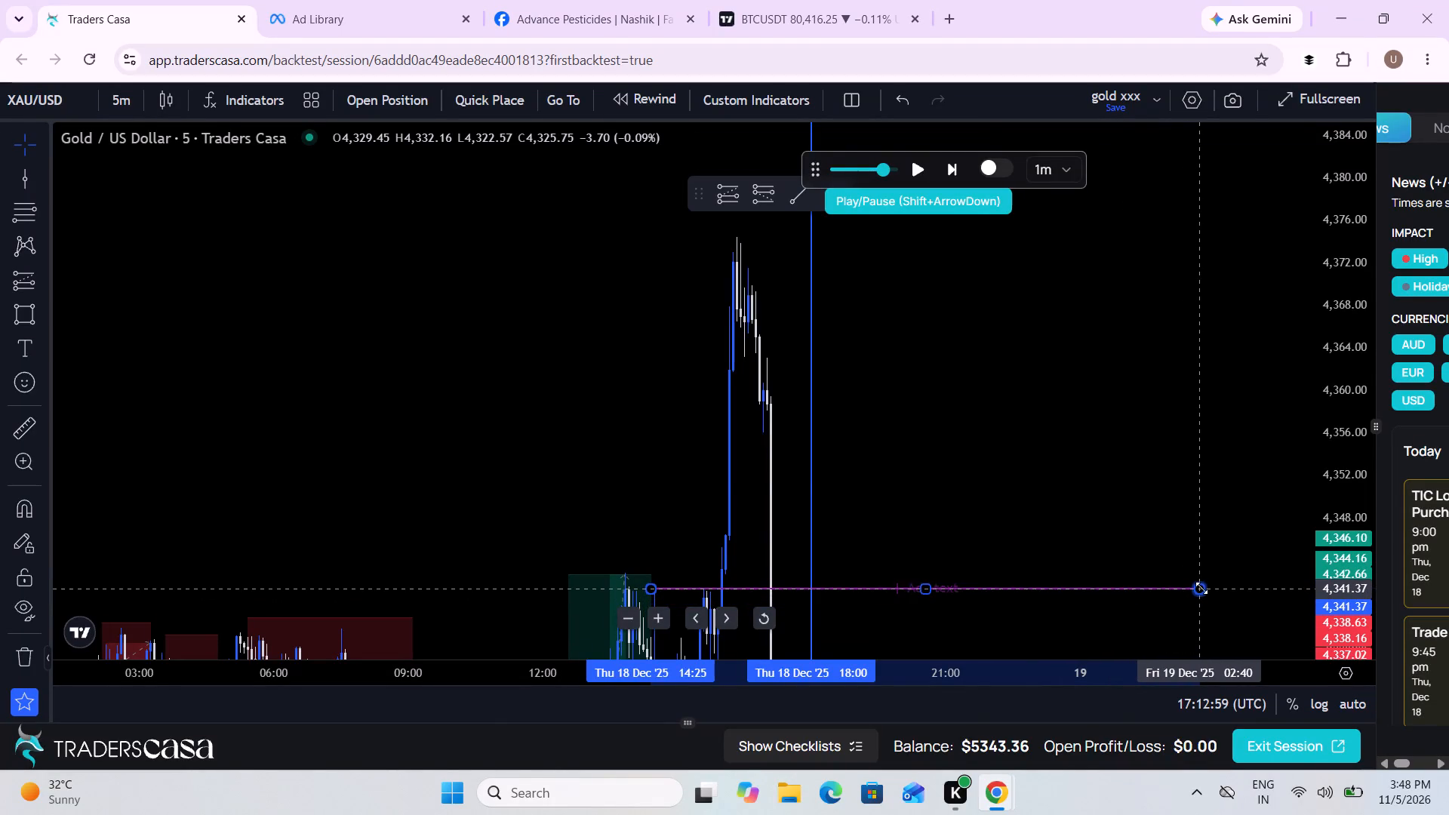
pyautogui.click(948, 497)
# Switch the gold chart to the 1-hour timeframe.
pyautogui.moveTo(948, 497); pyautogui.dragTo(992, 306)
pyautogui.scroll(3, 992, 306)
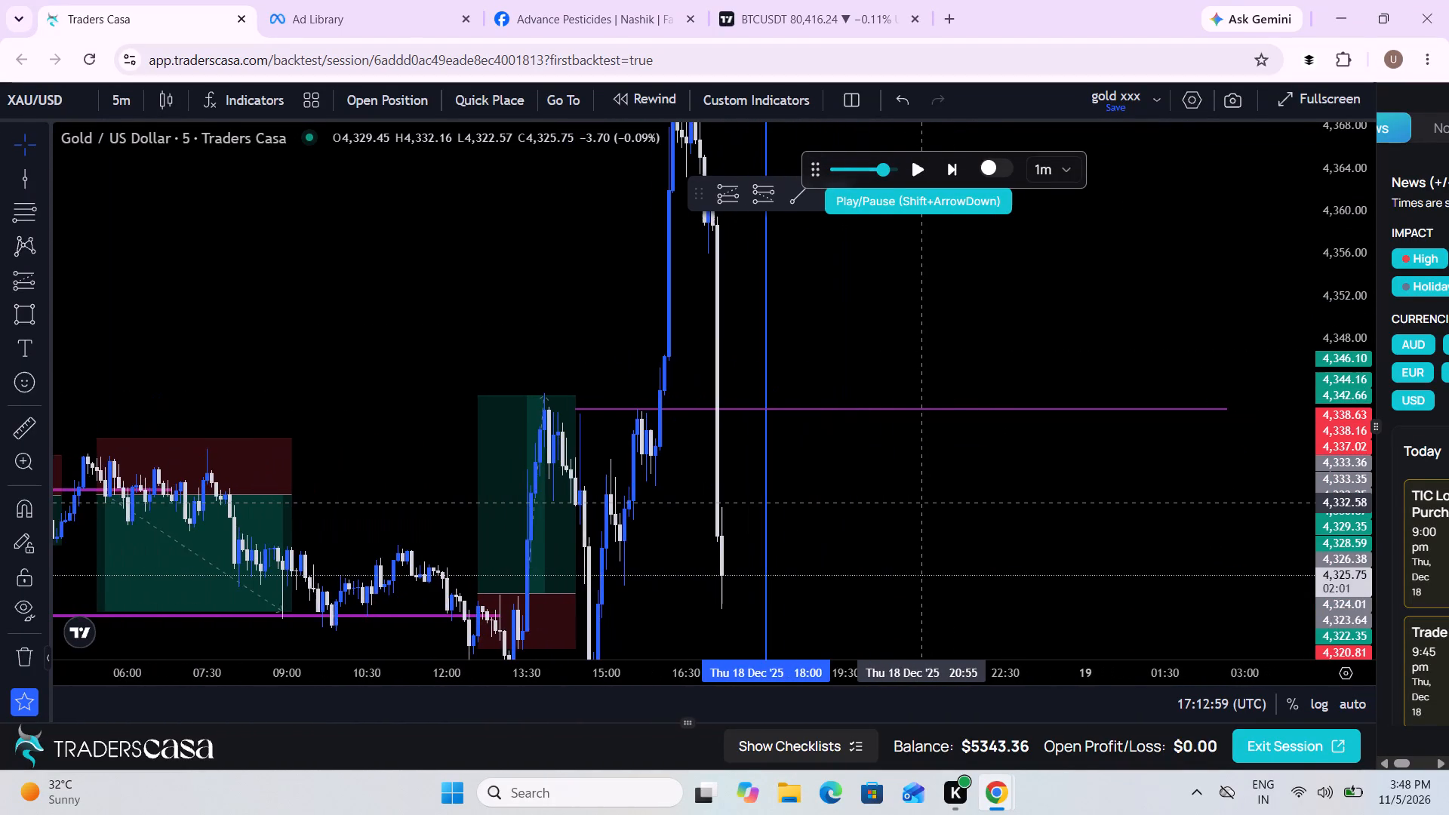
pyautogui.scroll(1, 920, 502)
pyautogui.moveTo(920, 502); pyautogui.dragTo(994, 462)
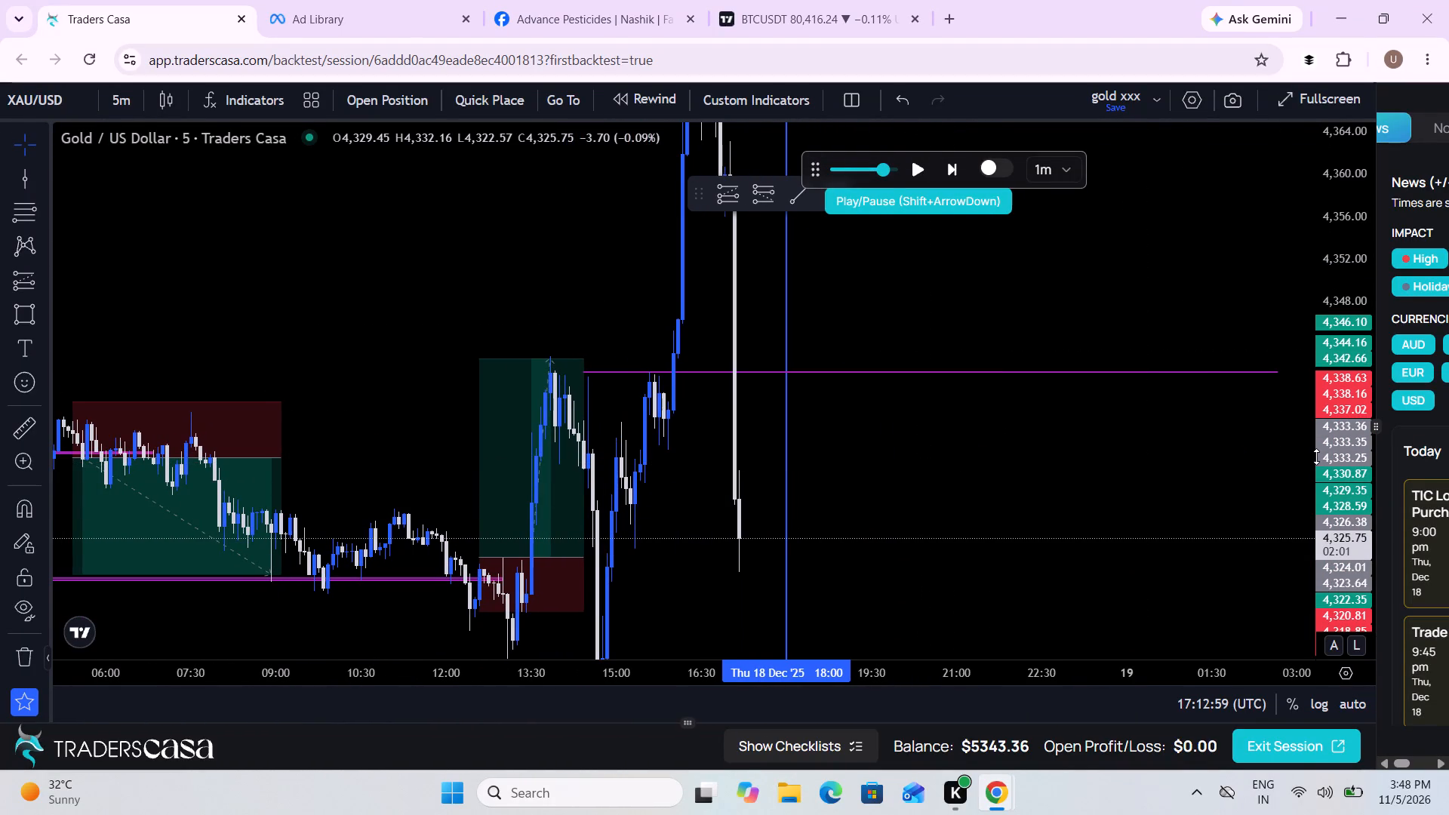
pyautogui.moveTo(1316, 457); pyautogui.dragTo(1319, 602)
pyautogui.moveTo(1079, 505); pyautogui.dragTo(1090, 569)
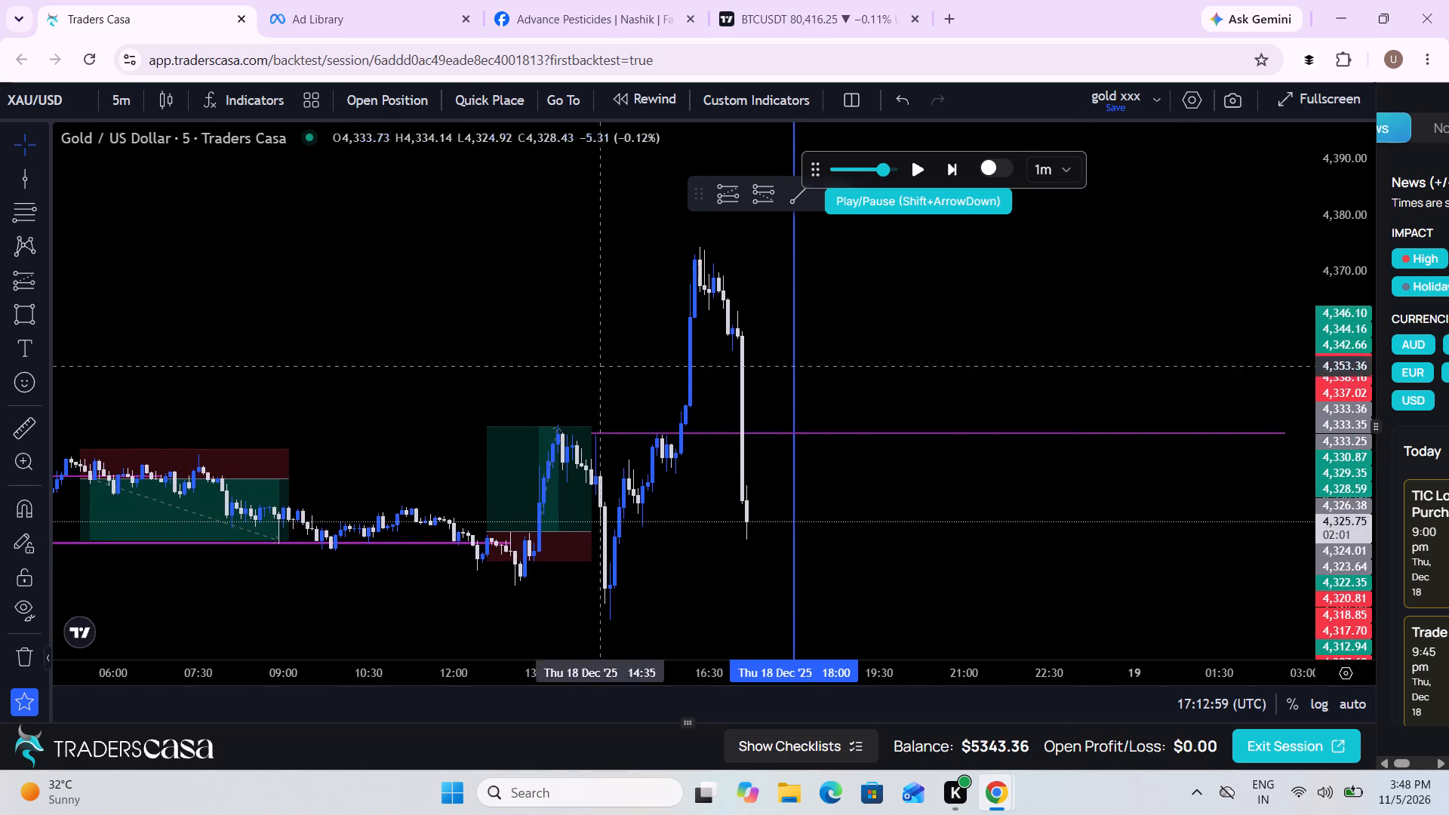
pyautogui.moveTo(133, 121); pyautogui.dragTo(115, 97)
pyautogui.click(115, 97)
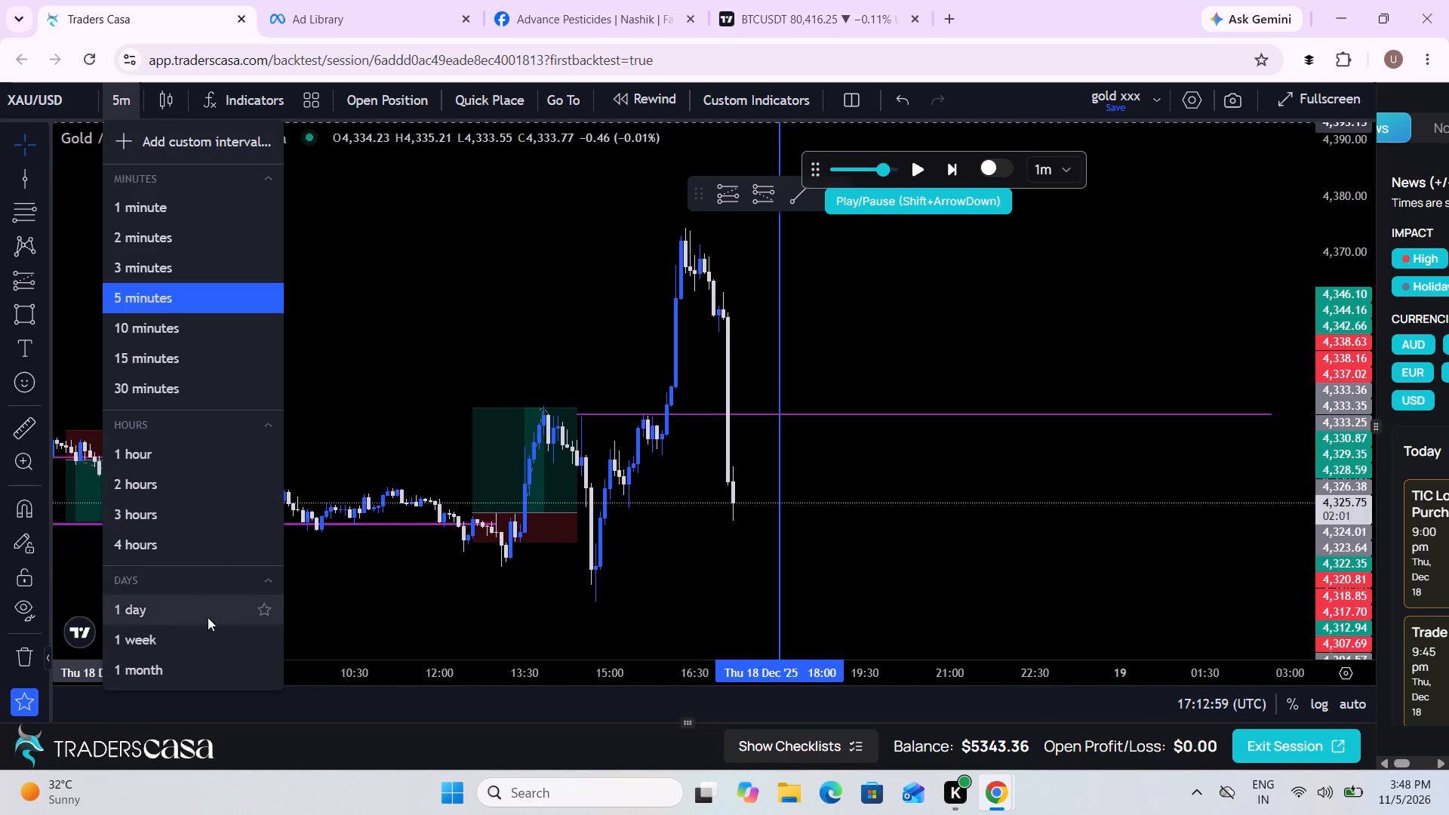
pyautogui.click(146, 447)
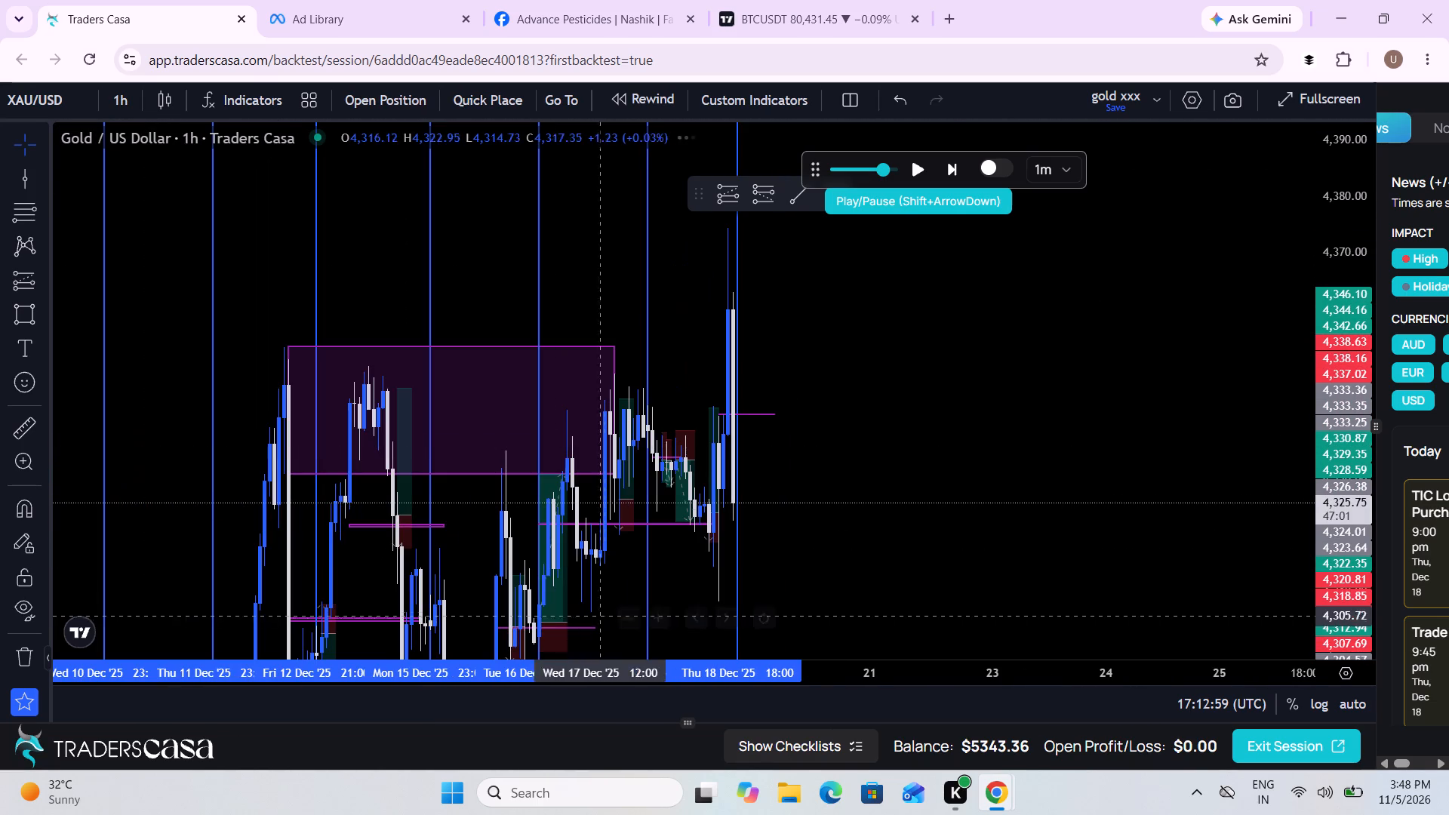
# Slow the replay speed and advance the replay in short bursts to about 17:36 UTC on 18 December.
pyautogui.scroll(4, 607, 617)
pyautogui.moveTo(307, 546); pyautogui.dragTo(1032, 526)
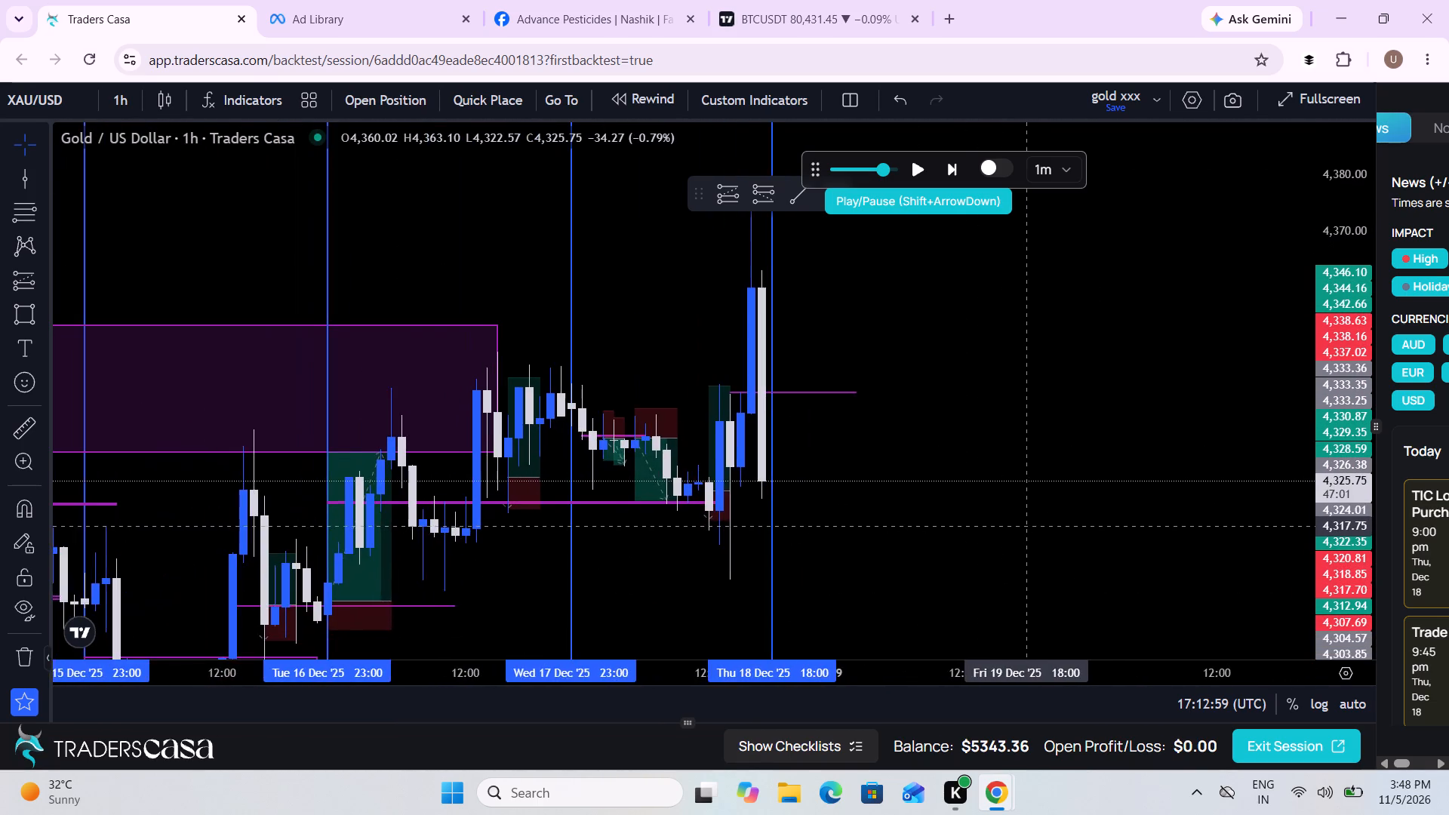
pyautogui.scroll(3, 1032, 526)
pyautogui.moveTo(780, 524); pyautogui.dragTo(1207, 582)
pyautogui.scroll(1, 1207, 582)
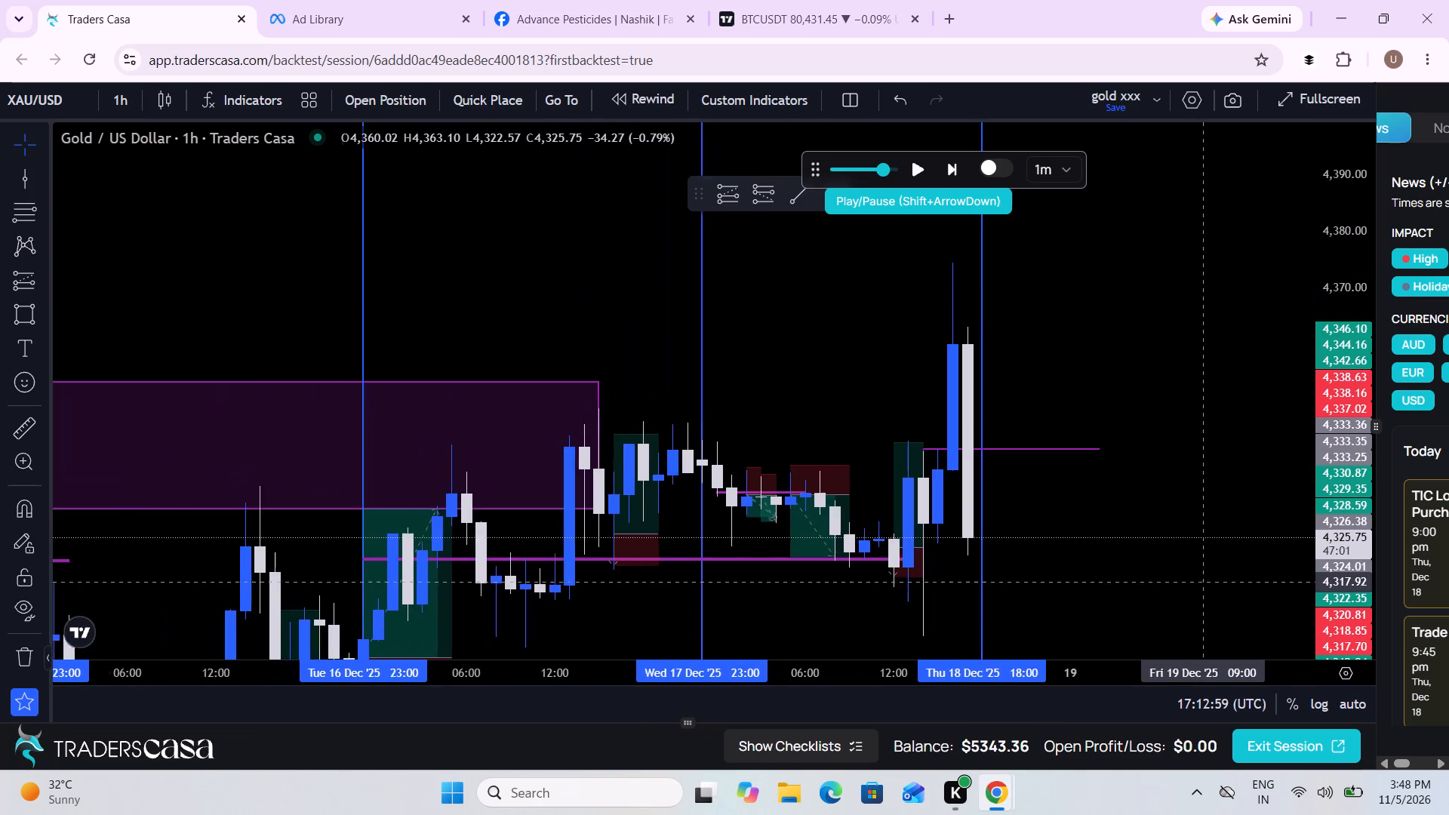
pyautogui.scroll(5, 1207, 582)
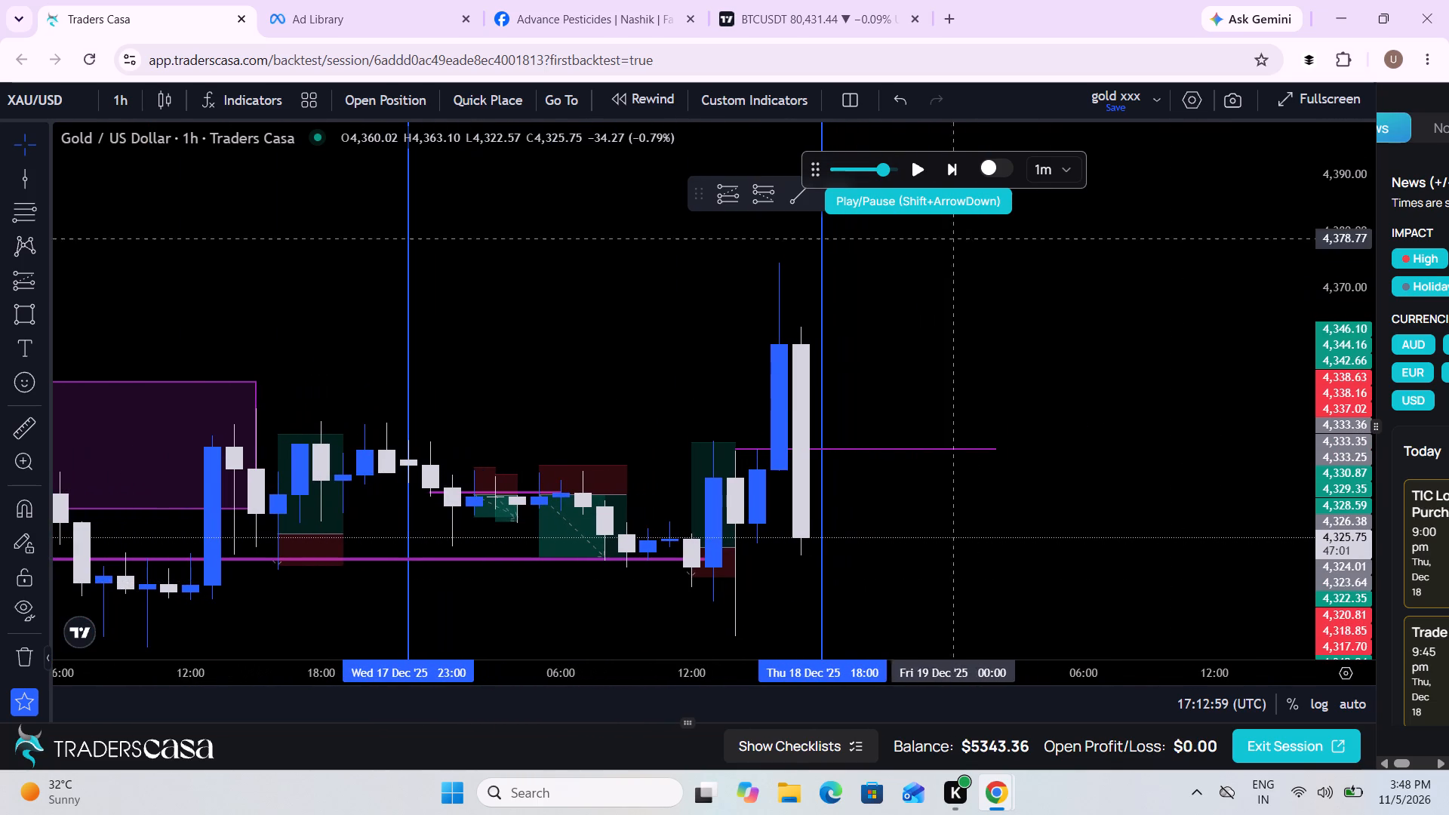
pyautogui.click(917, 163)
pyautogui.click(917, 163)
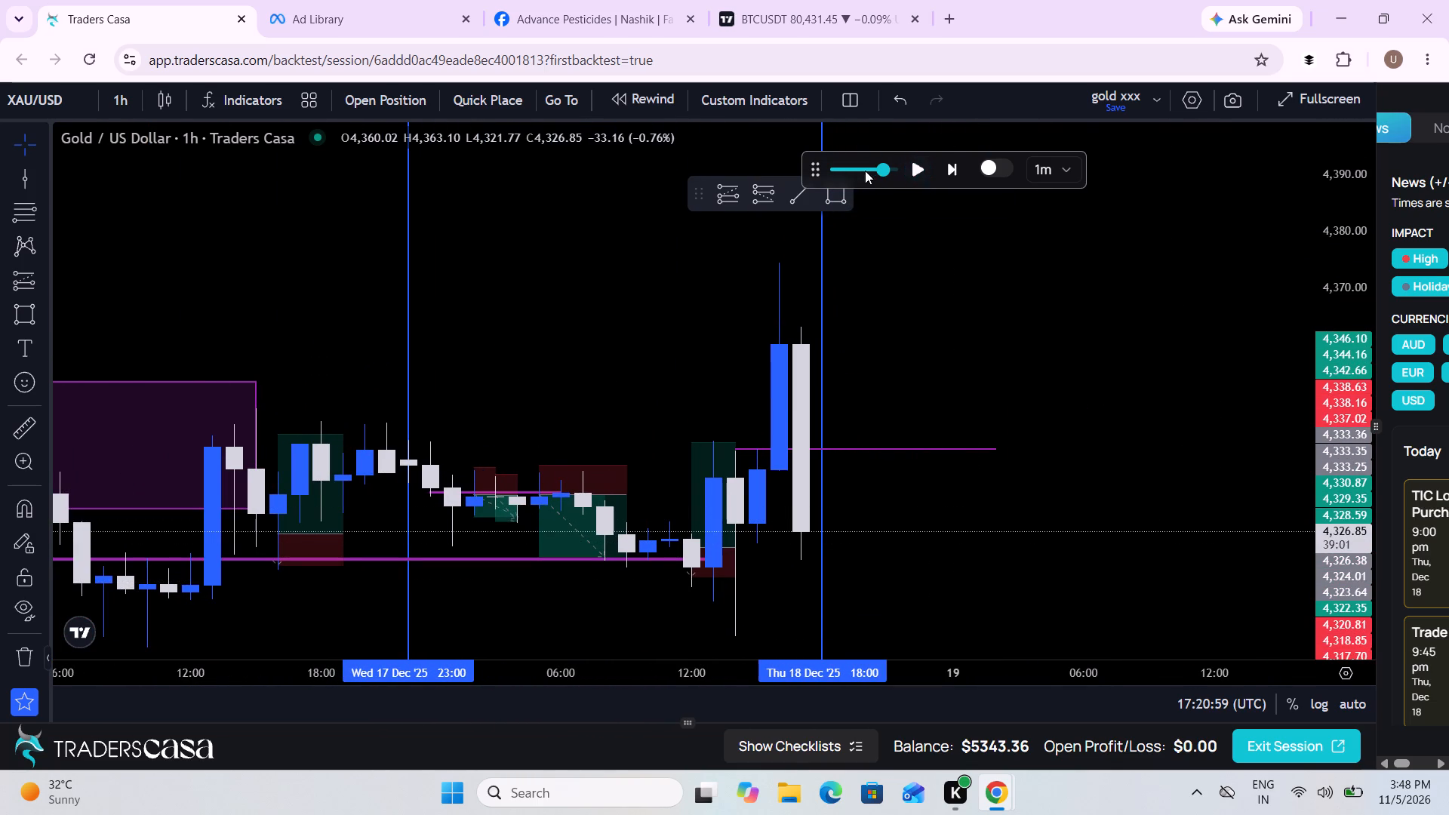
pyautogui.click(857, 171)
pyautogui.click(916, 167)
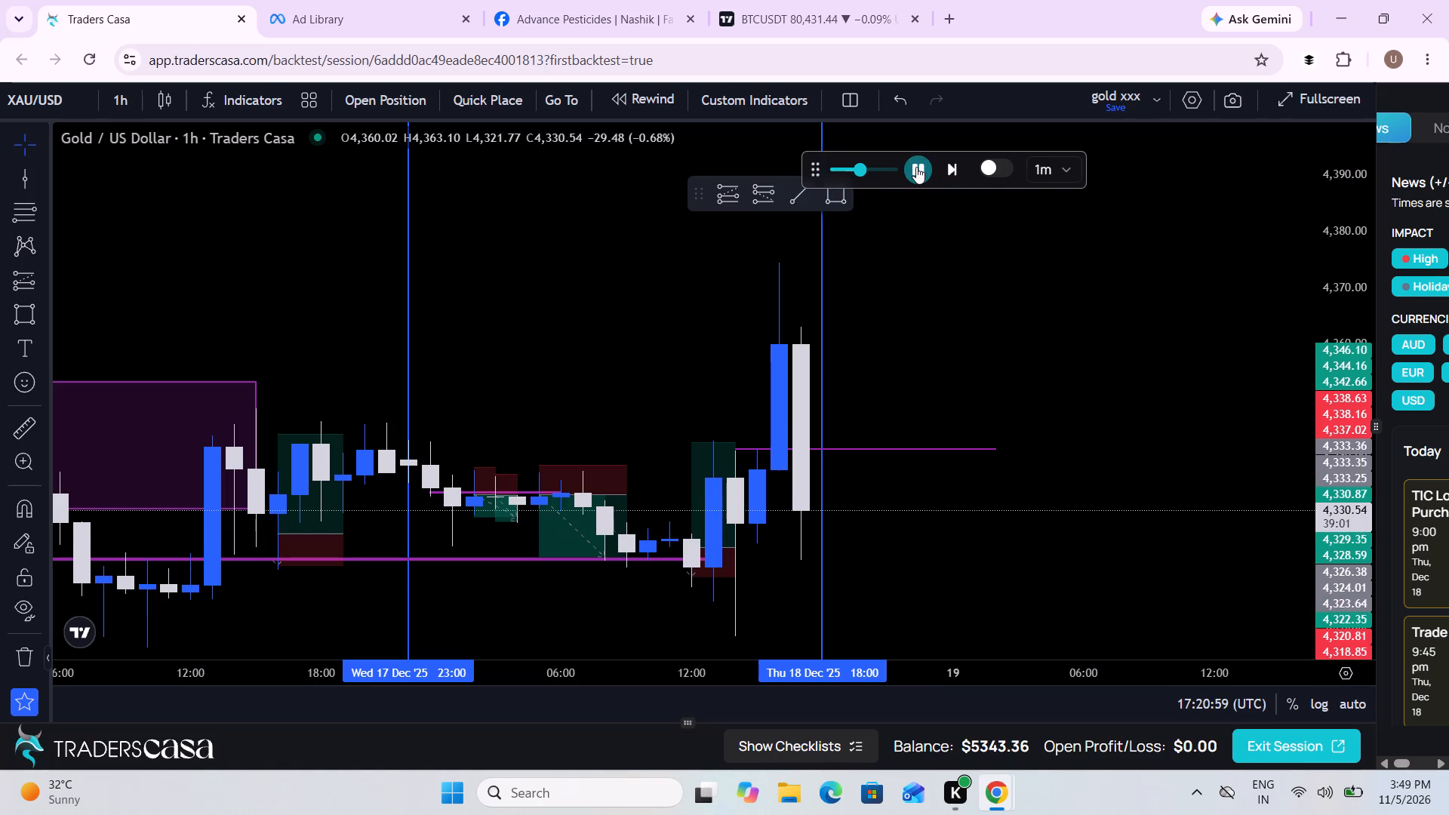
pyautogui.click(916, 167)
pyautogui.click(916, 167)
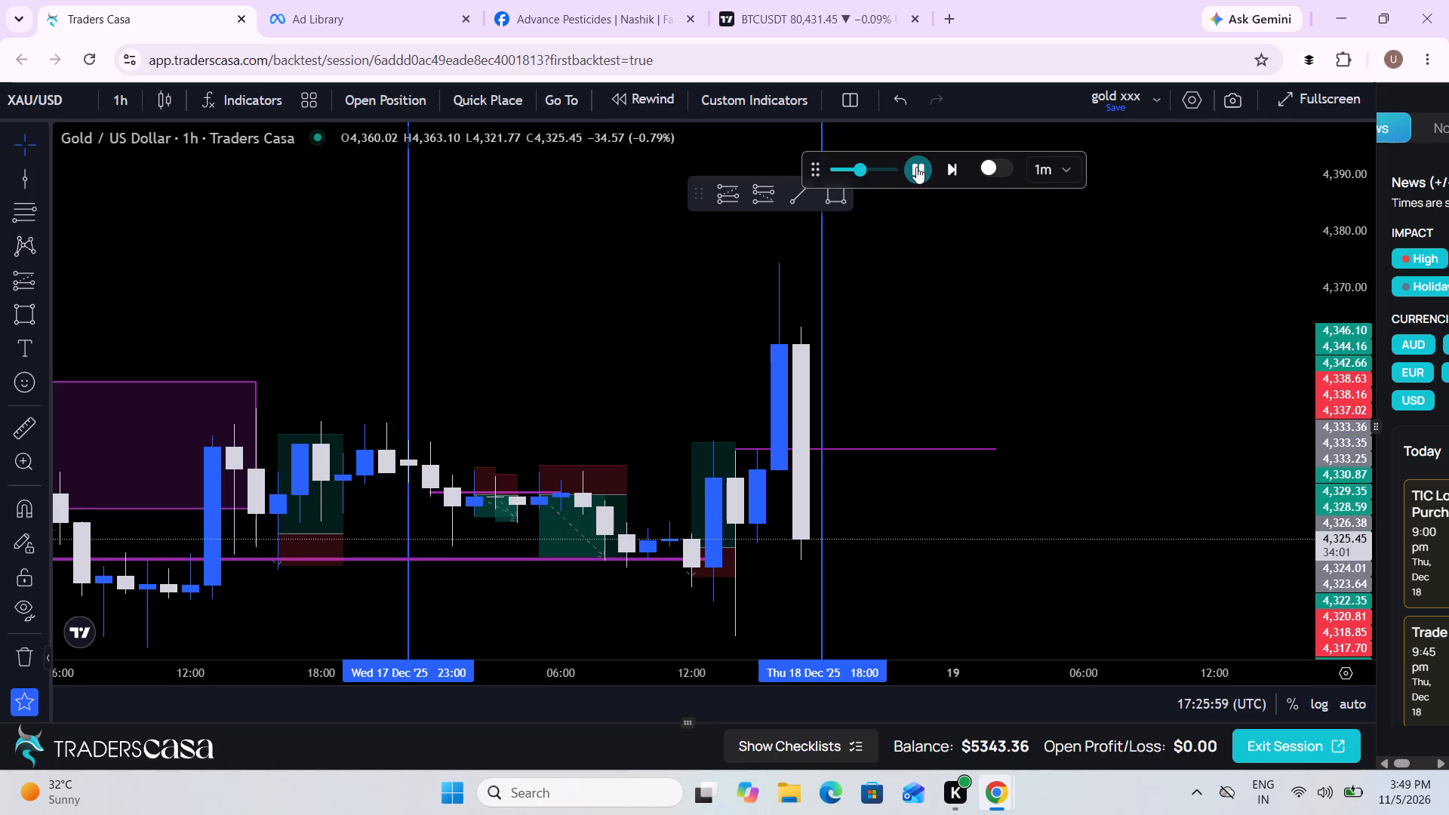
pyautogui.click(916, 167)
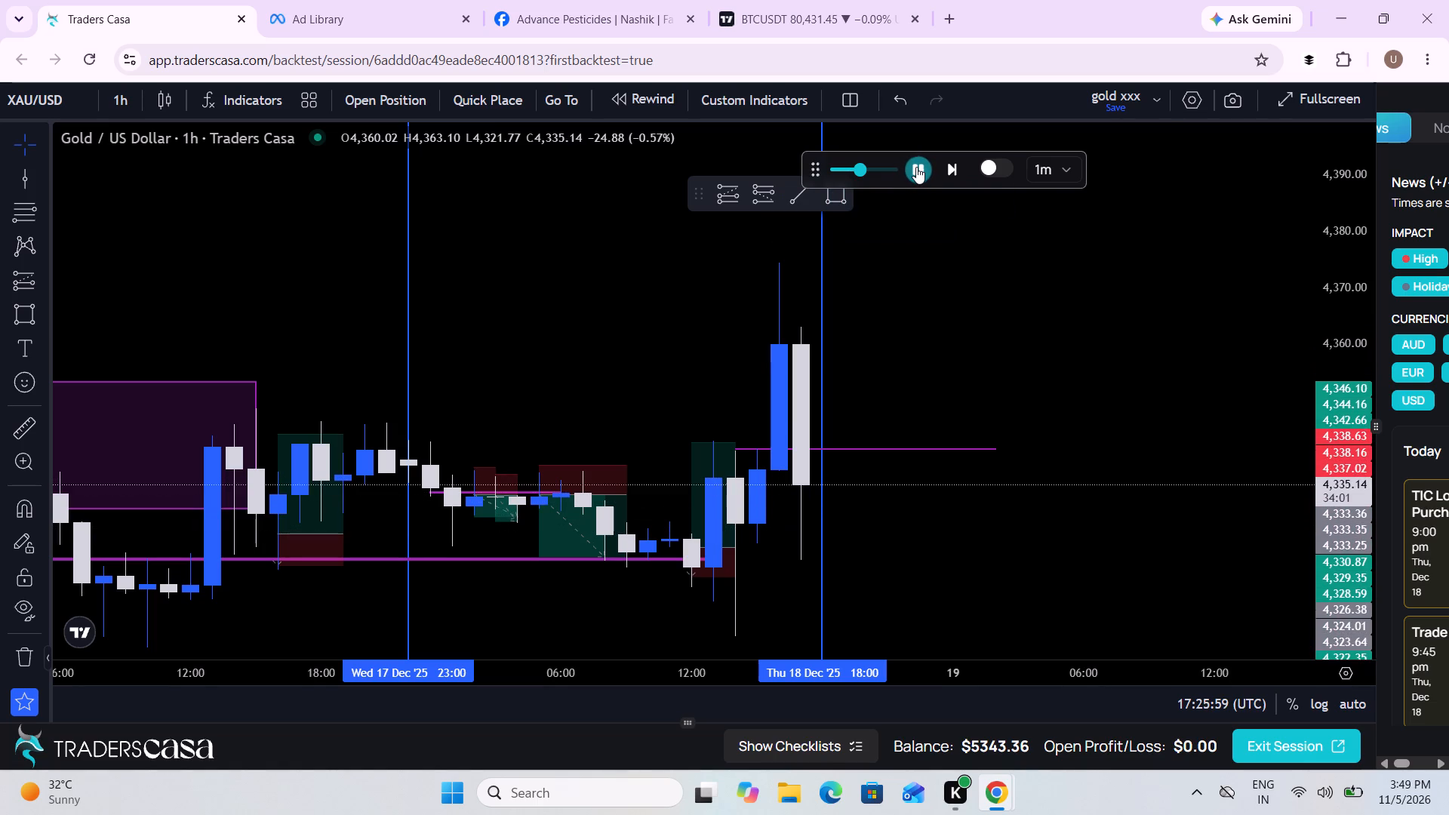
# Place a long position drawing at 18:00 on 18 December with entry 4,343.33, target 4,356.55 and stop about 4,337.98.
pyautogui.scroll(2, 736, 400)
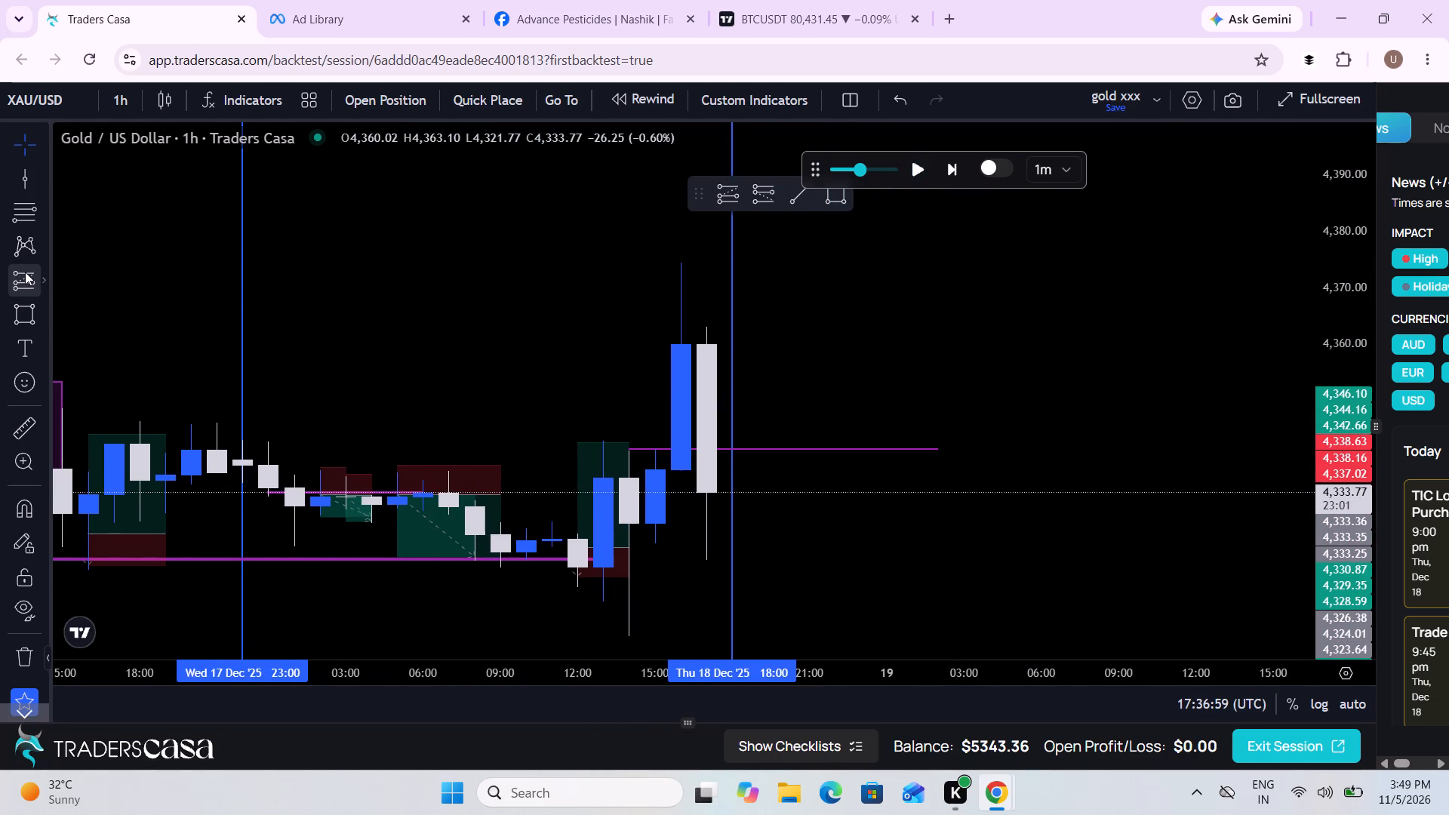
pyautogui.click(25, 272)
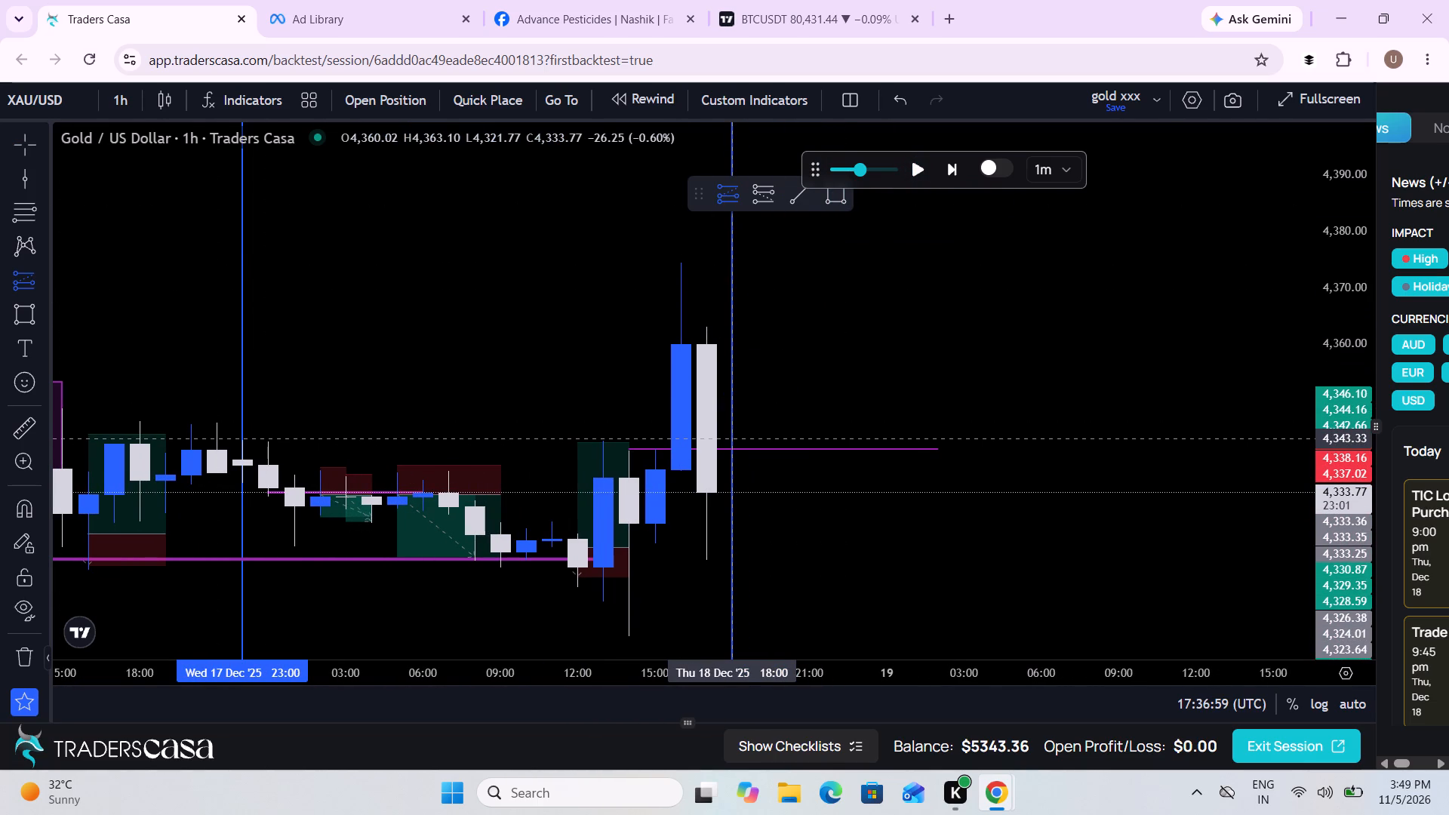
pyautogui.click(728, 438)
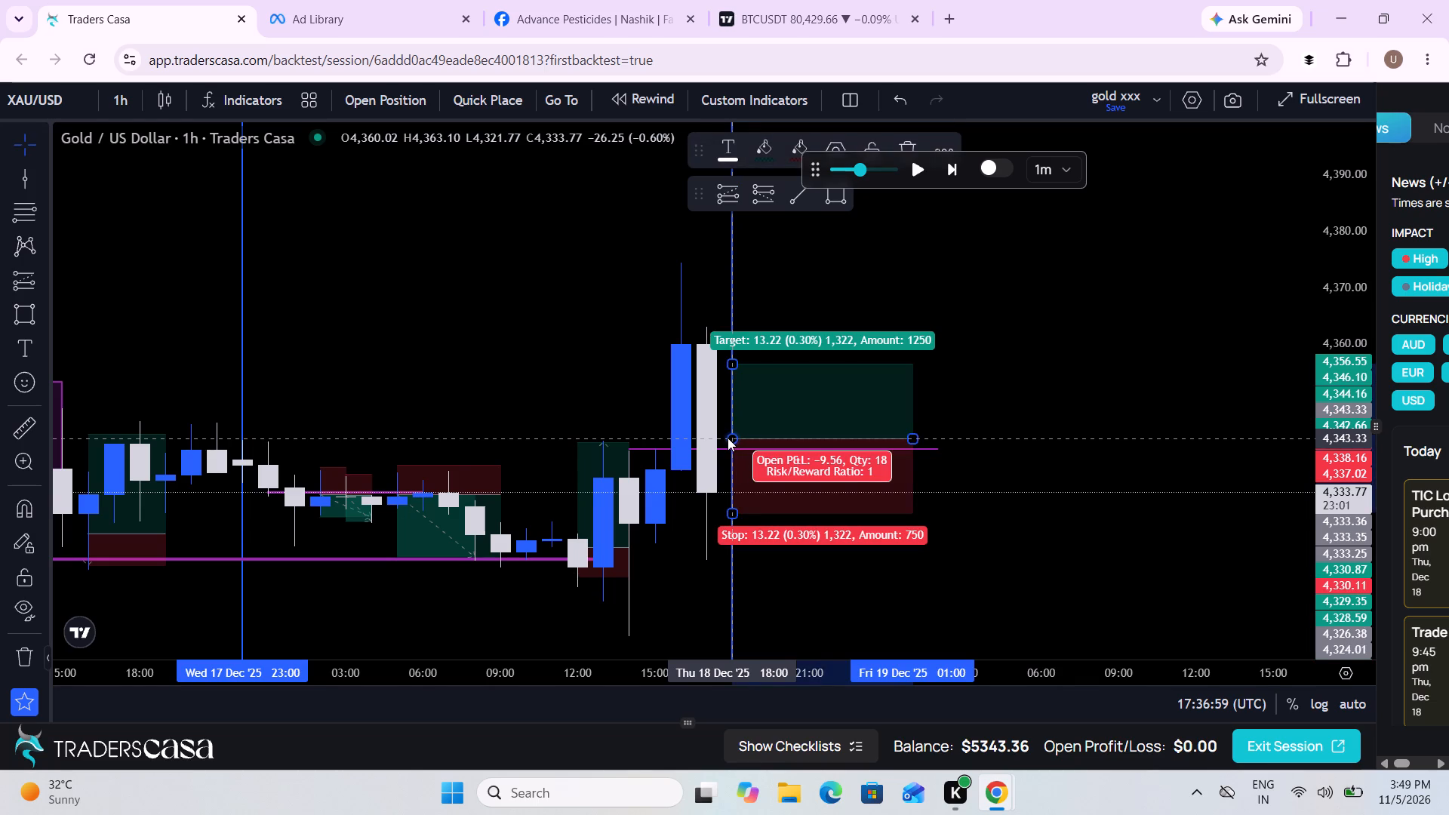
pyautogui.moveTo(729, 515); pyautogui.dragTo(737, 488)
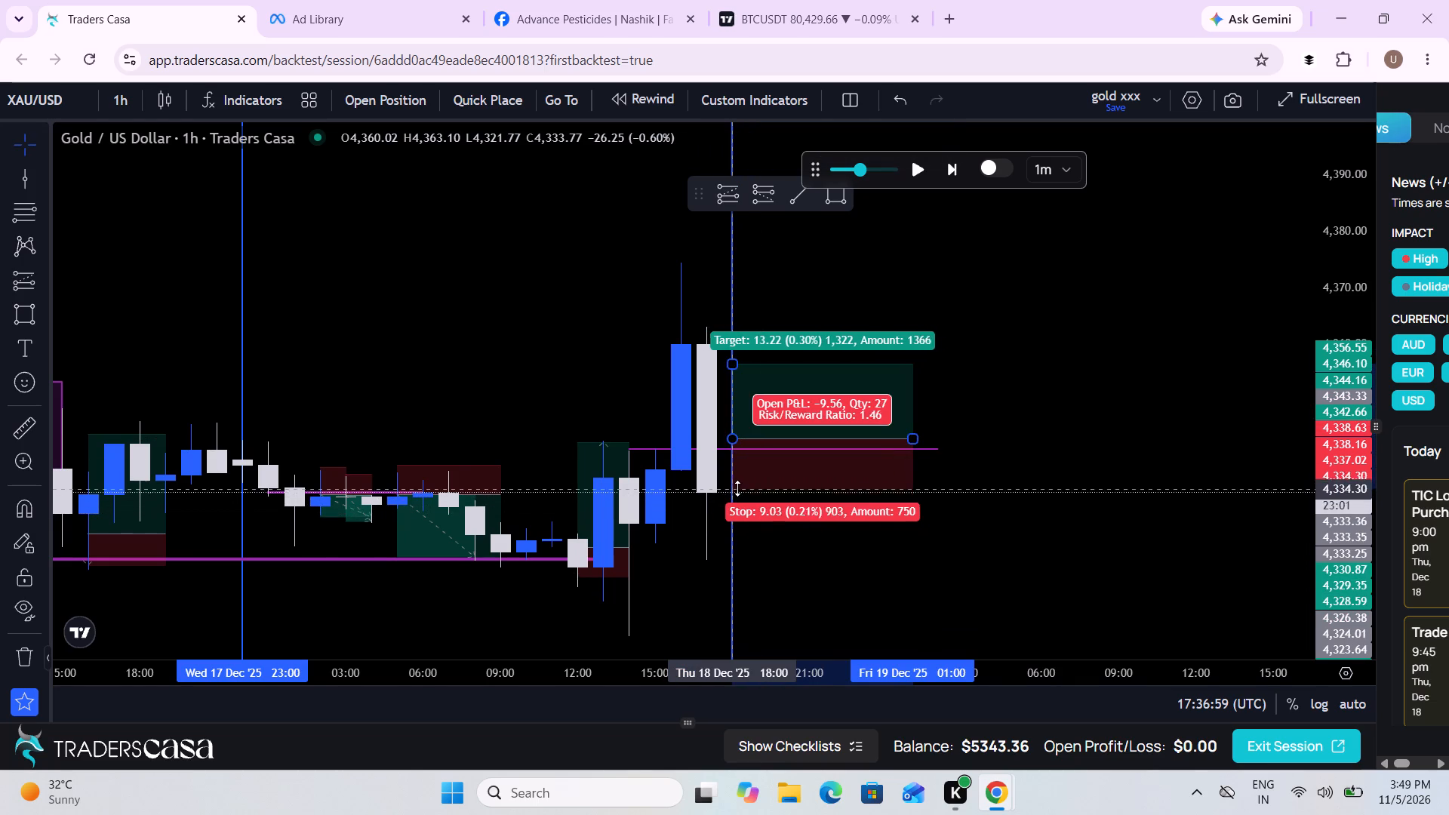
pyautogui.moveTo(737, 488); pyautogui.dragTo(746, 469)
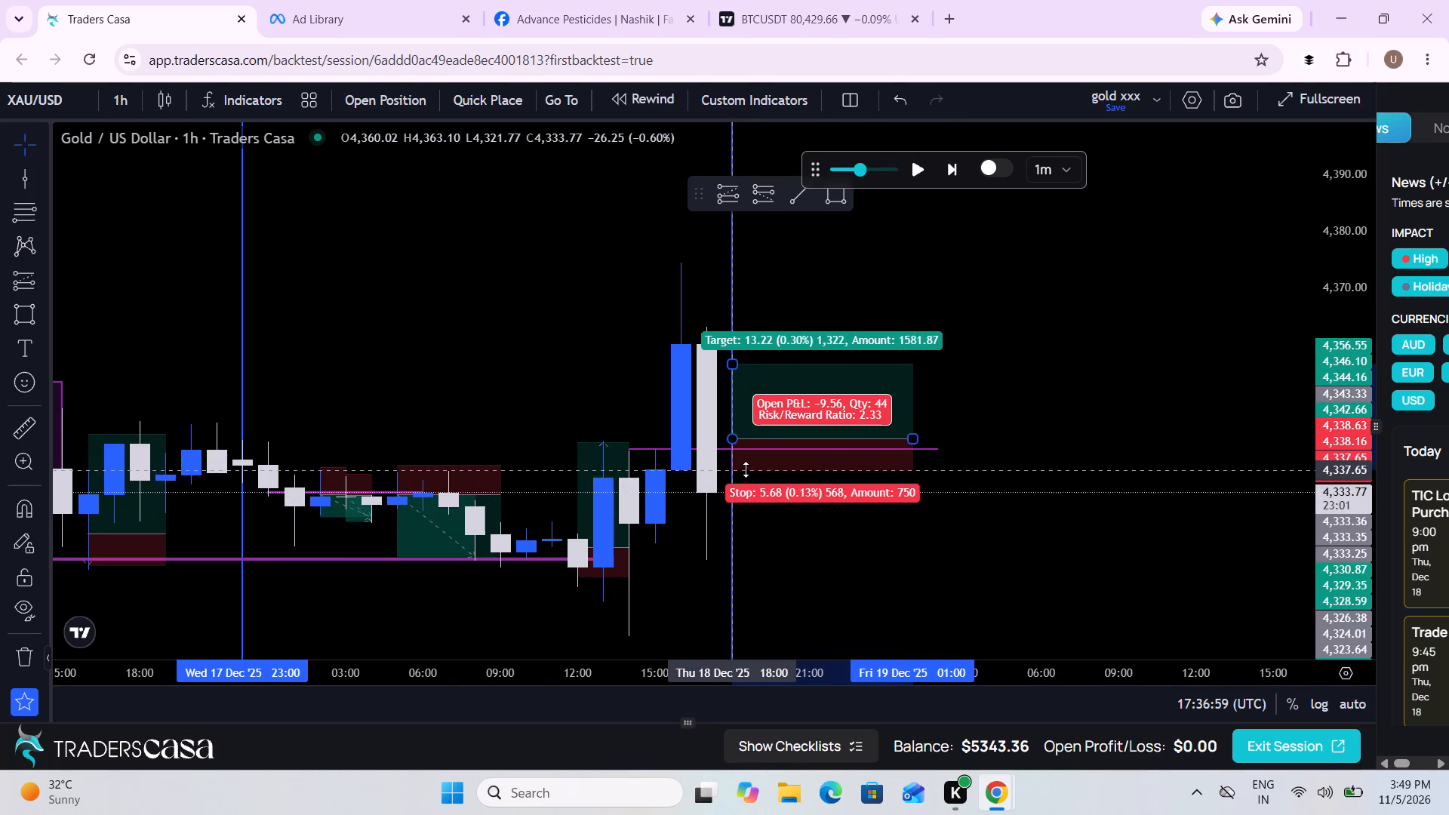
pyautogui.moveTo(746, 469); pyautogui.dragTo(744, 469)
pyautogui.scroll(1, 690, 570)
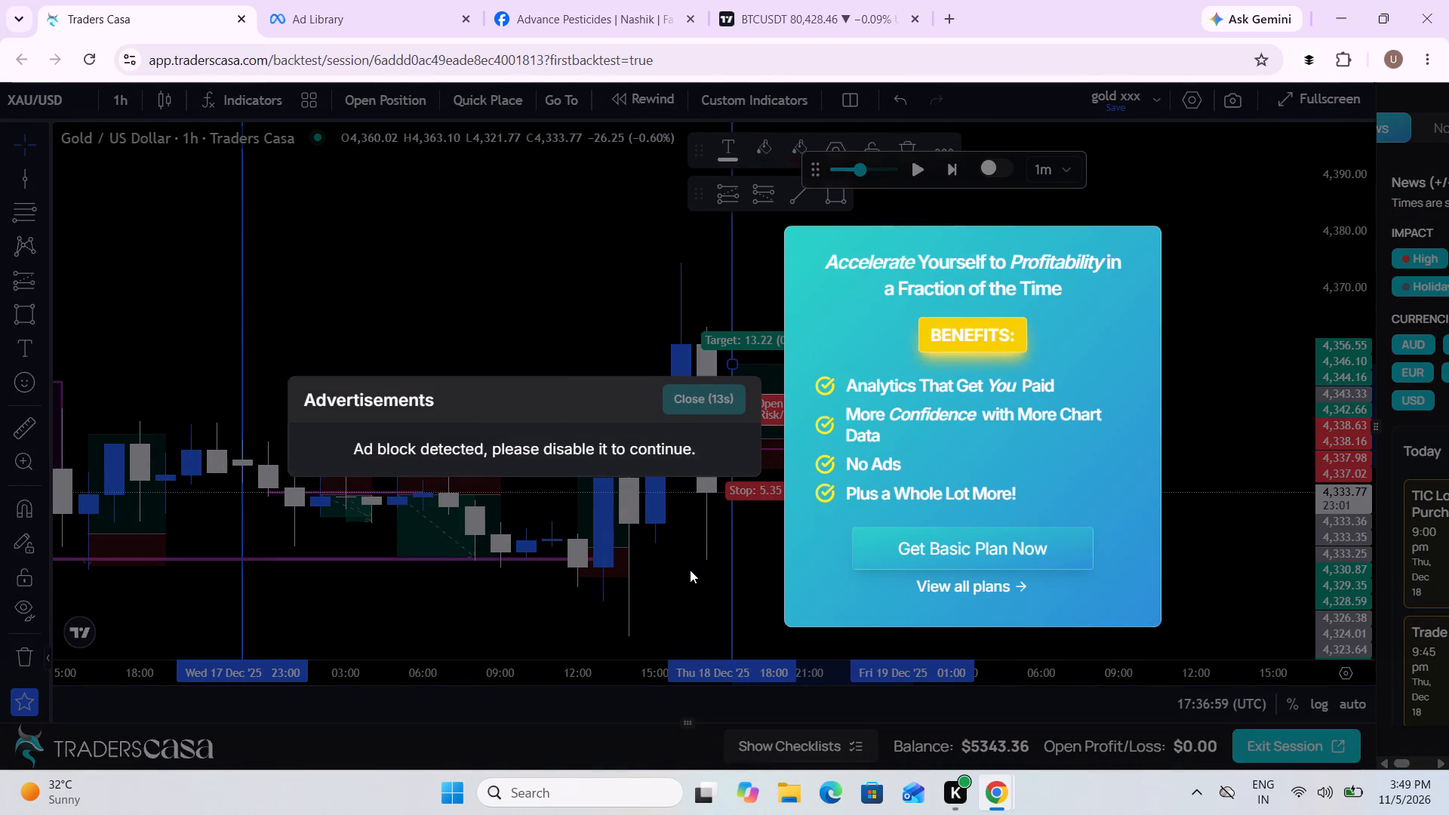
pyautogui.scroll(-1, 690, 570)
# Dismiss the advertisement overlay covering the chart.
pyautogui.scroll(-1, 713, 644)
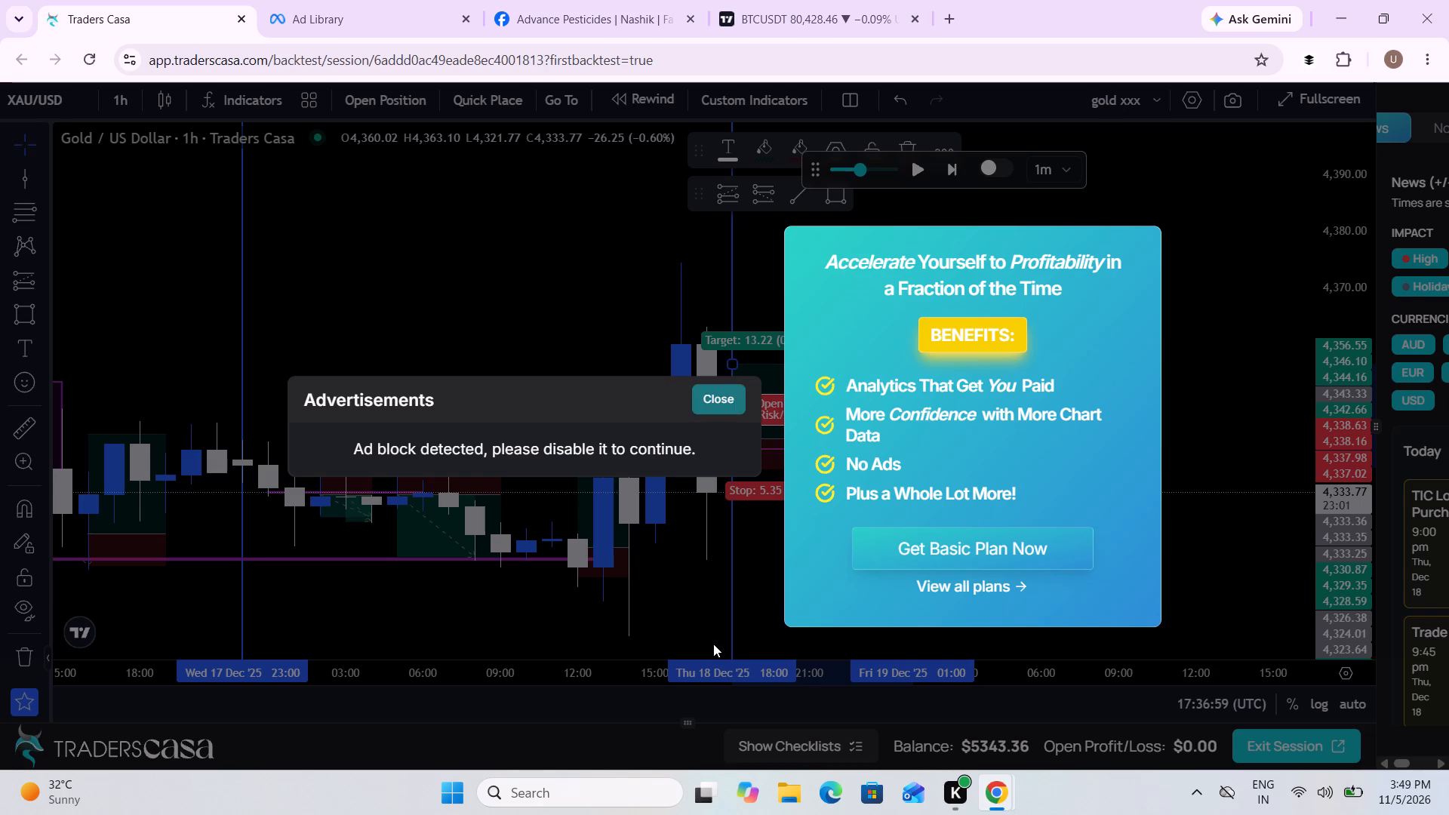
pyautogui.scroll(-2, 713, 644)
pyautogui.click(724, 389)
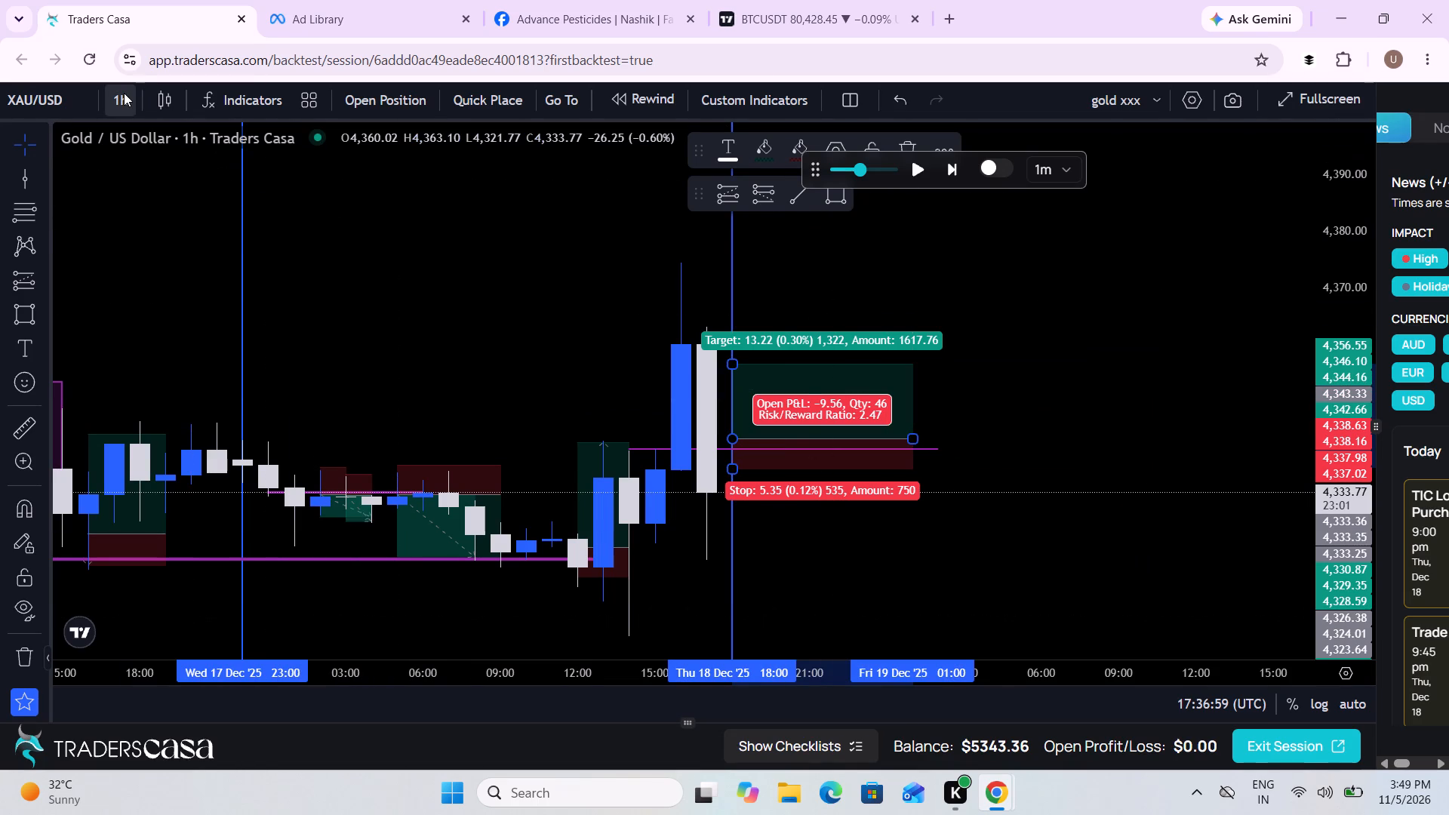
# Switch the gold chart to the 5-minute timeframe.
pyautogui.click(124, 93)
pyautogui.click(155, 295)
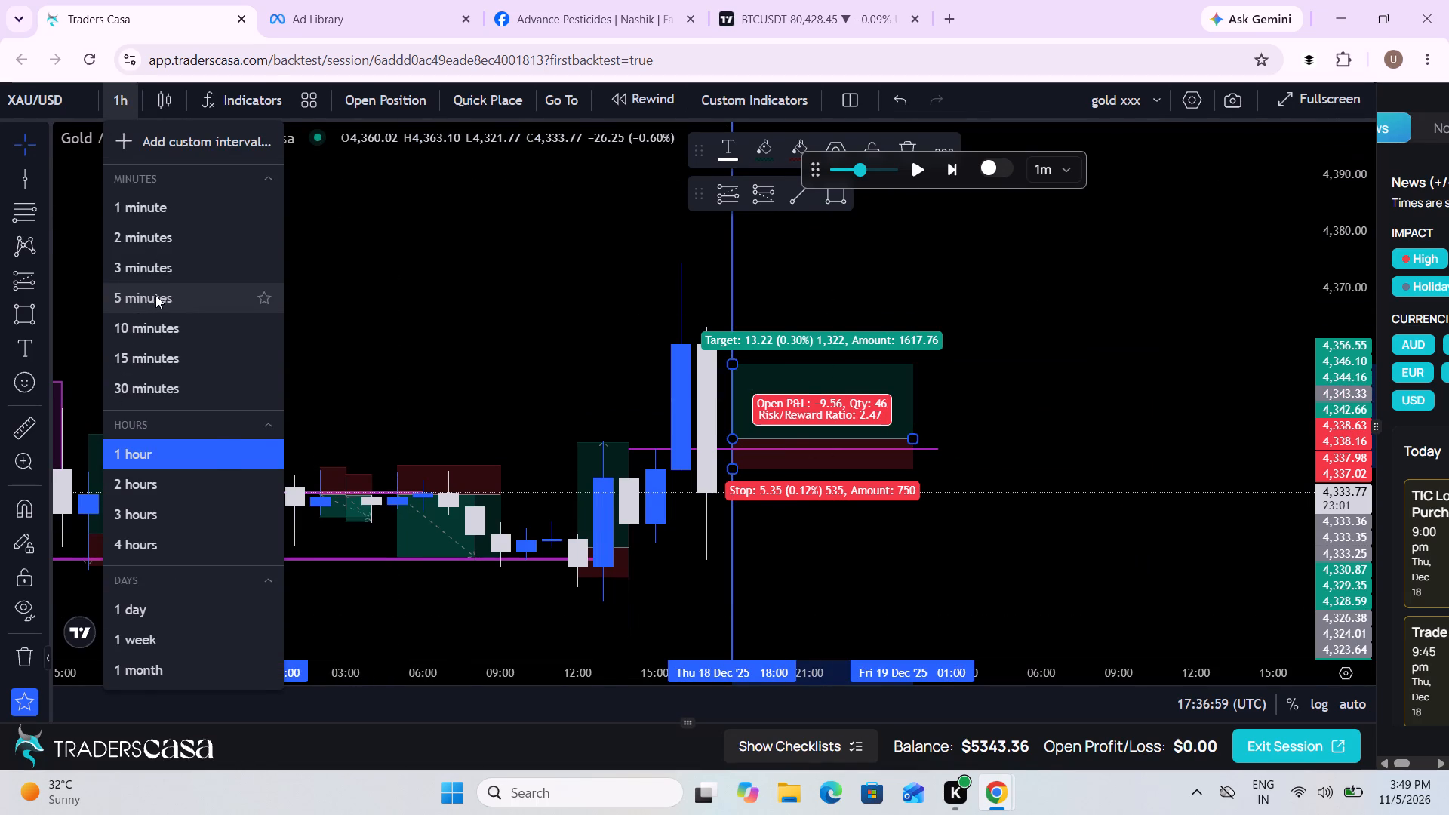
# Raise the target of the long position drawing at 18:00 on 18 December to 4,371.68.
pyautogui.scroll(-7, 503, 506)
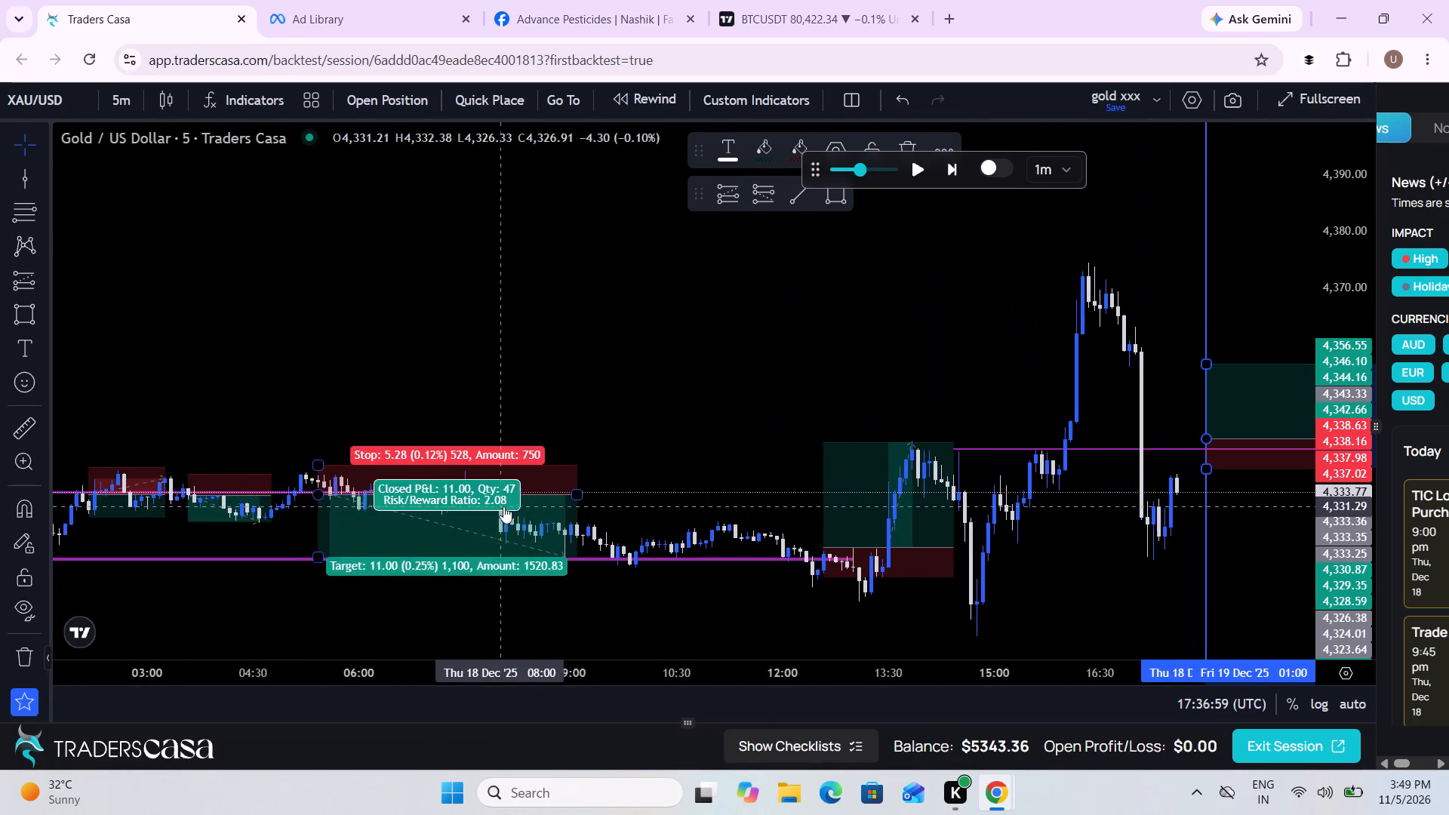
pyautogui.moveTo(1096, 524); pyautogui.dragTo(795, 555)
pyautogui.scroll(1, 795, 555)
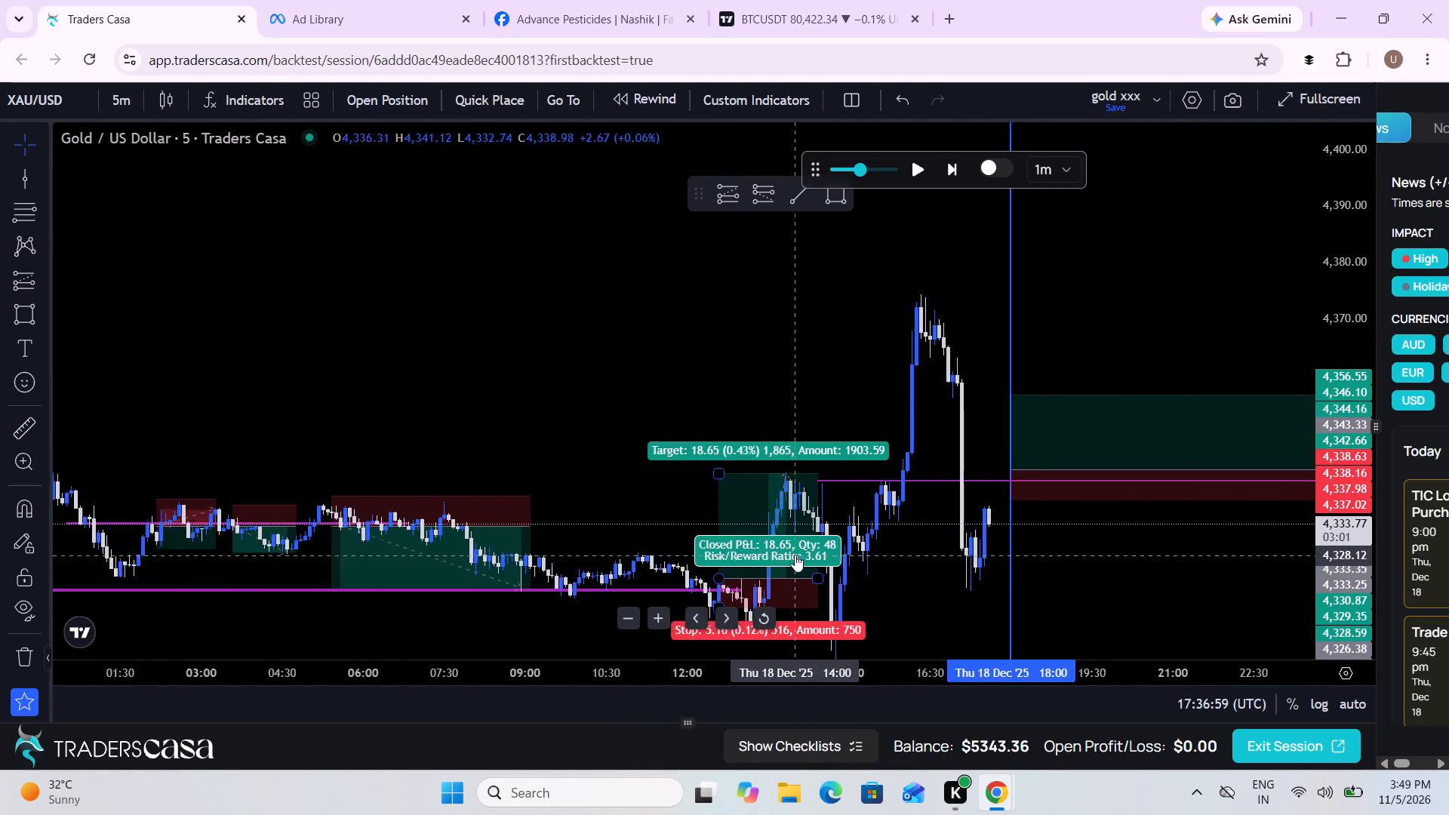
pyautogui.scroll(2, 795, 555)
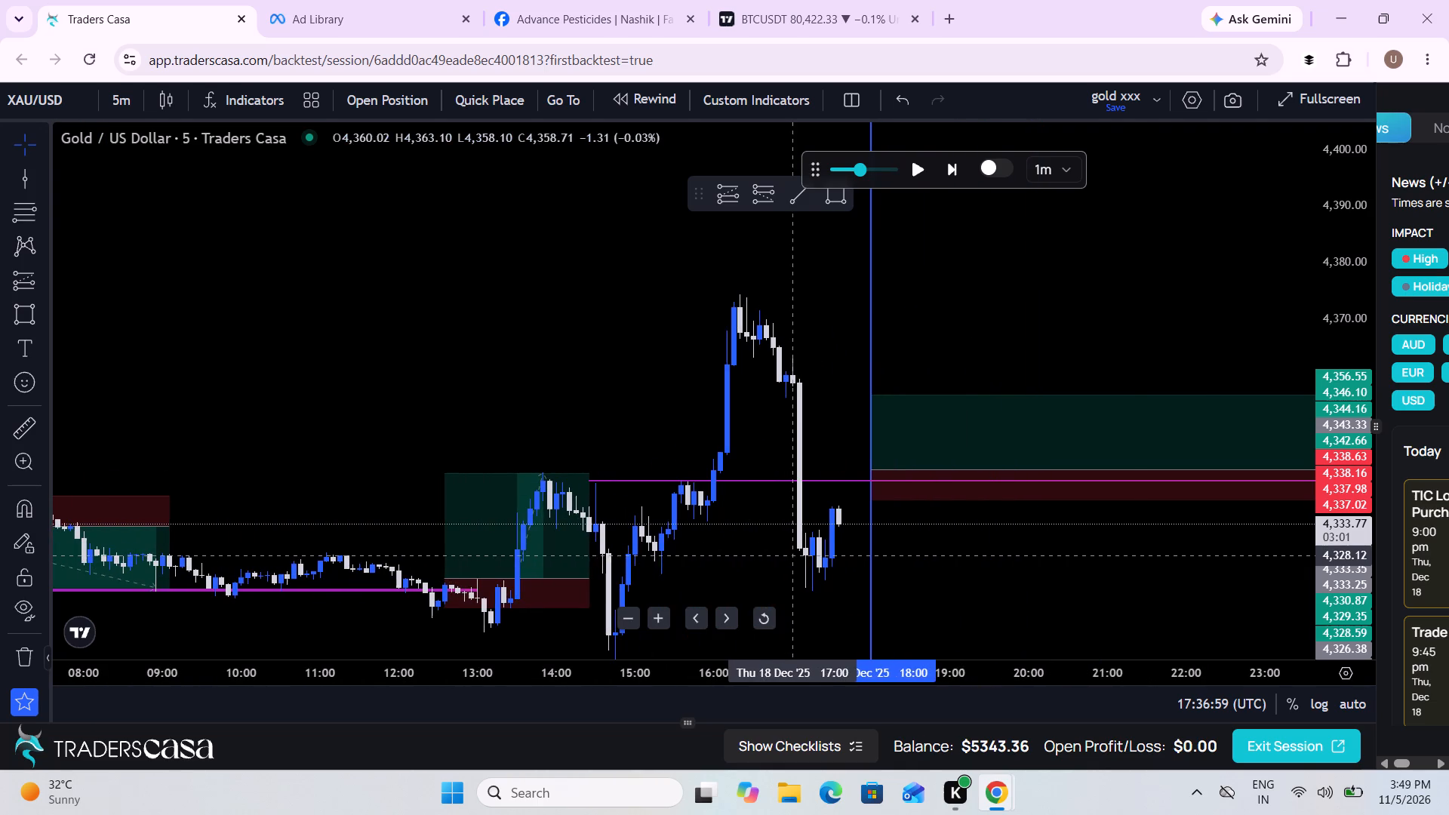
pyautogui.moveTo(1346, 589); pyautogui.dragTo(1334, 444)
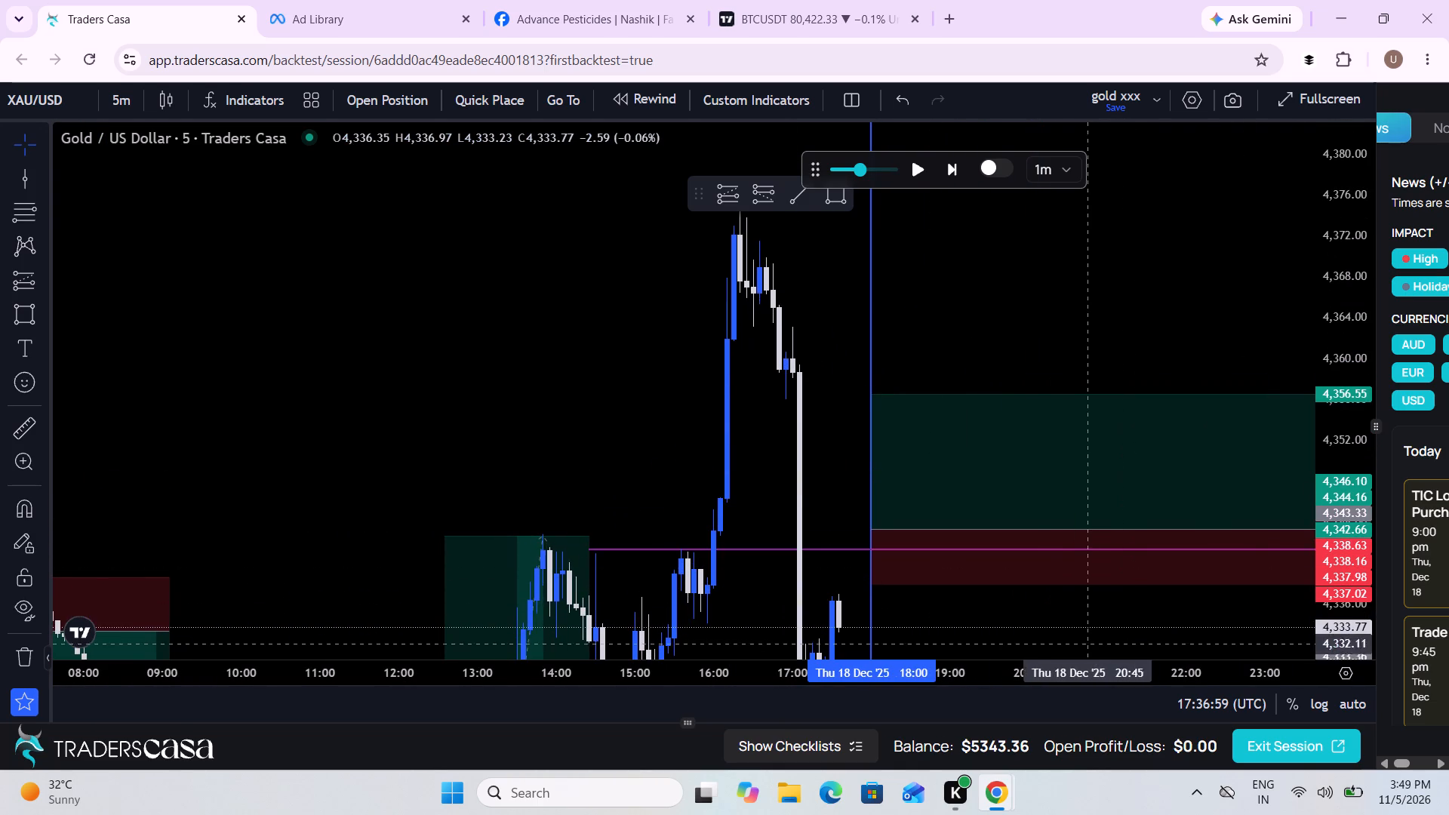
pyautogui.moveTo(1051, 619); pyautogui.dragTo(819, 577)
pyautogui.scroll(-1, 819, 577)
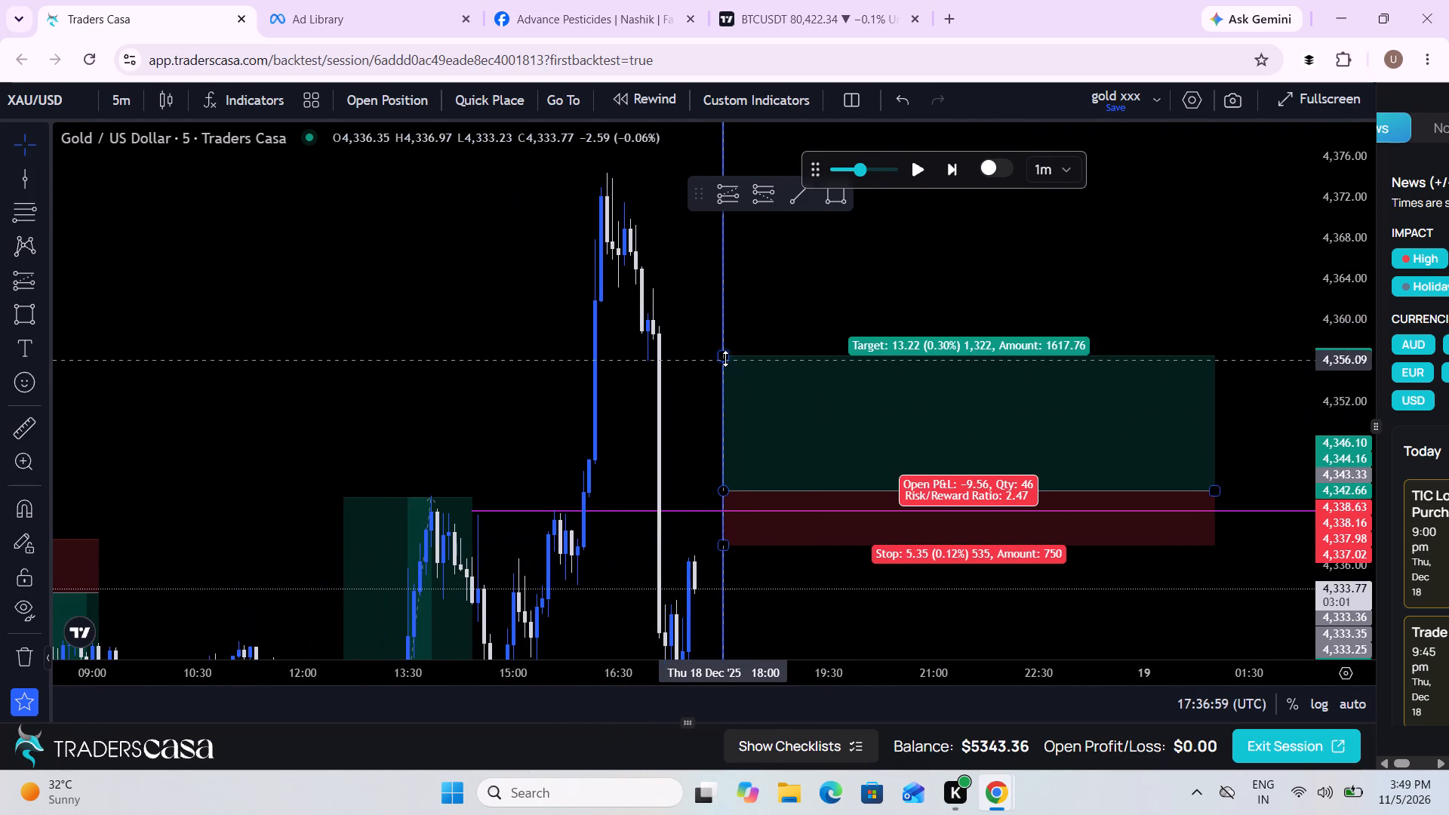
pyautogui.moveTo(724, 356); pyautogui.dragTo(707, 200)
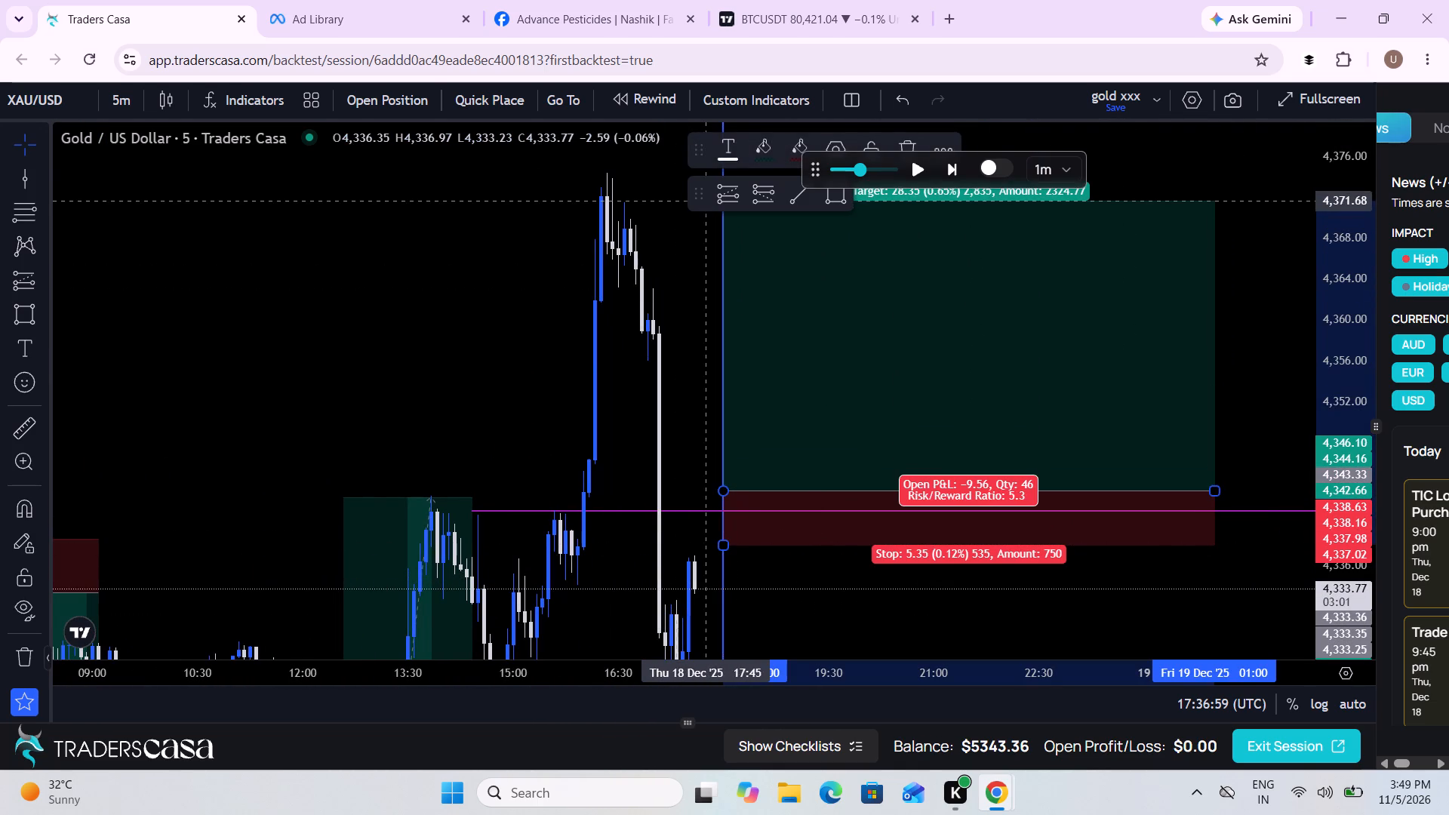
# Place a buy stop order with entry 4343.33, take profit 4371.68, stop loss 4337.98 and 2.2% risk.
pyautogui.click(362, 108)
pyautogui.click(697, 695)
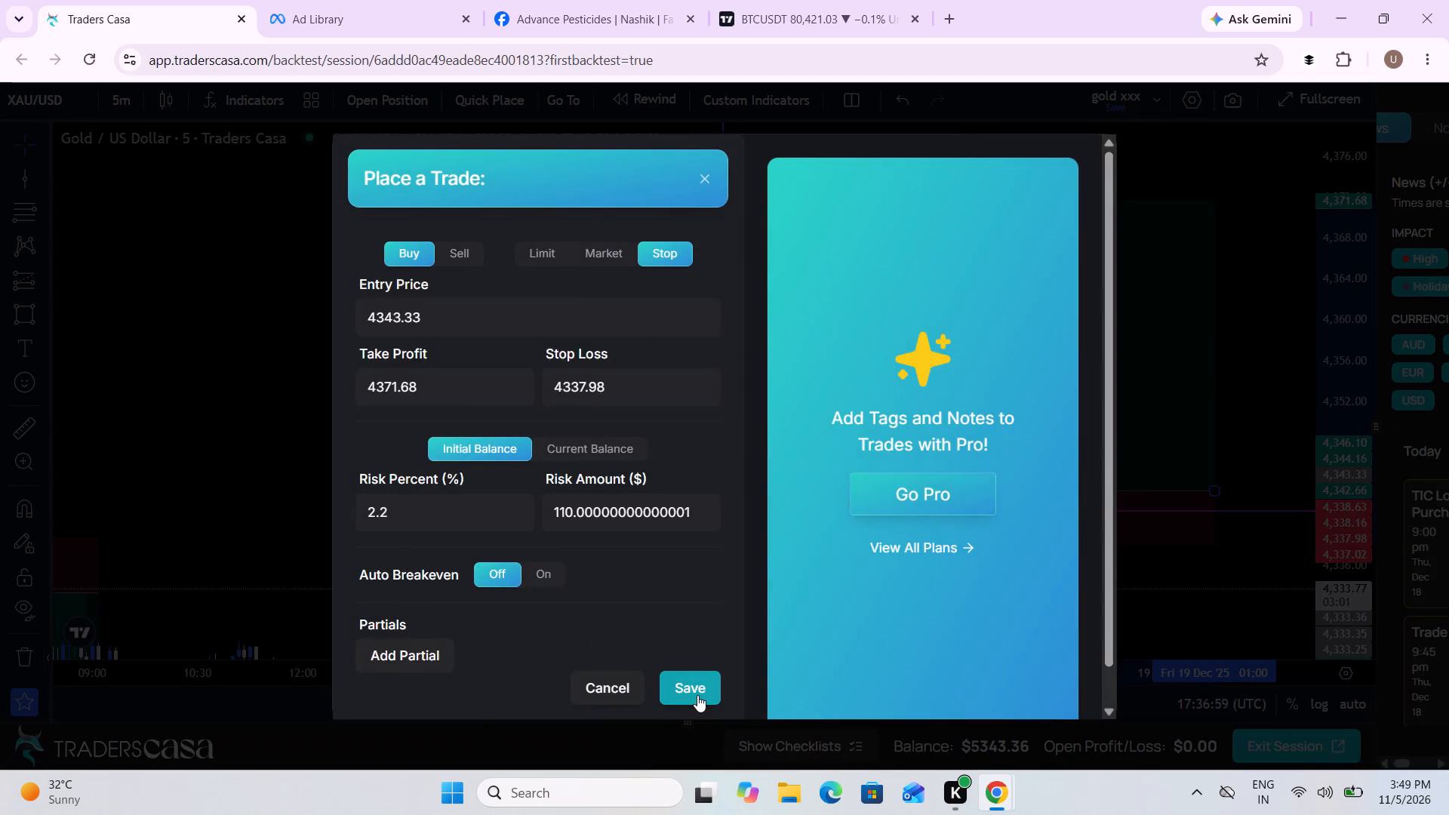
# Run the replay from 17:36 UTC and follow the 5-minute gold price against the pending order past 19:07 on 18 December.
pyautogui.moveTo(919, 630); pyautogui.dragTo(981, 558)
pyautogui.scroll(1, 981, 558)
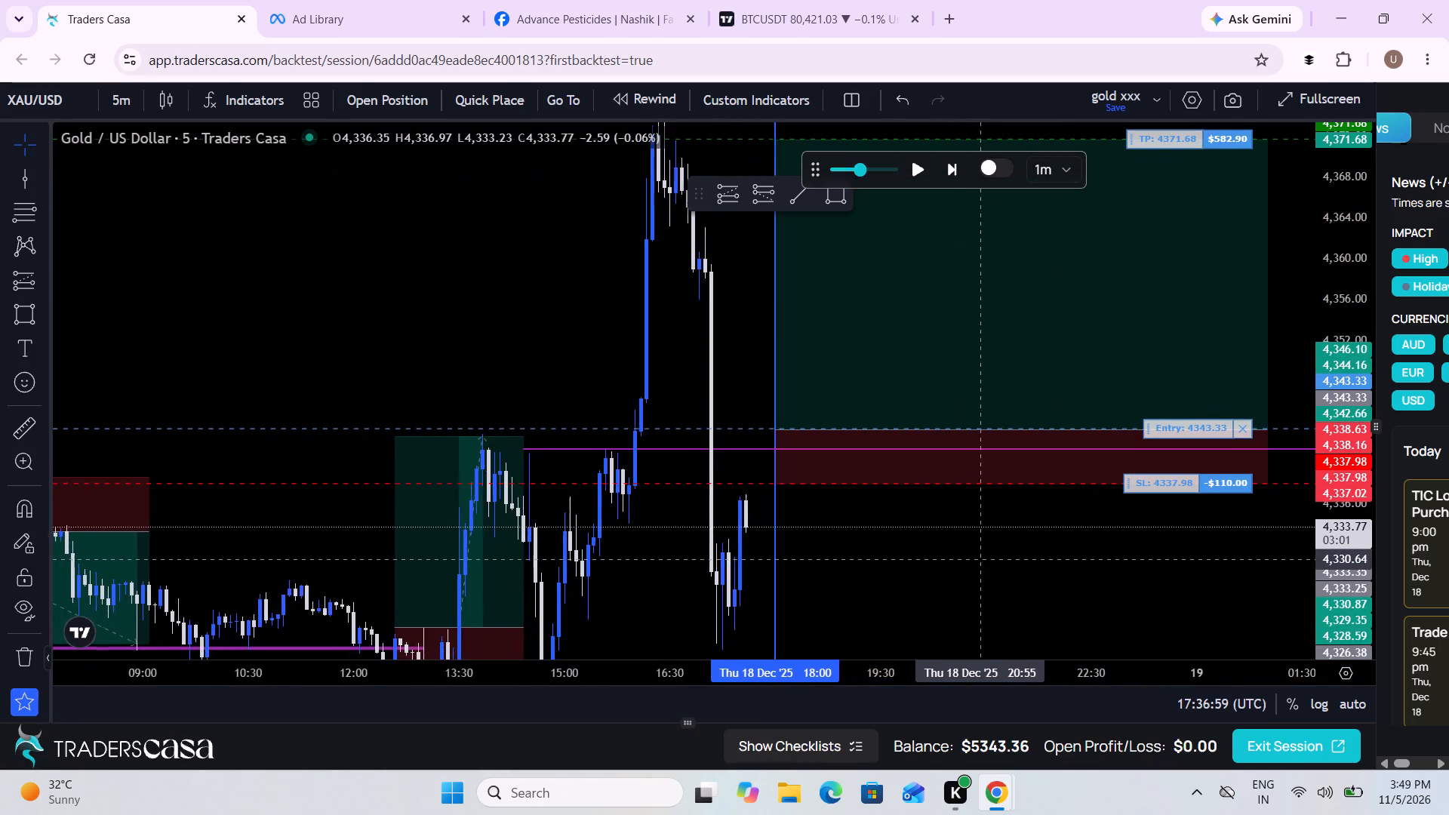
pyautogui.scroll(2, 981, 558)
pyautogui.click(917, 171)
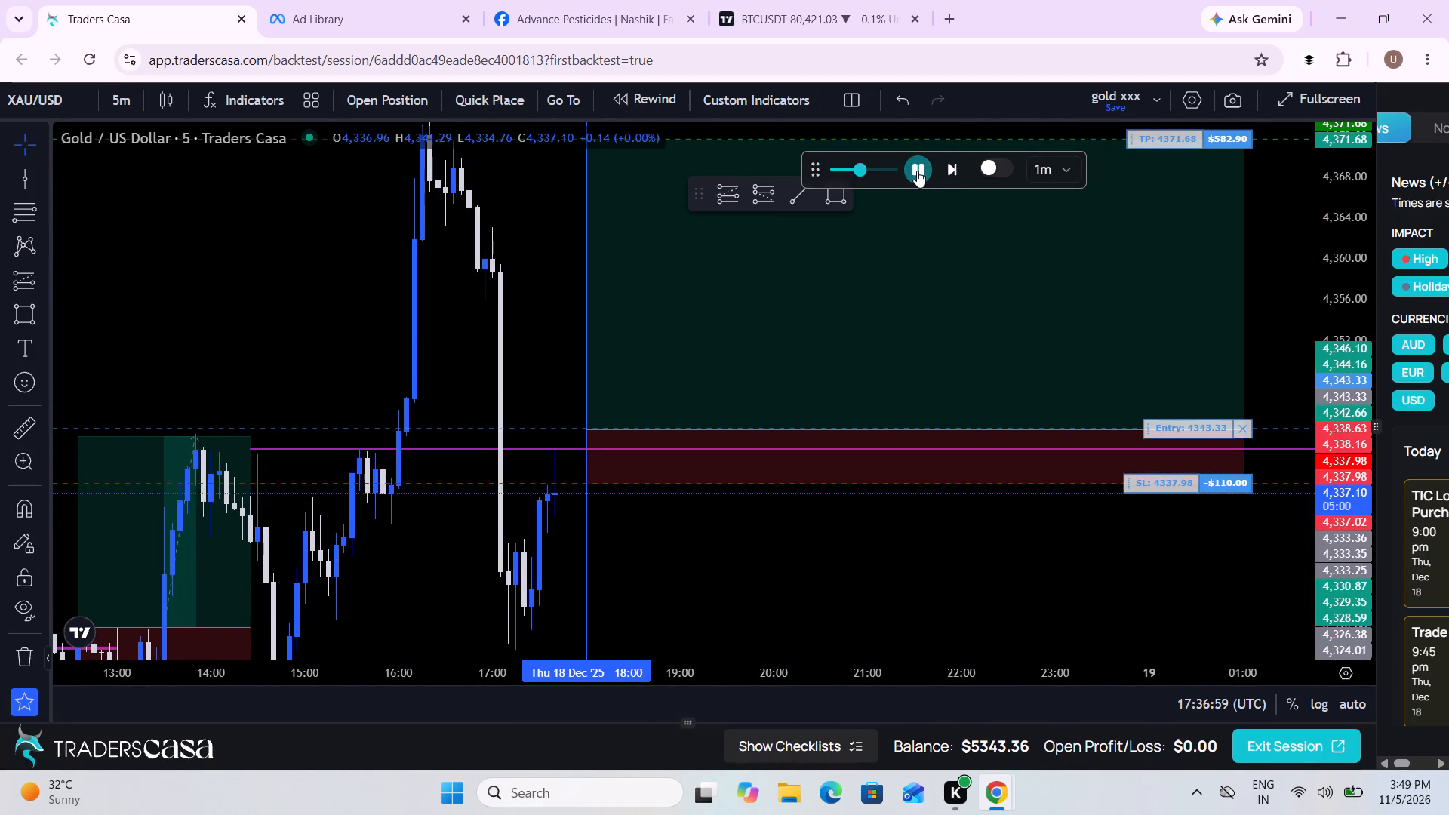
pyautogui.moveTo(790, 533); pyautogui.dragTo(782, 448)
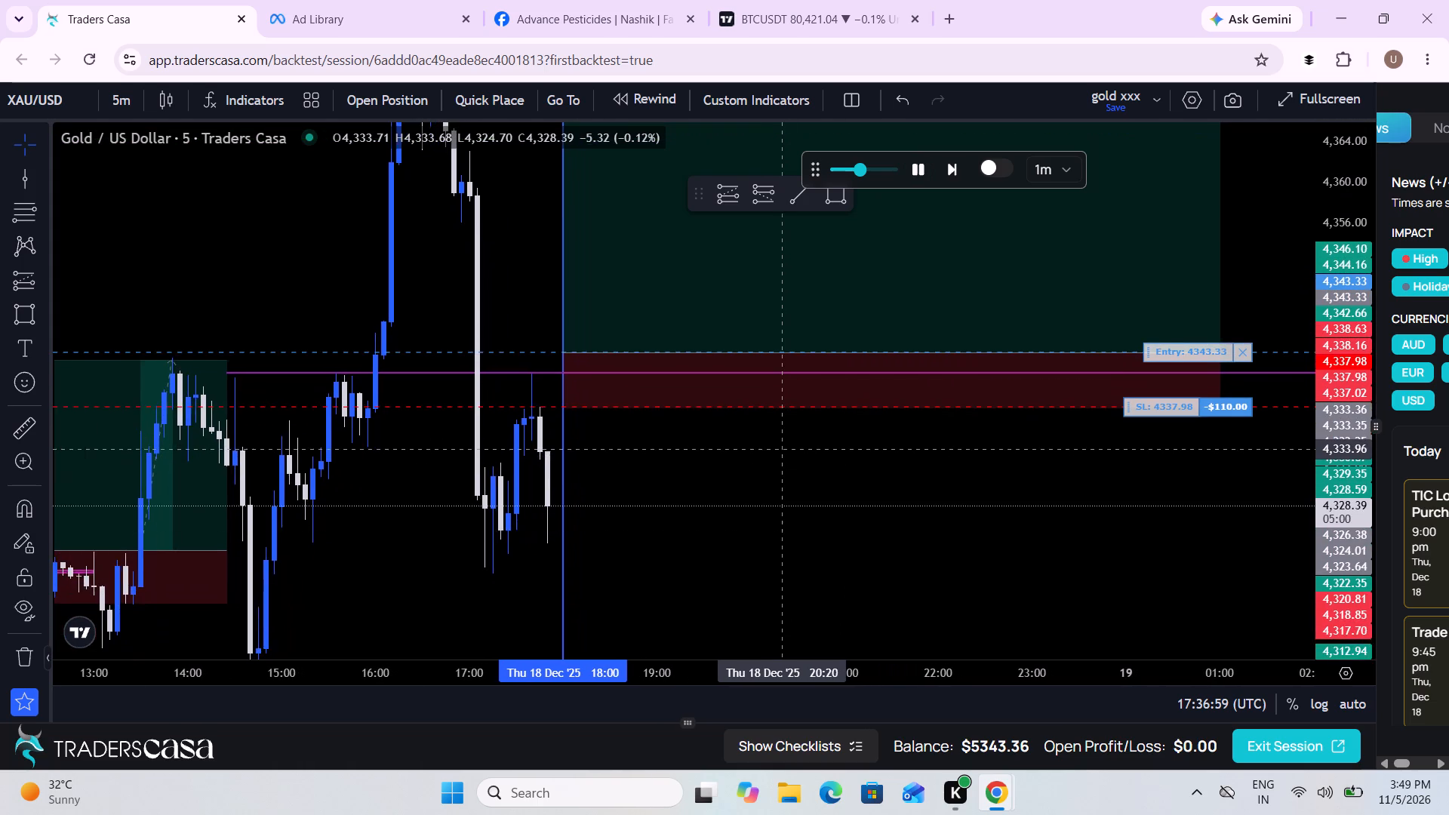
pyautogui.scroll(-3, 782, 448)
pyautogui.moveTo(1337, 371); pyautogui.dragTo(1331, 534)
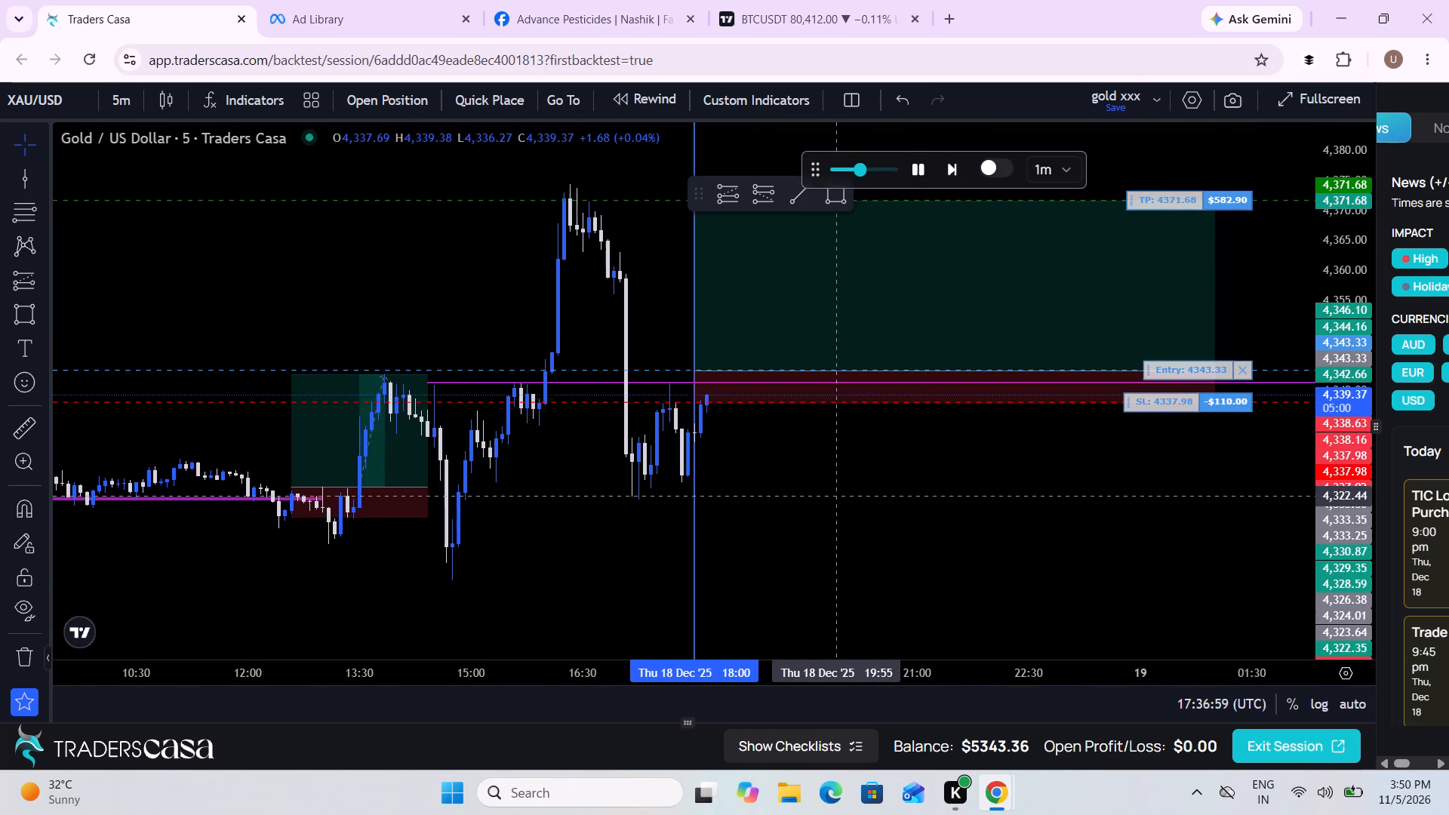
pyautogui.moveTo(837, 496); pyautogui.dragTo(851, 511)
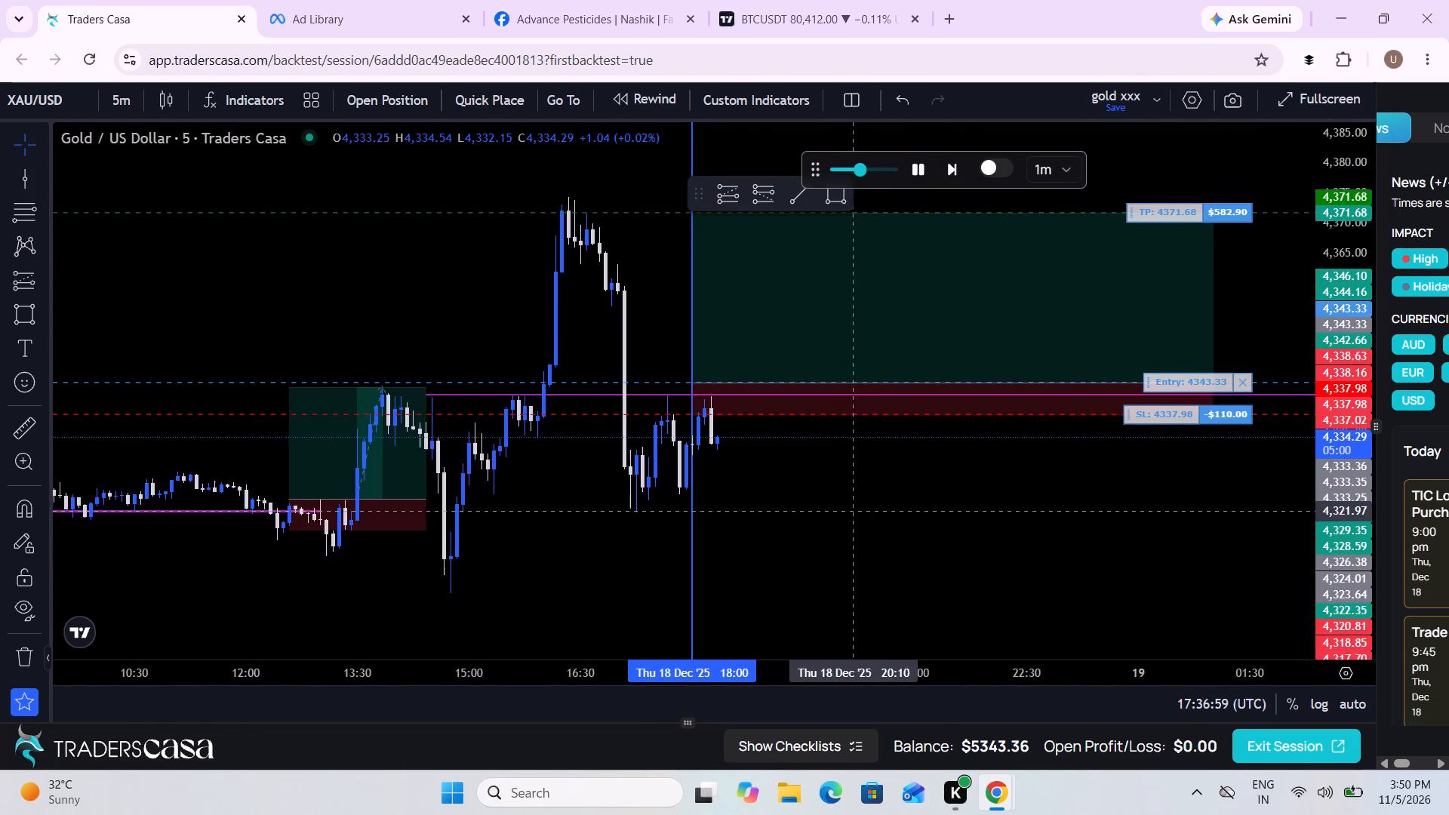
pyautogui.scroll(-1, 851, 511)
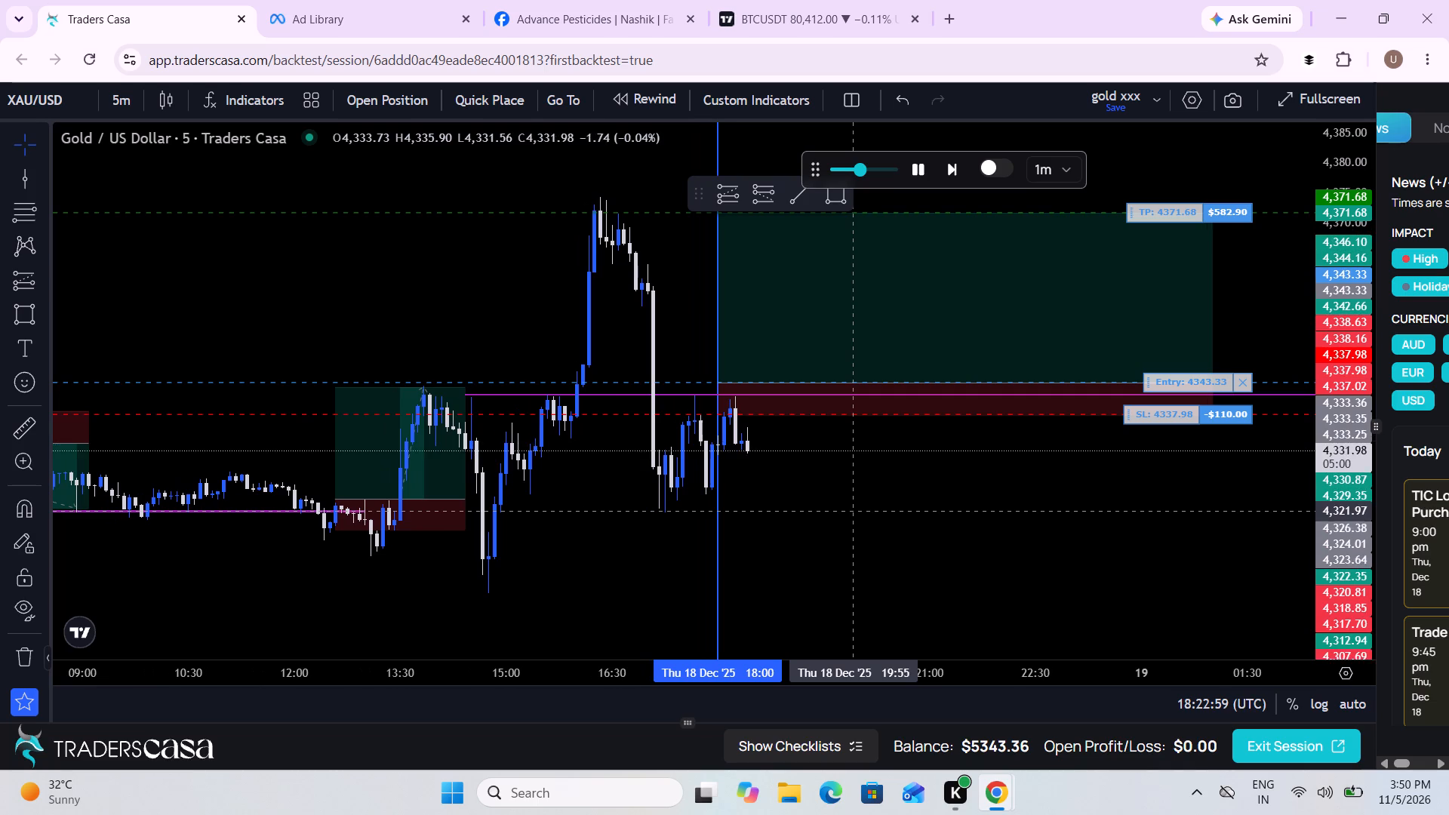
pyautogui.scroll(1, 851, 511)
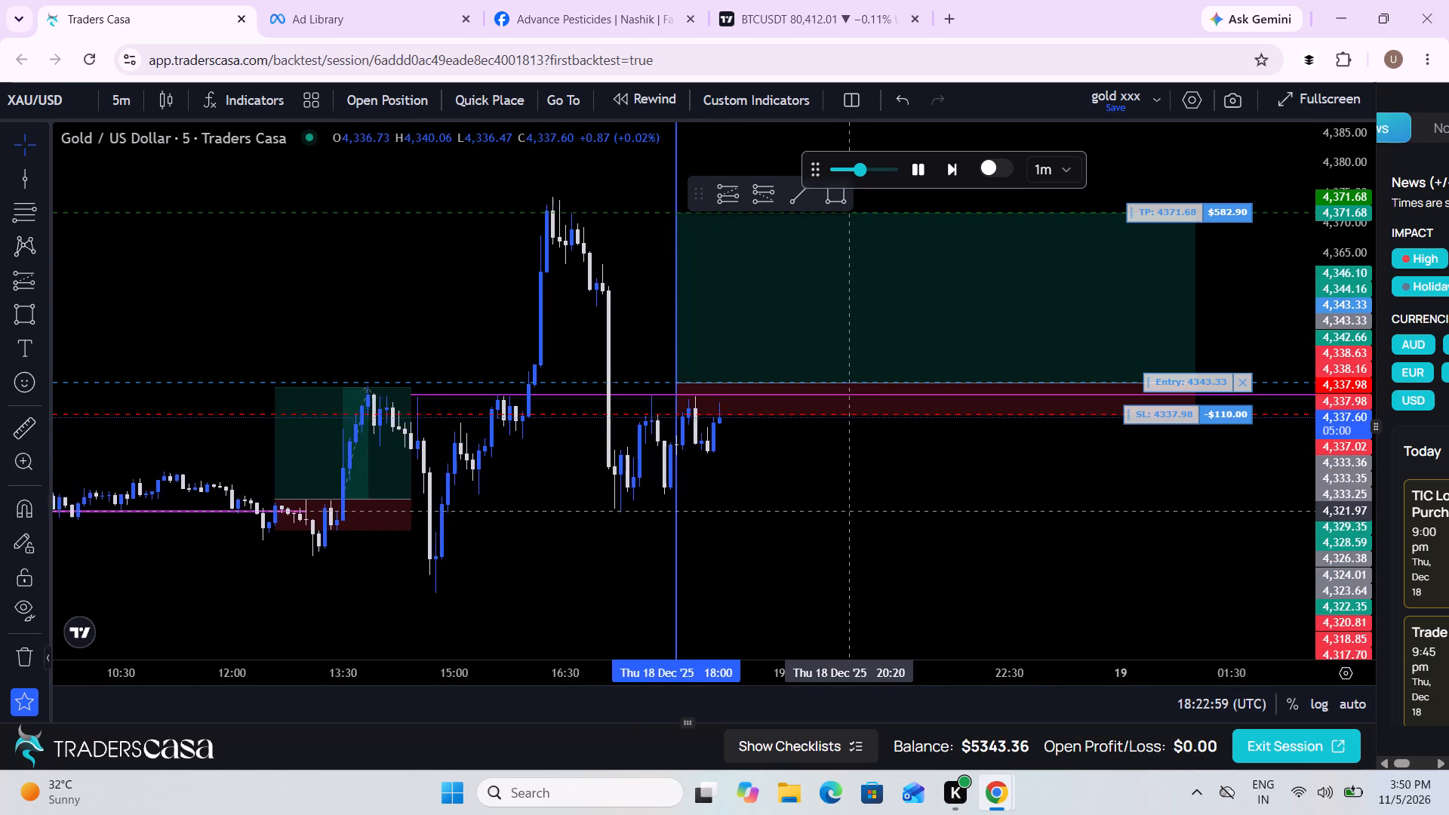
pyautogui.scroll(1, 851, 511)
pyautogui.moveTo(743, 510); pyautogui.dragTo(787, 524)
pyautogui.scroll(-2, 787, 524)
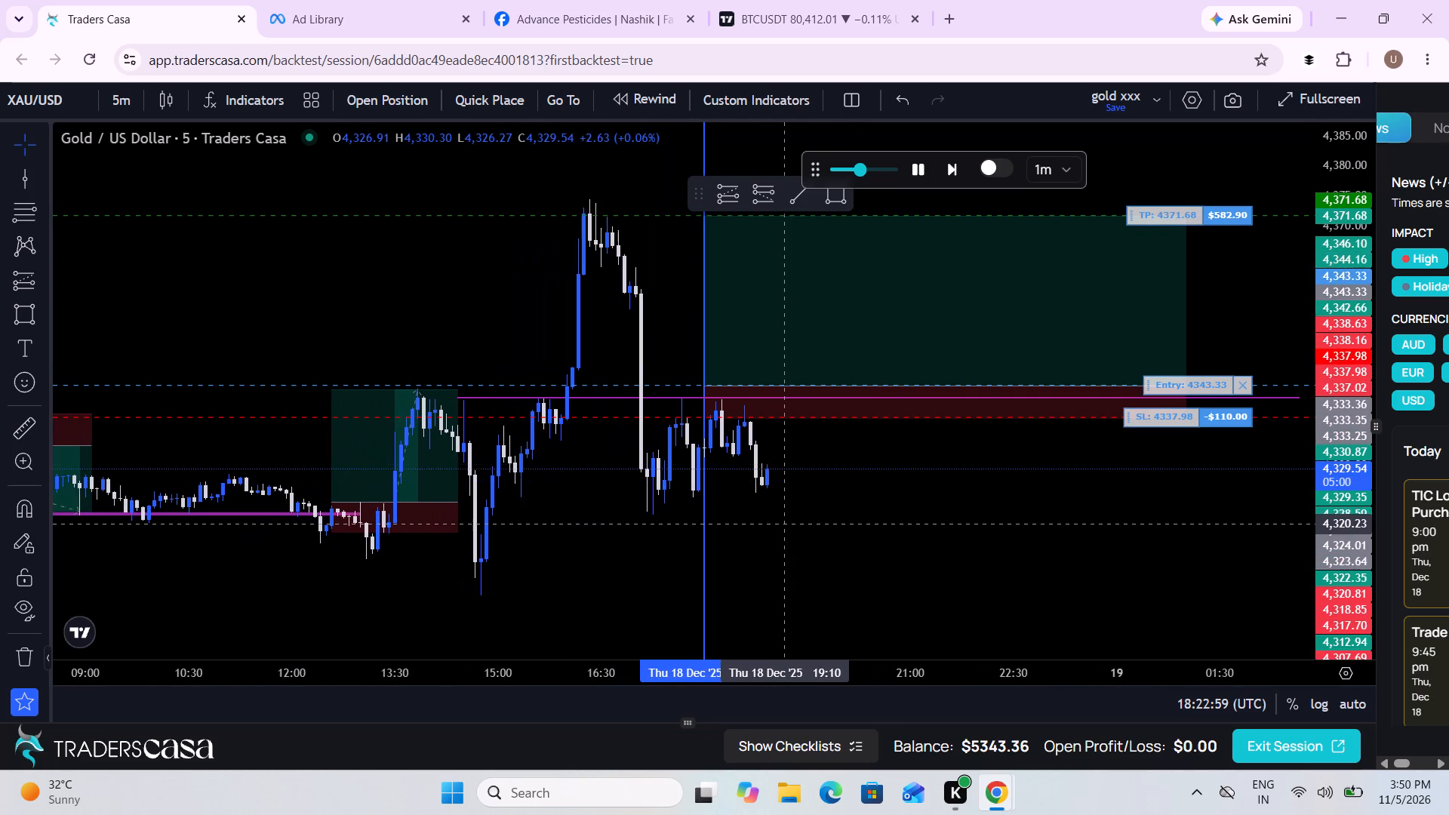
pyautogui.moveTo(787, 524); pyautogui.dragTo(787, 568)
pyautogui.scroll(-1, 787, 568)
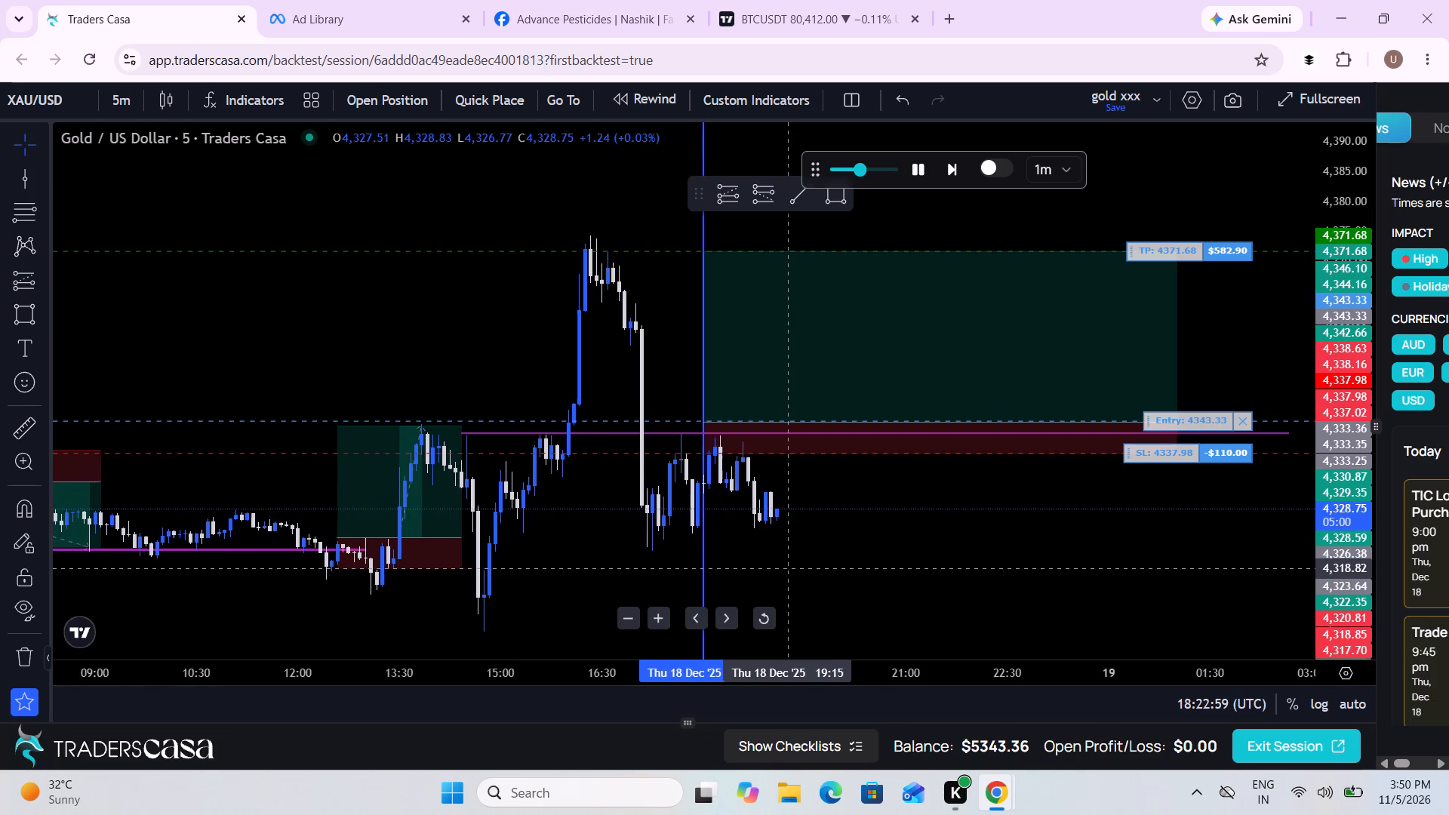
pyautogui.scroll(-1, 787, 568)
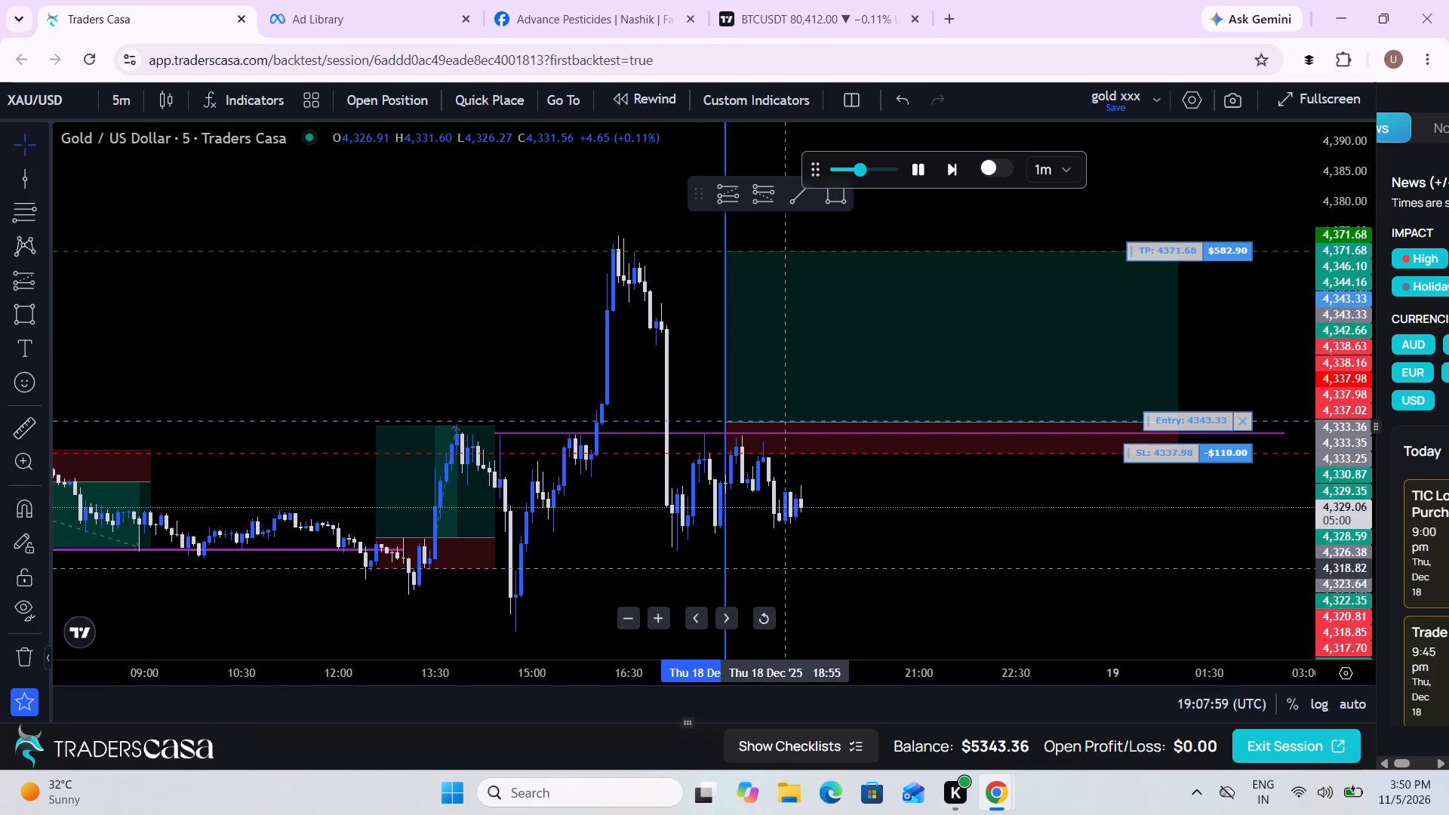
pyautogui.scroll(1, 787, 568)
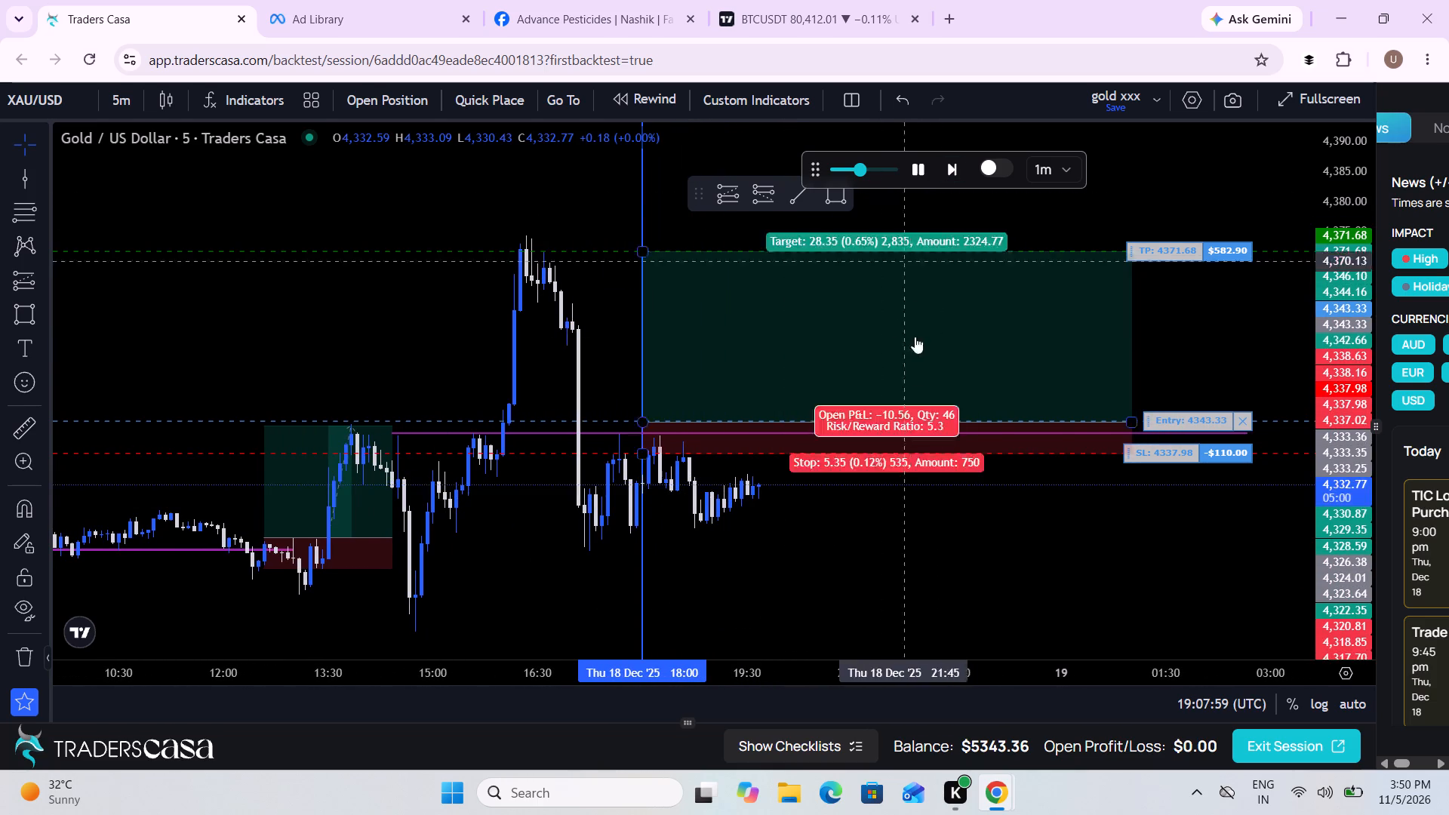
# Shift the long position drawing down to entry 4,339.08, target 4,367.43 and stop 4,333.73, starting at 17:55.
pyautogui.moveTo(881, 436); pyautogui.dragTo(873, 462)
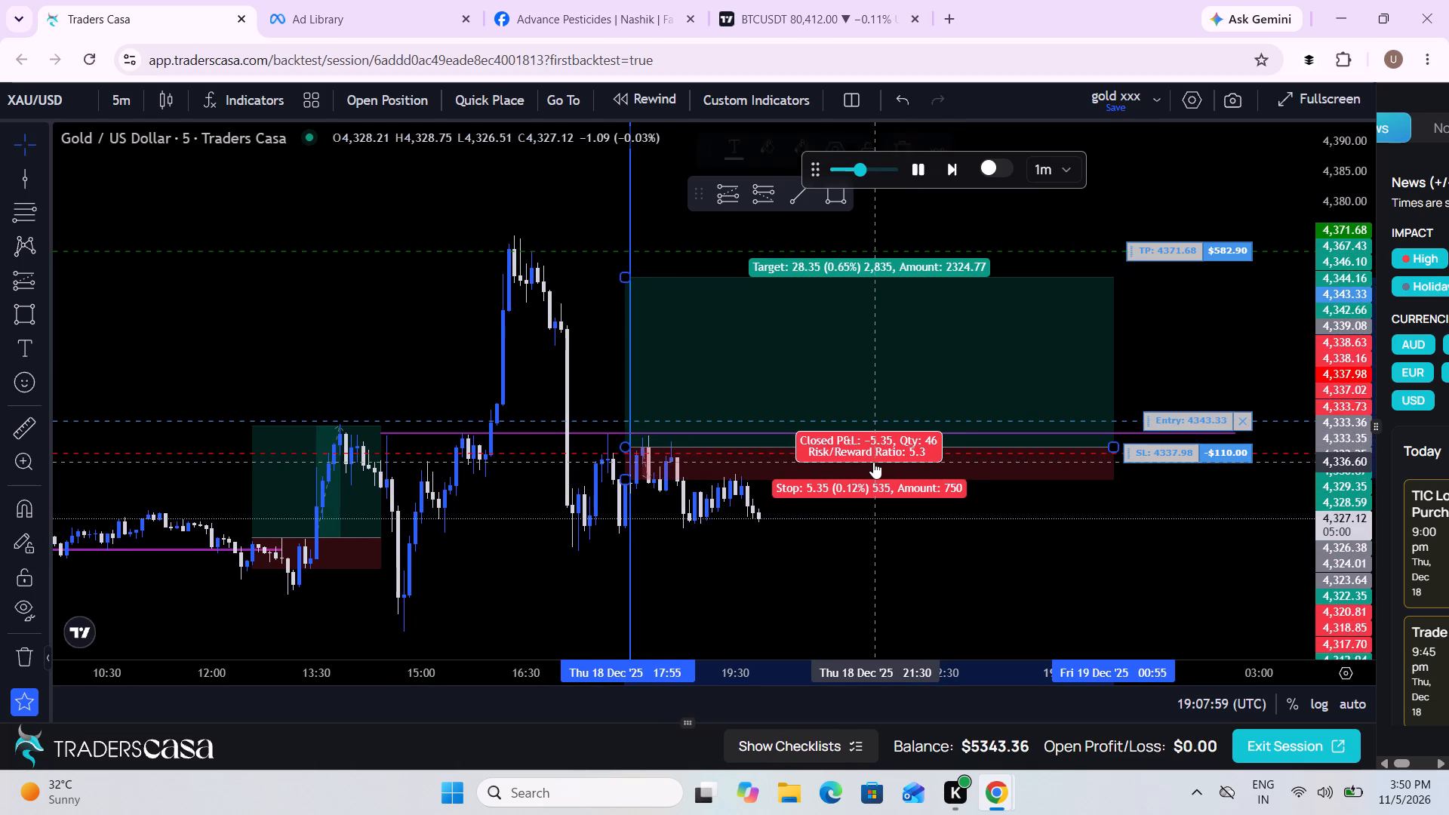
# Pause the replay at about 20:03 UTC on 18 December.
pyautogui.scroll(2, 873, 462)
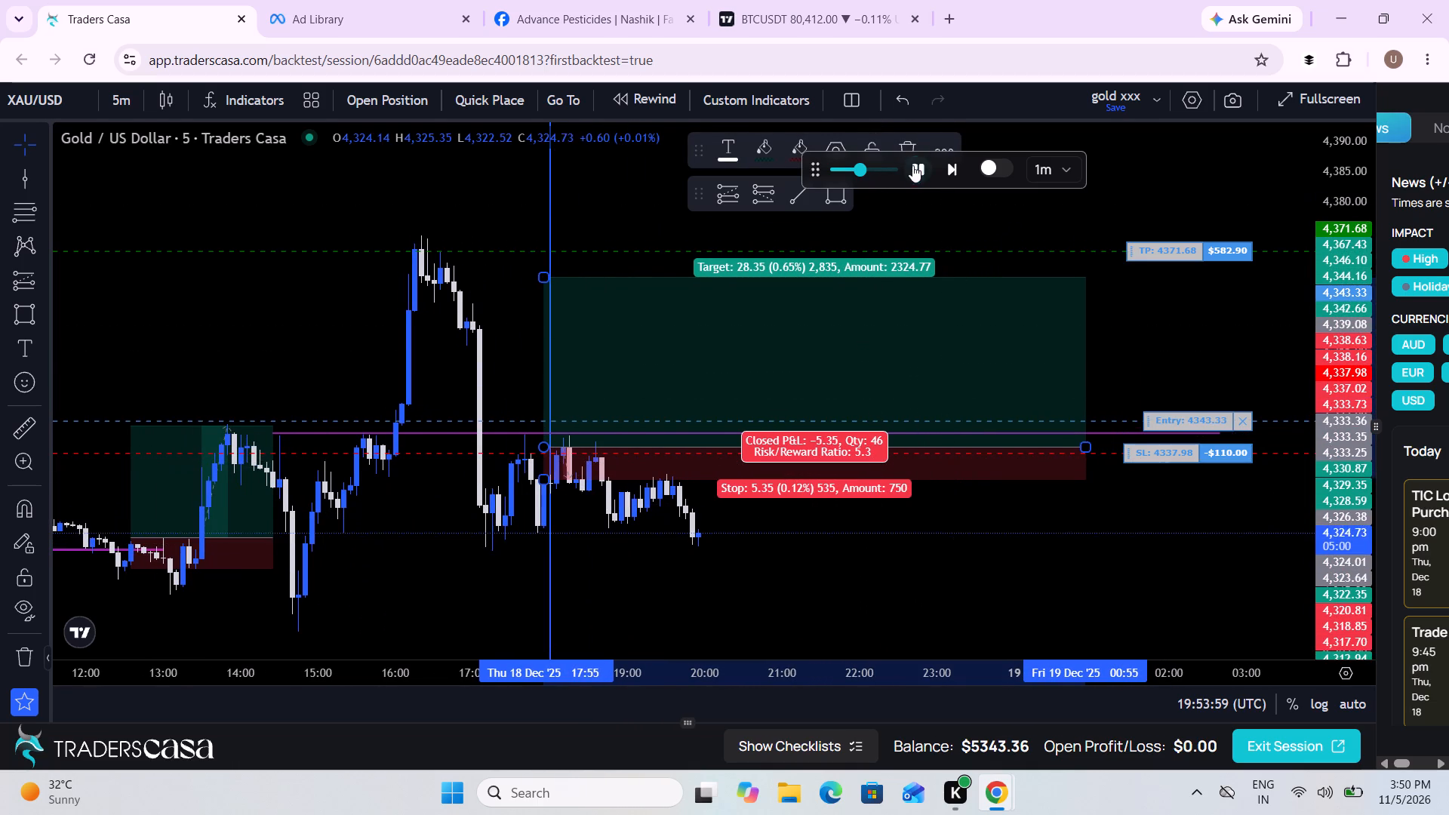
pyautogui.click(915, 165)
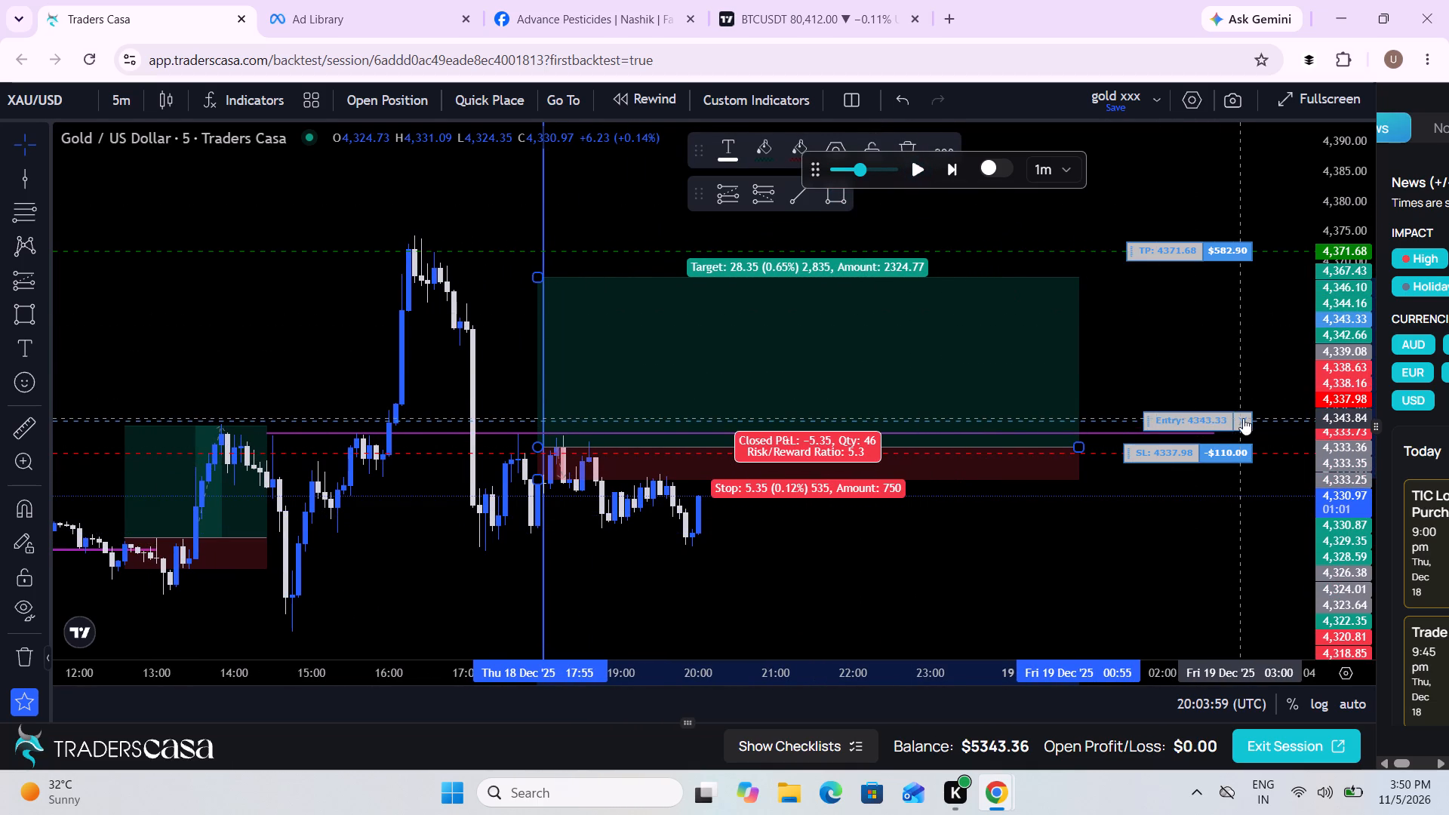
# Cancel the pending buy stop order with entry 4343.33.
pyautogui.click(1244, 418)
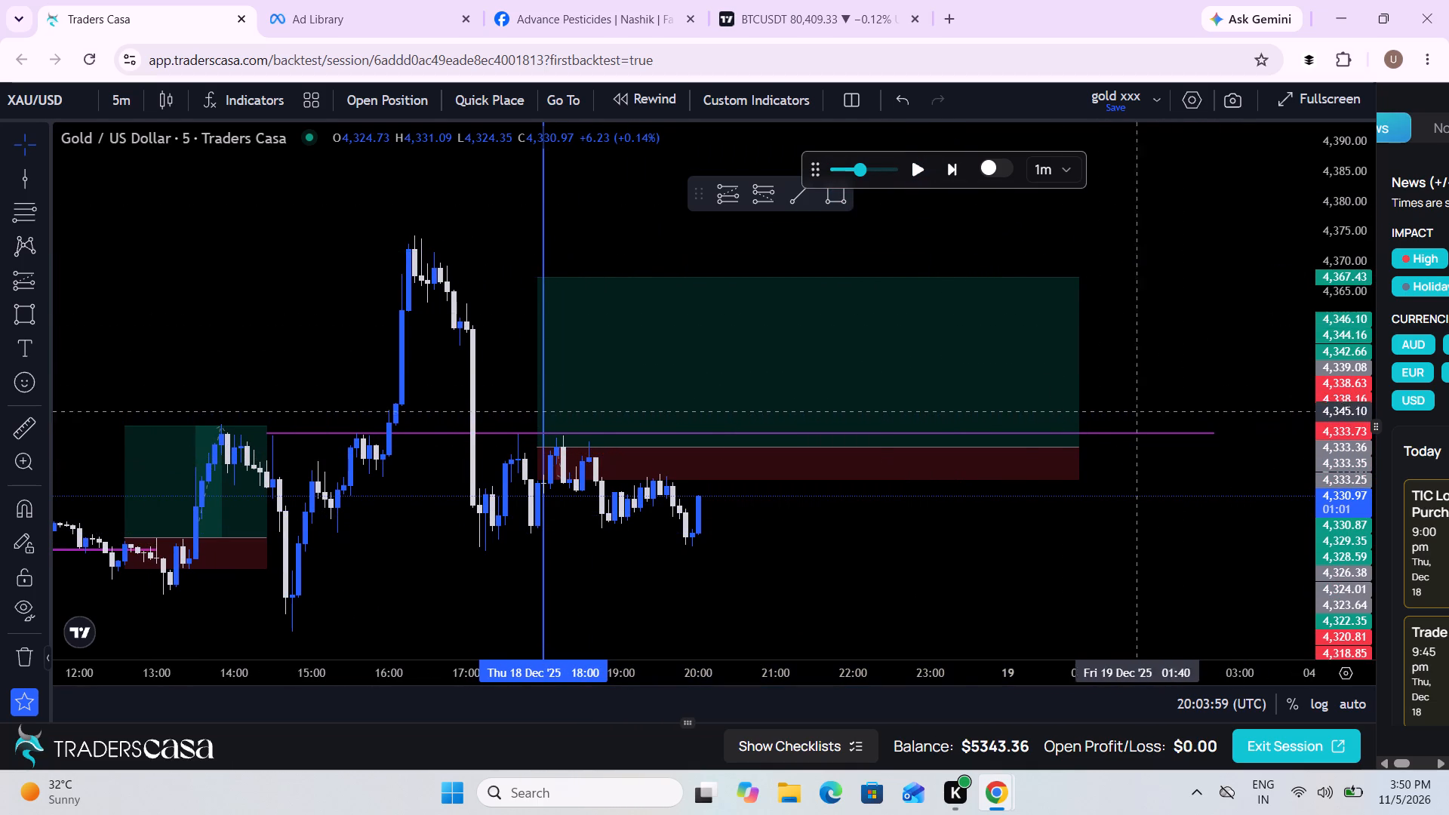
# Delete the long position drawing that starts at 17:55 on 18 December.
pyautogui.click(1020, 362)
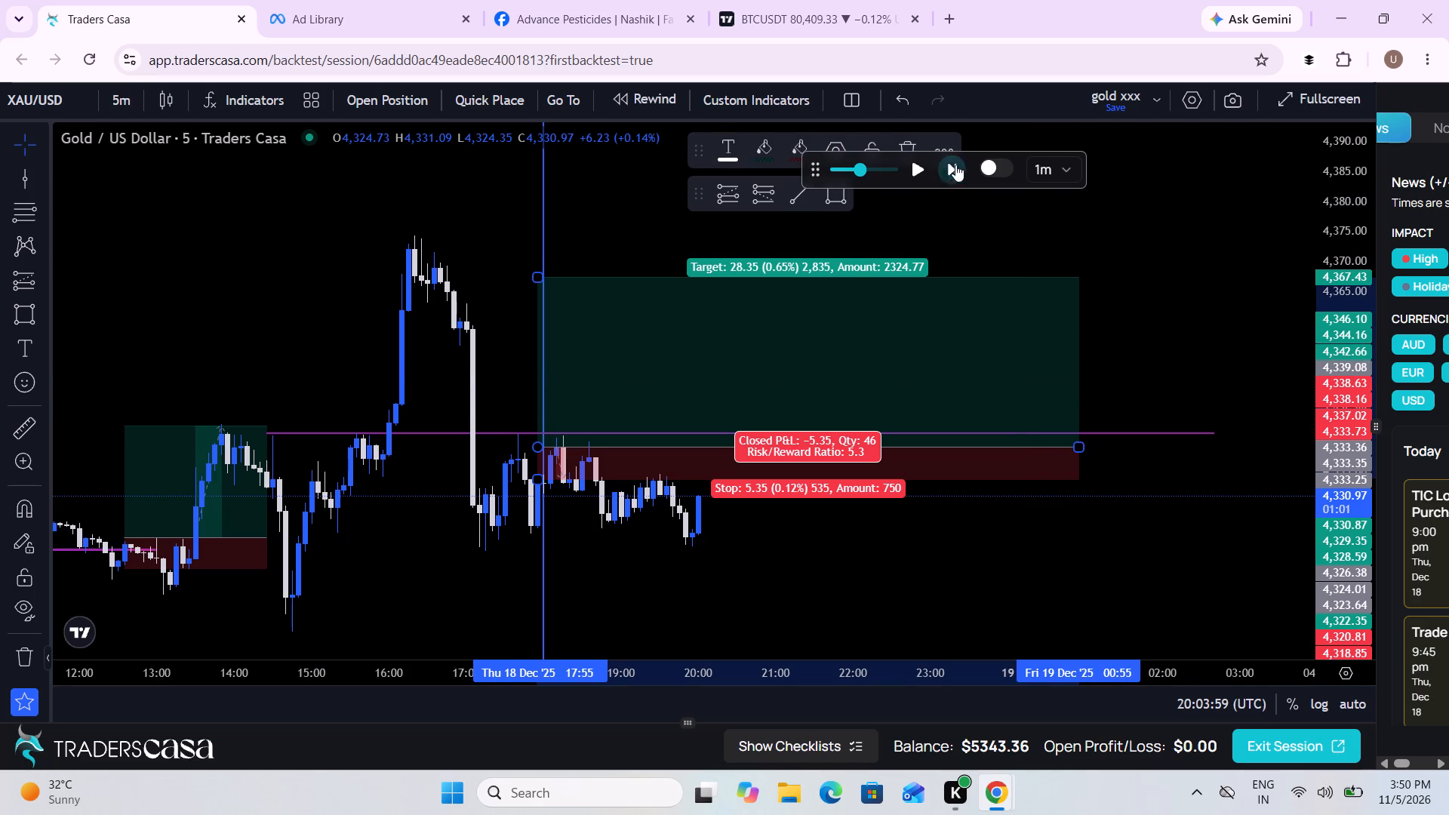
pyautogui.click(904, 142)
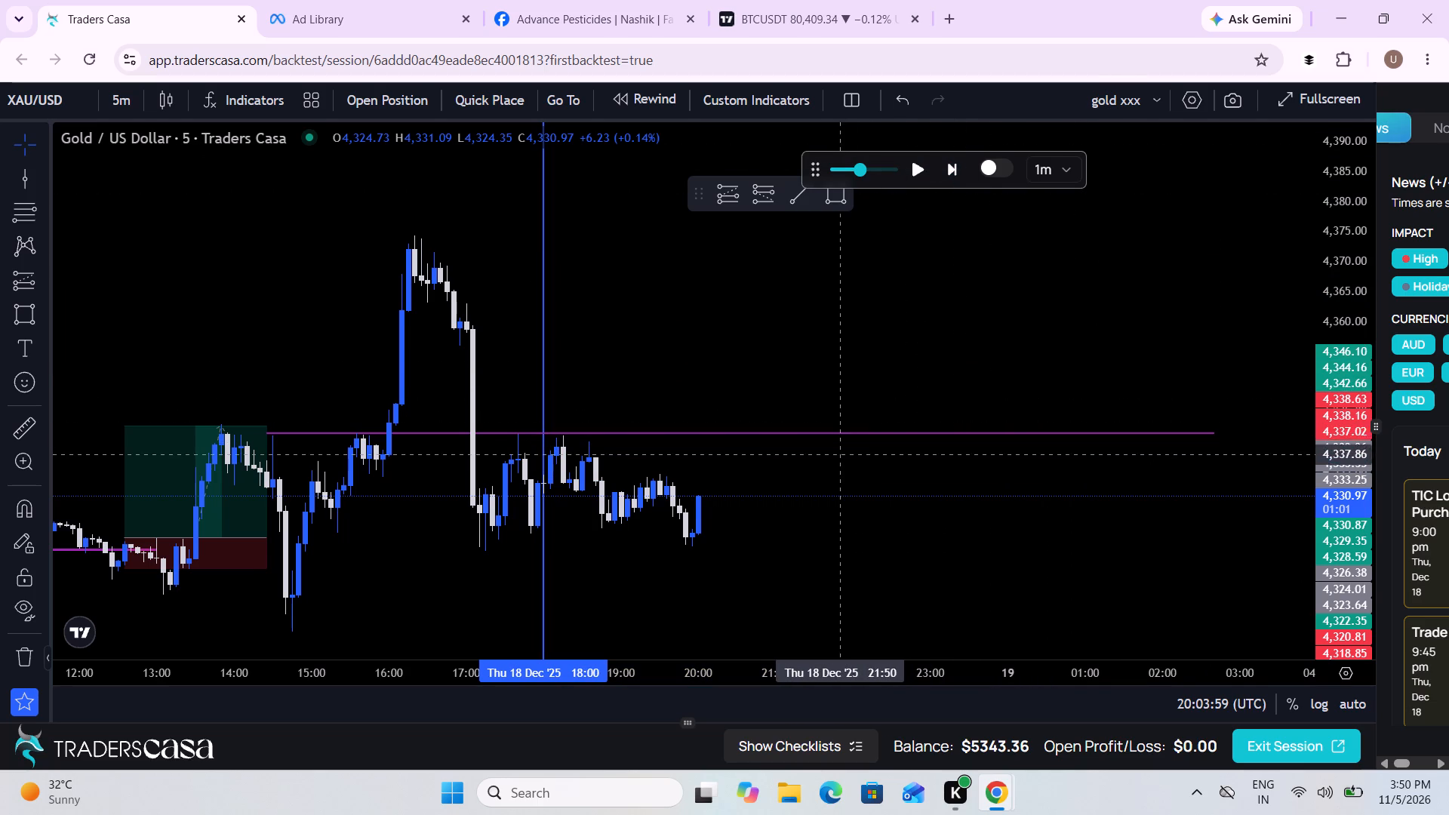
# Examine the 18 December price action around the 4,341.37 level and compare it with the marked levels of the preceding sessions.
pyautogui.click(854, 435)
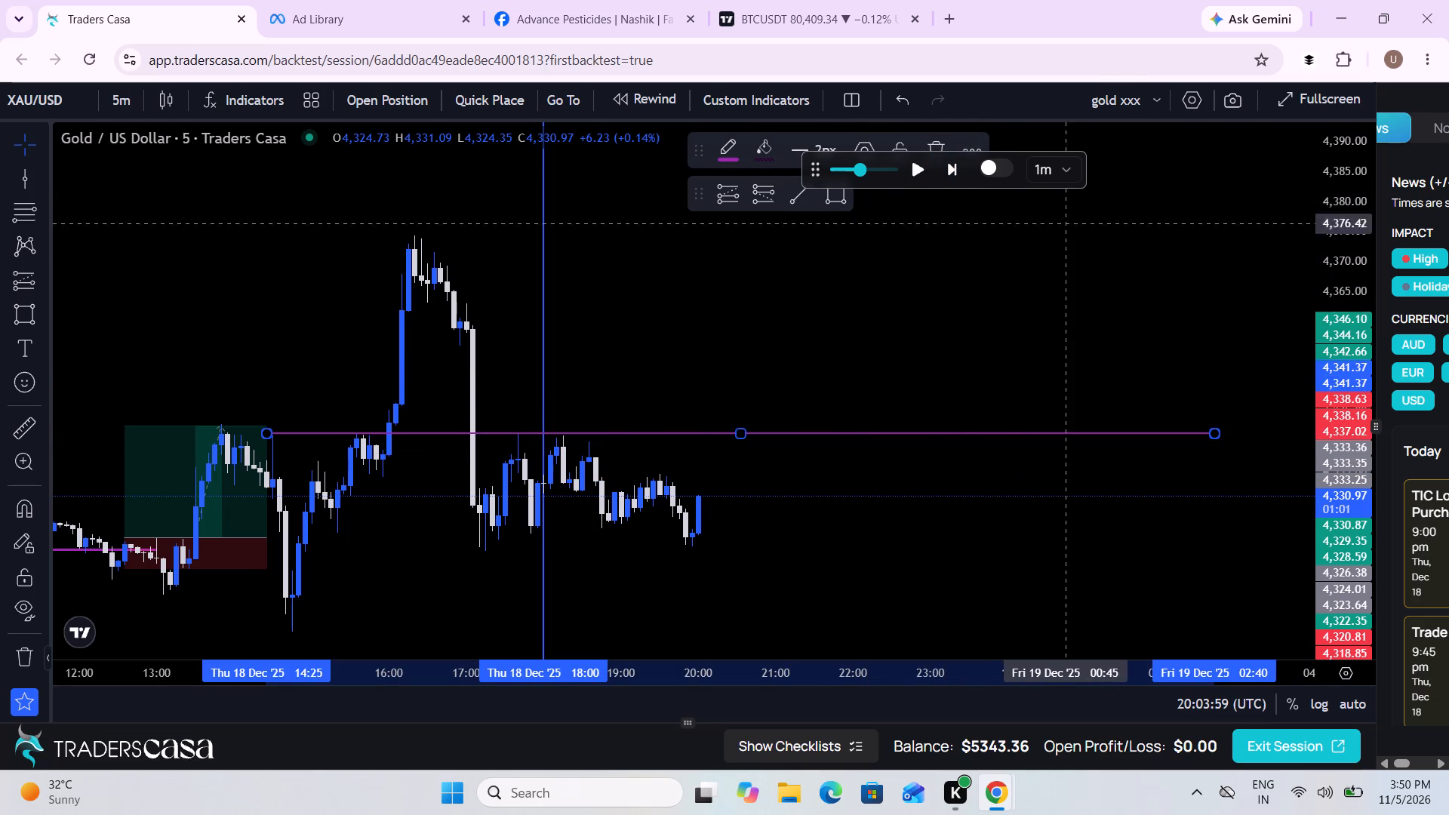
pyautogui.moveTo(1069, 315); pyautogui.dragTo(1048, 272)
pyautogui.scroll(-5, 1048, 272)
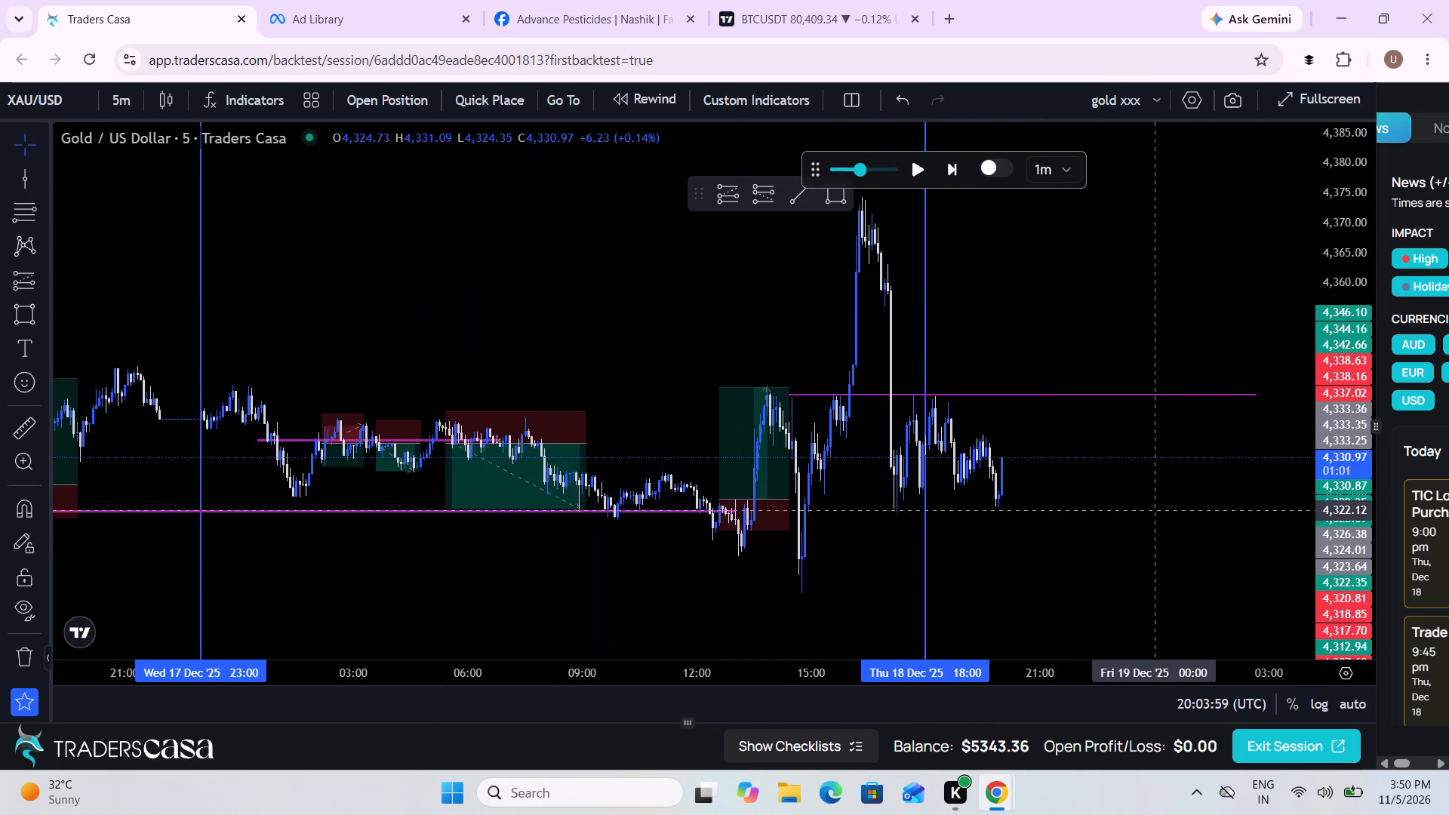
pyautogui.moveTo(1144, 503); pyautogui.dragTo(1113, 501)
pyautogui.scroll(-11, 1113, 501)
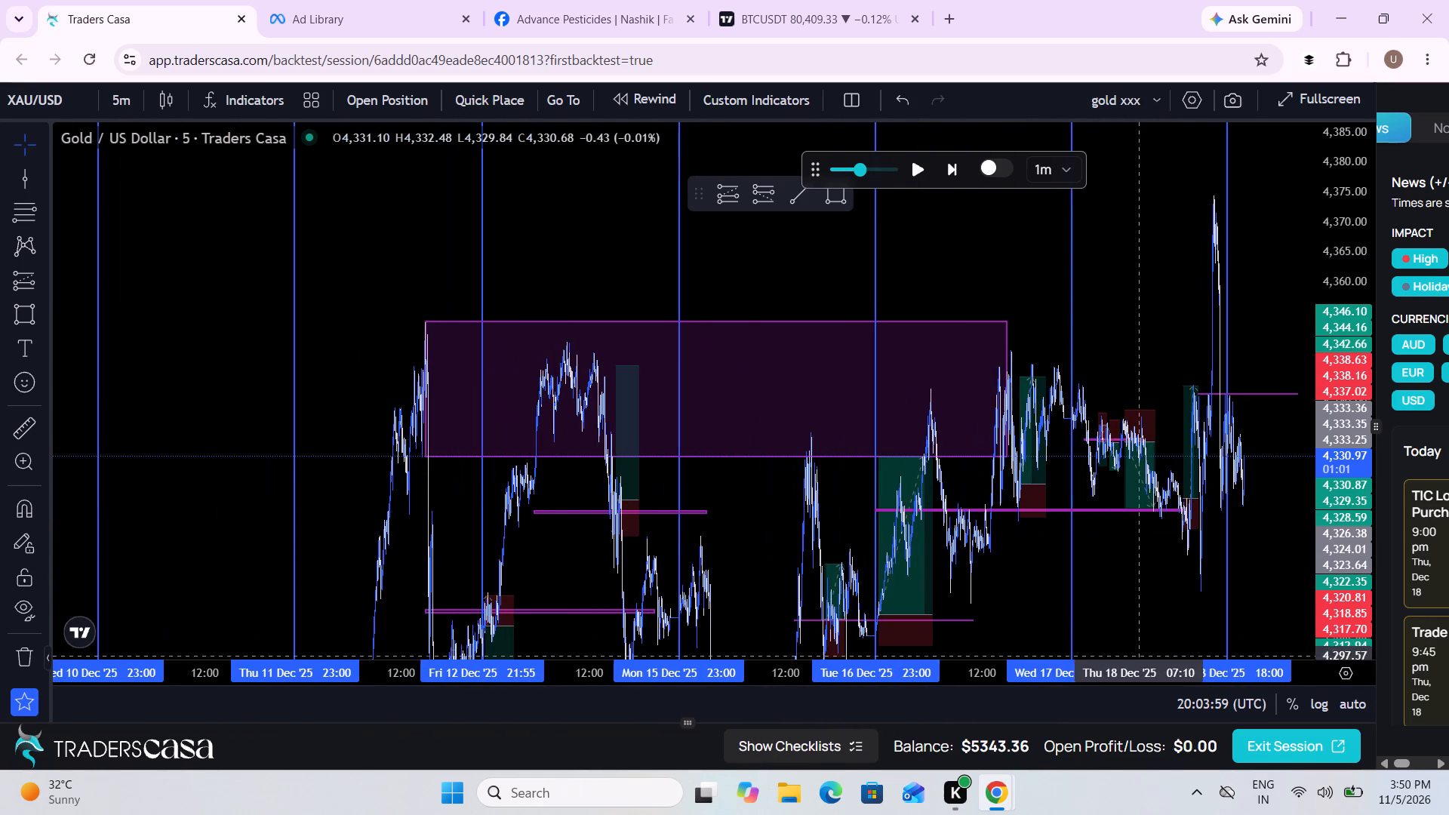
pyautogui.moveTo(1117, 596); pyautogui.dragTo(972, 514)
pyautogui.scroll(6, 972, 514)
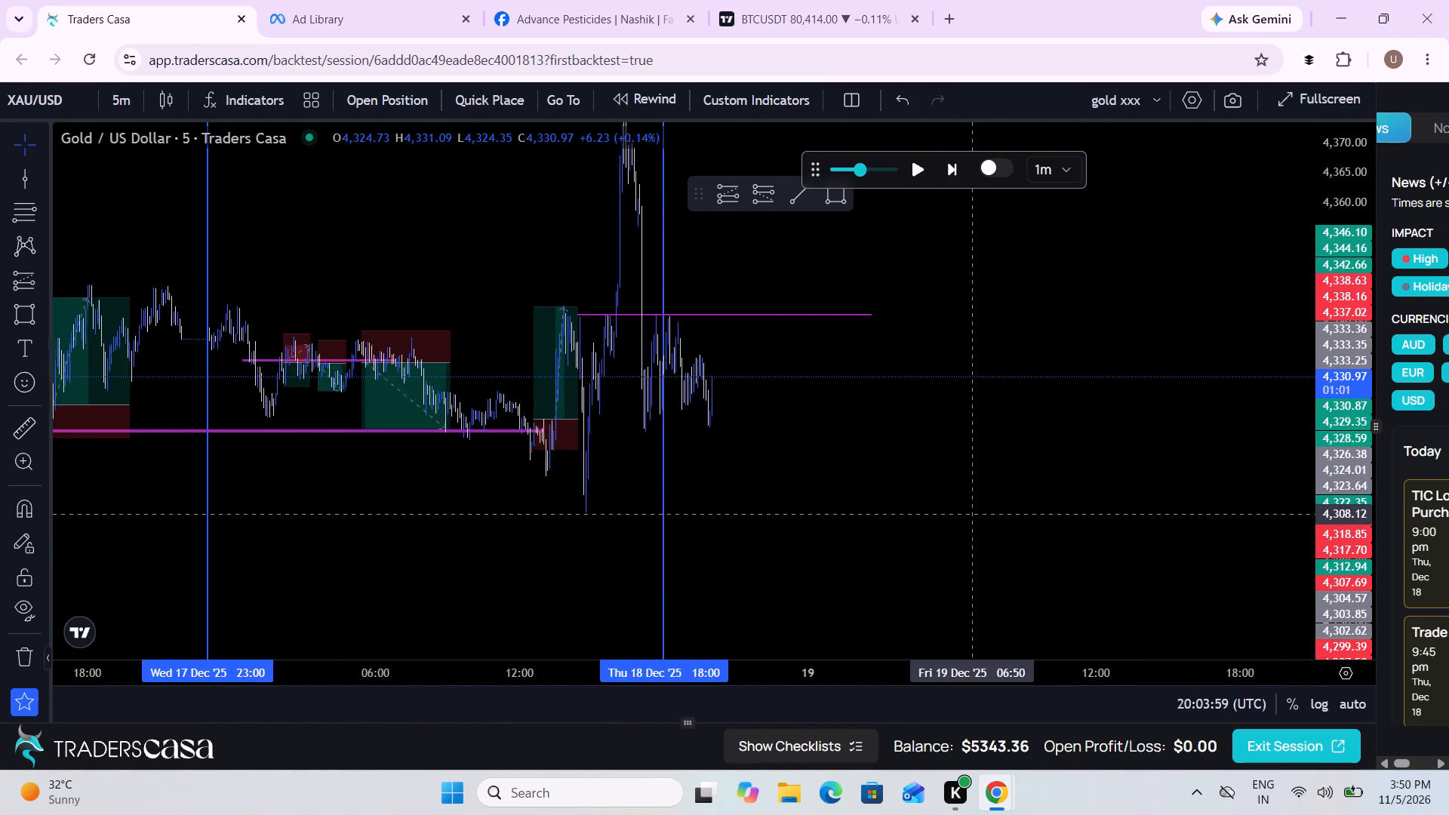
pyautogui.moveTo(779, 463); pyautogui.dragTo(1112, 516)
pyautogui.scroll(6, 1112, 516)
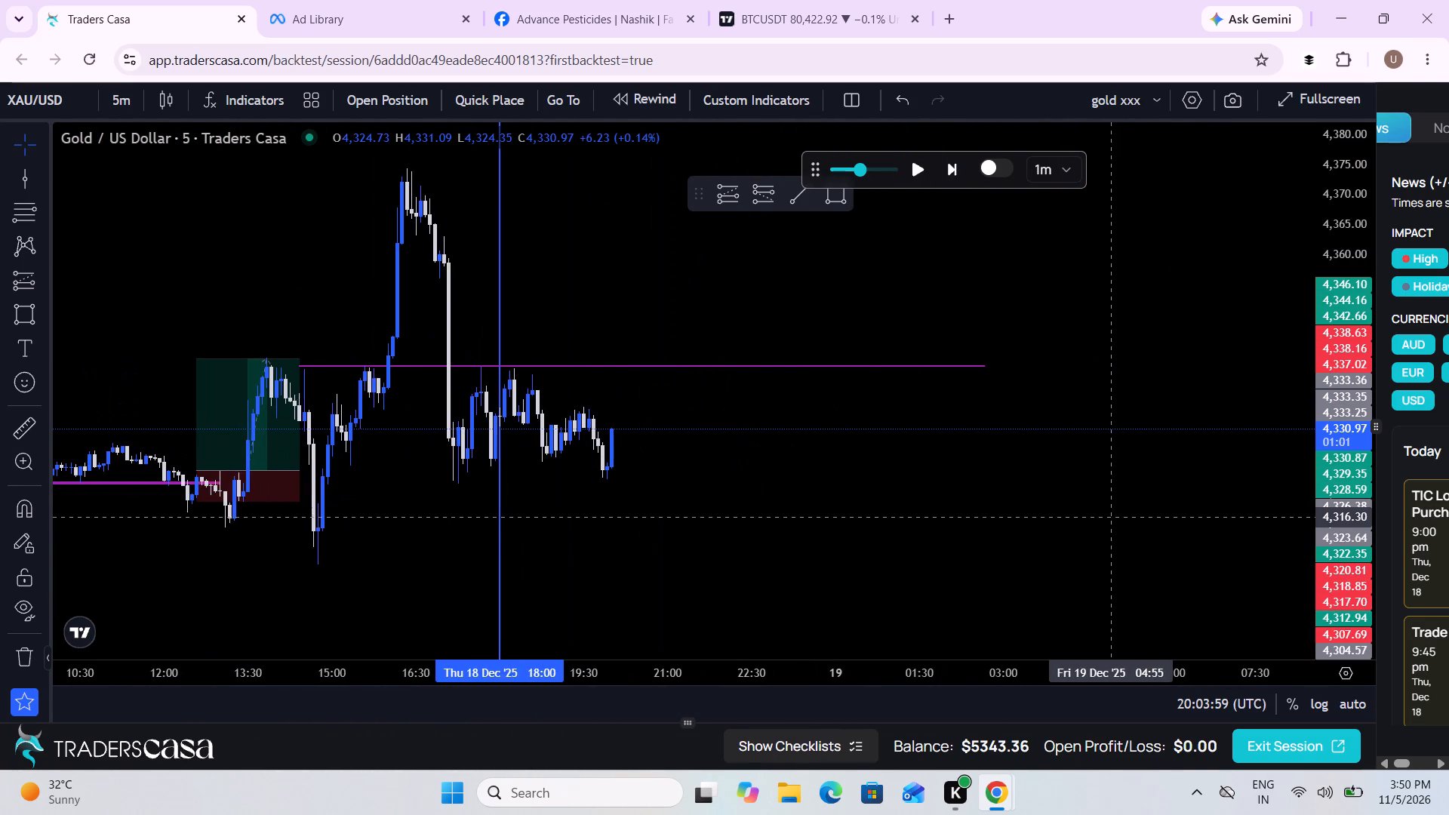
pyautogui.moveTo(868, 550); pyautogui.dragTo(1151, 567)
pyautogui.scroll(-1, 1151, 567)
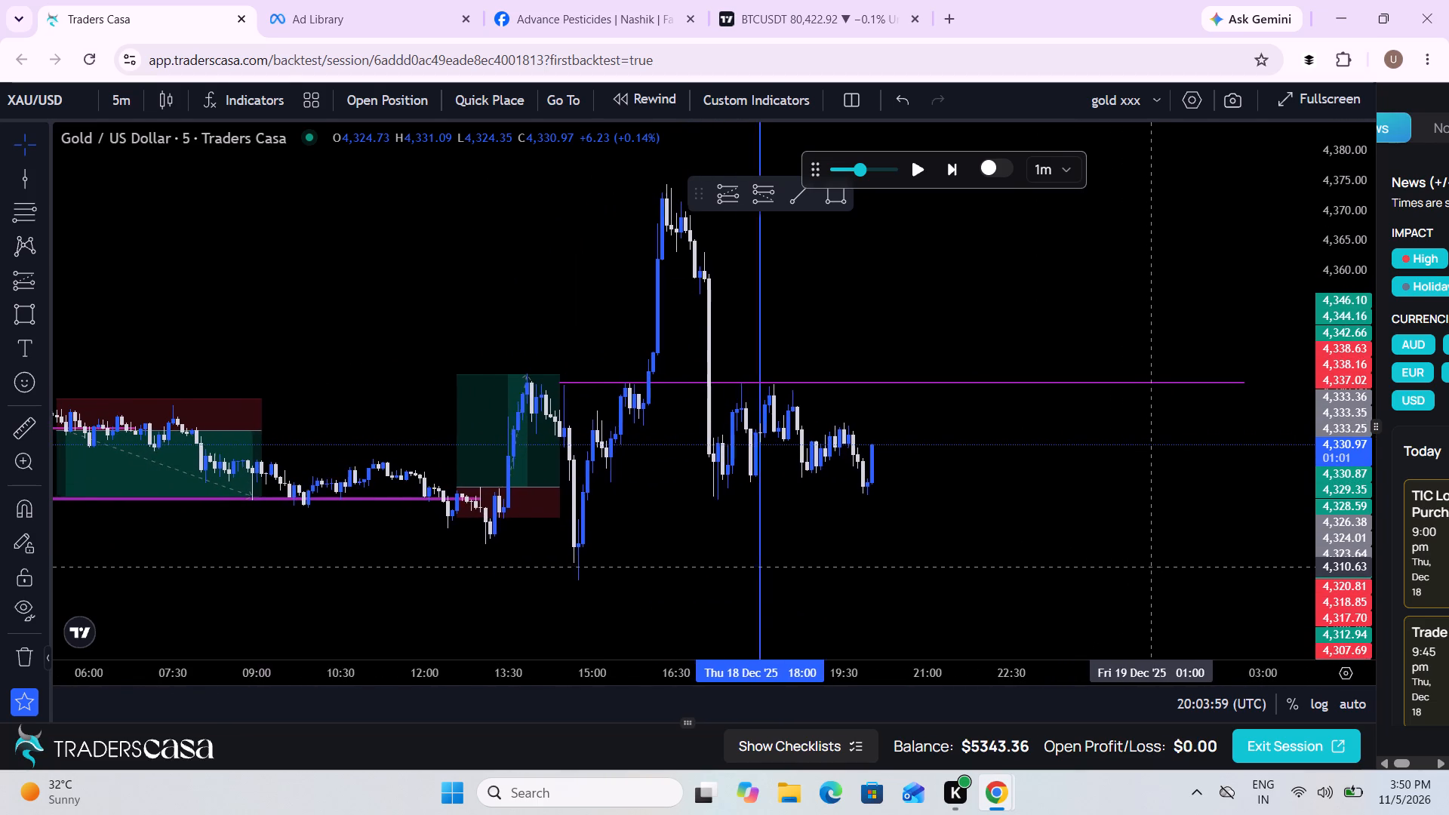
pyautogui.scroll(-1, 1151, 567)
# Switch the gold chart to the 1-hour timeframe.
pyautogui.click(118, 99)
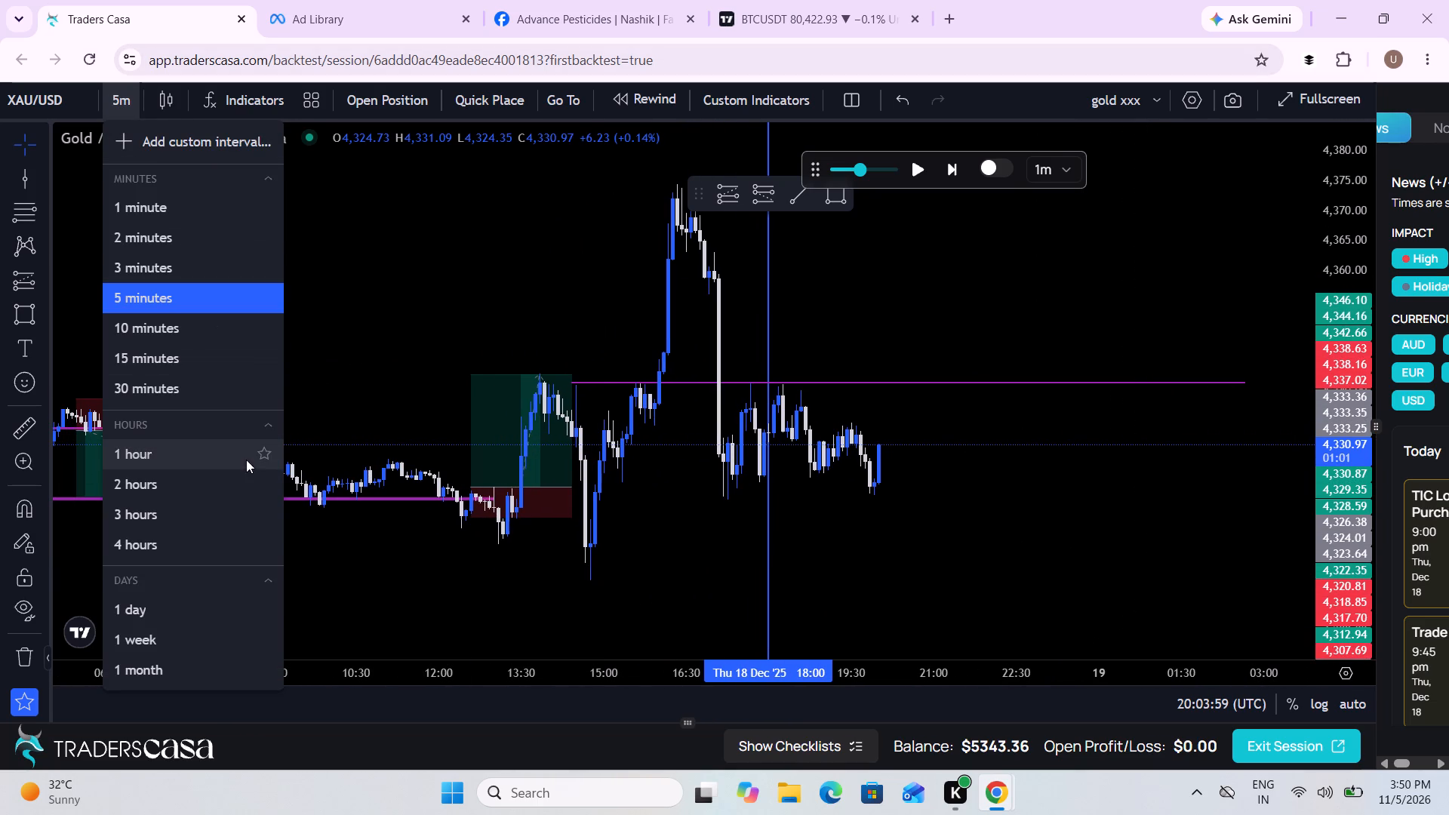
pyautogui.click(204, 457)
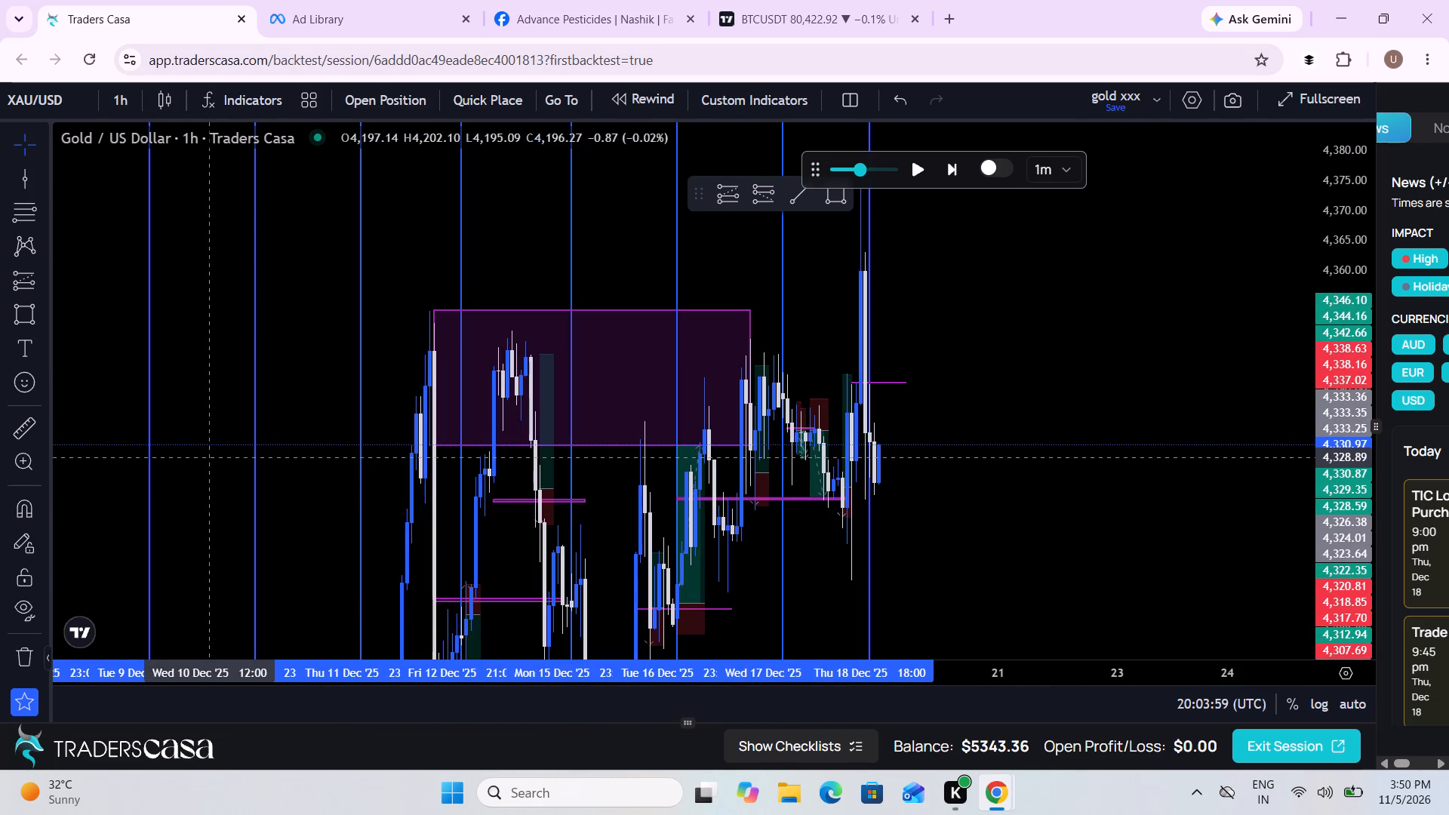
# Examine the 1-hour price action of 17 and 18 December around the marked levels and earlier position drawings.
pyautogui.scroll(2, 326, 461)
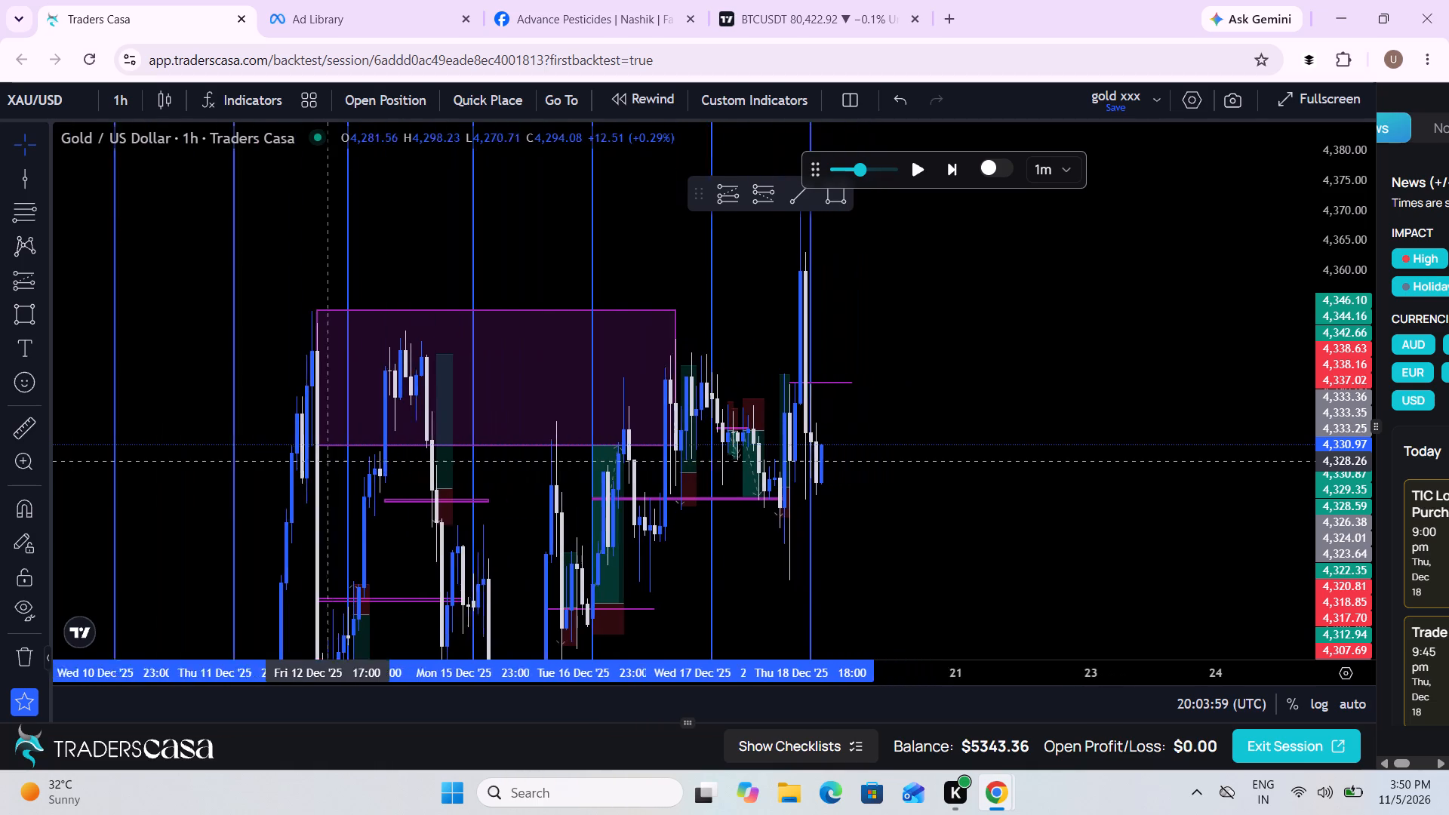
pyautogui.scroll(1, 326, 461)
pyautogui.scroll(3, 488, 523)
pyautogui.moveTo(381, 572); pyautogui.dragTo(694, 534)
pyautogui.scroll(1, 694, 534)
pyautogui.moveTo(694, 534); pyautogui.dragTo(819, 531)
pyautogui.scroll(2, 819, 531)
pyautogui.moveTo(819, 531); pyautogui.dragTo(989, 549)
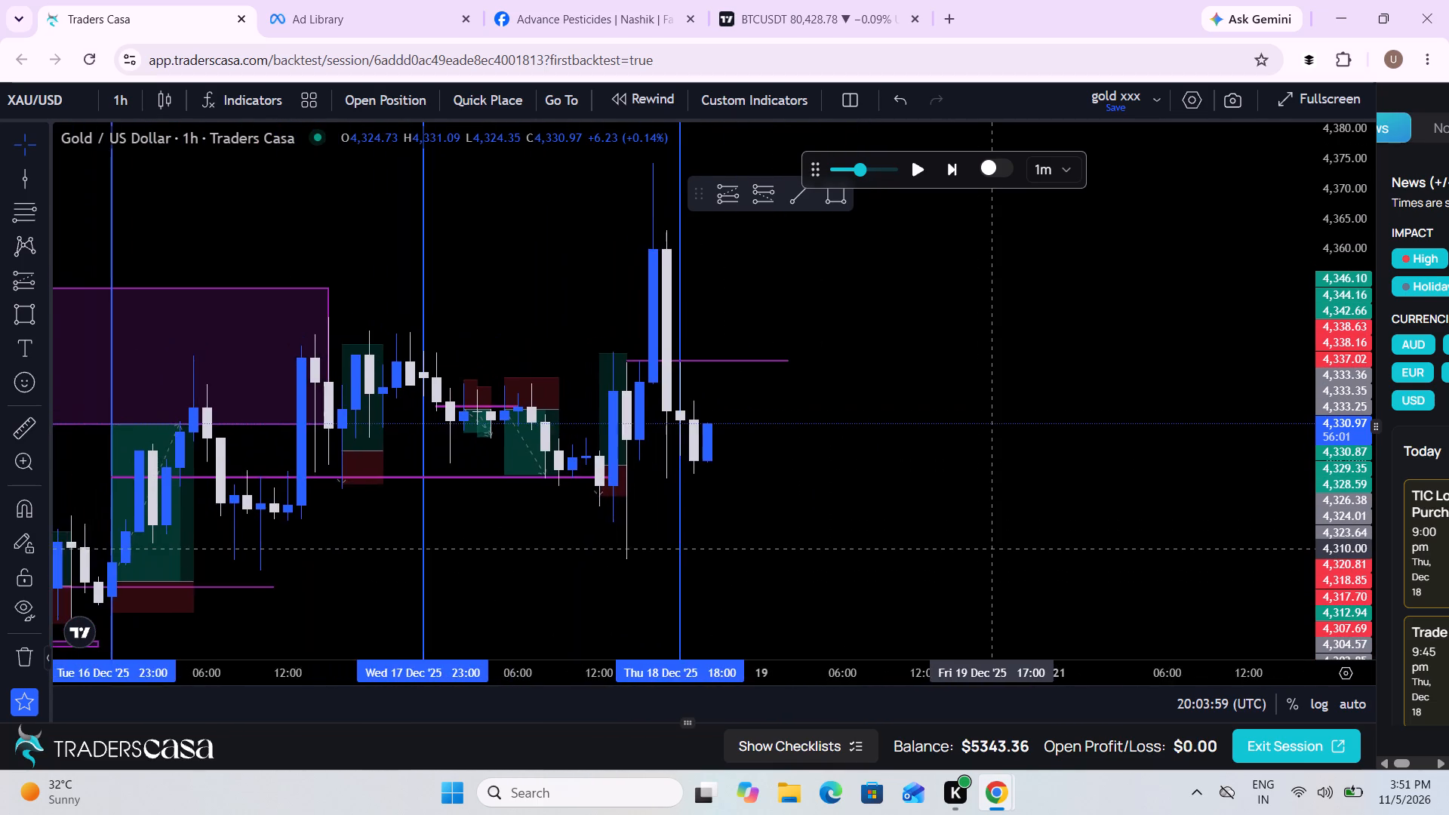
pyautogui.scroll(3, 989, 549)
pyautogui.moveTo(989, 549); pyautogui.dragTo(1088, 561)
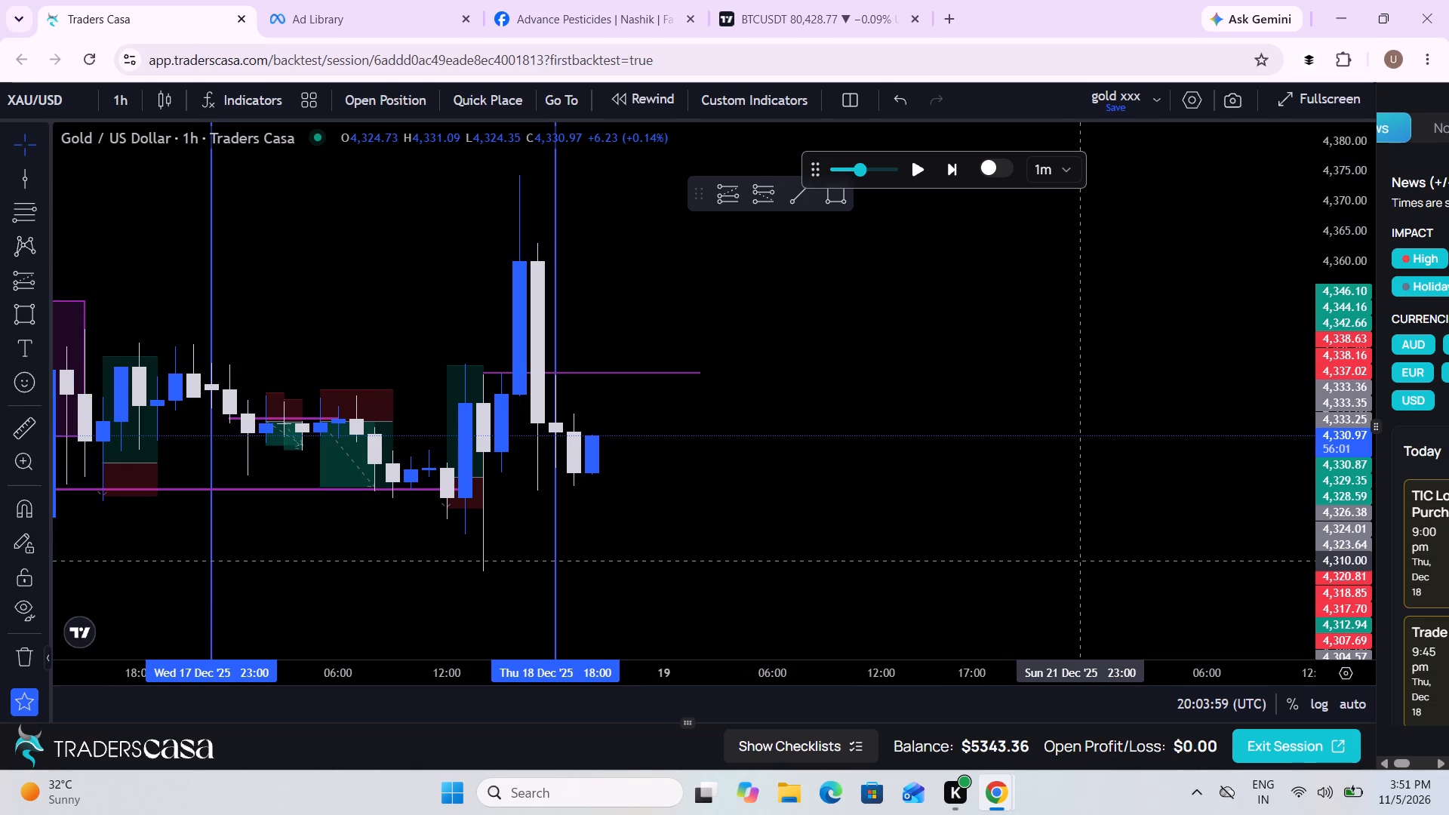
pyautogui.moveTo(1088, 561); pyautogui.dragTo(1095, 570)
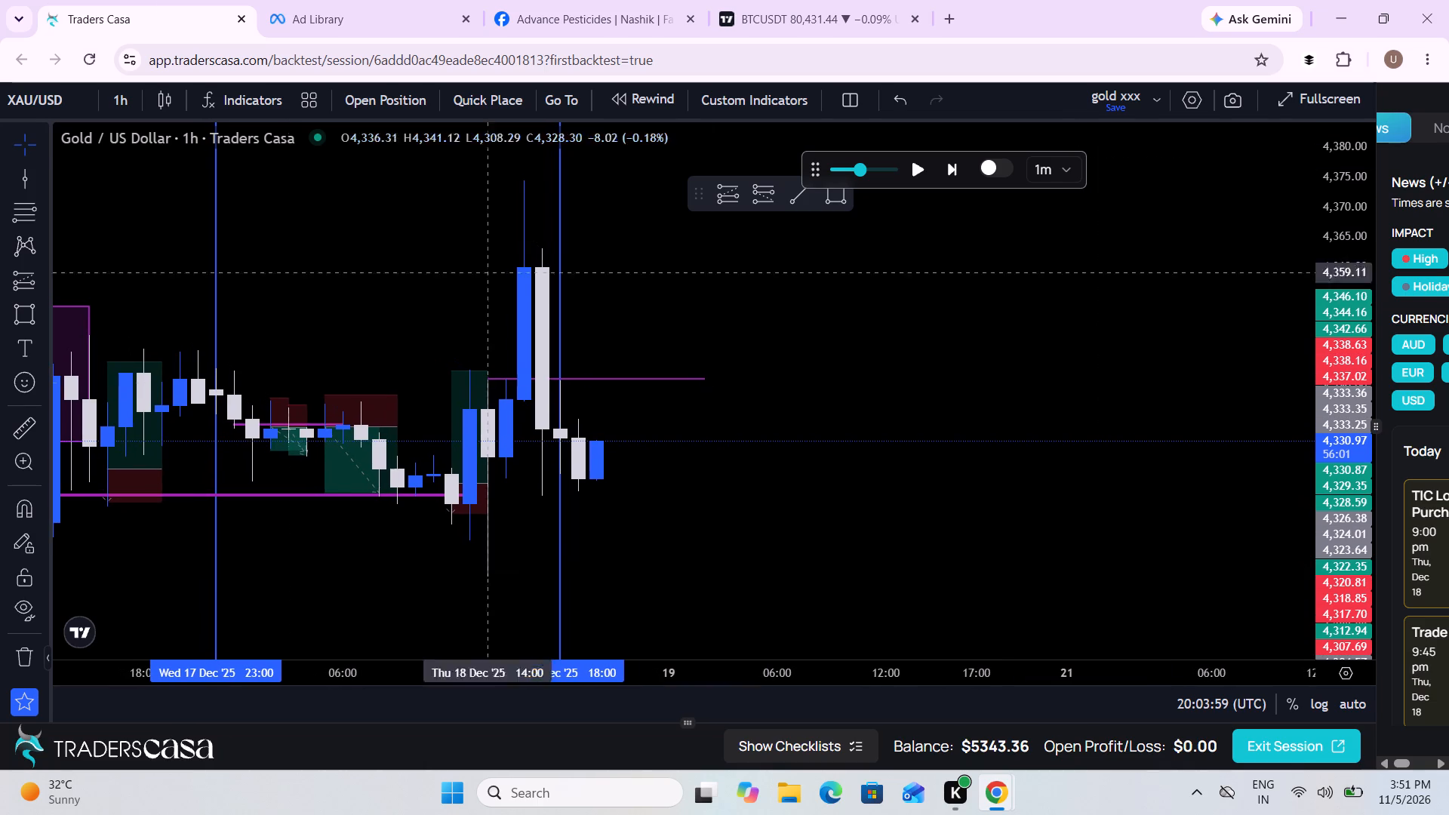
# Switch the gold chart to the 5-minute timeframe.
pyautogui.click(128, 98)
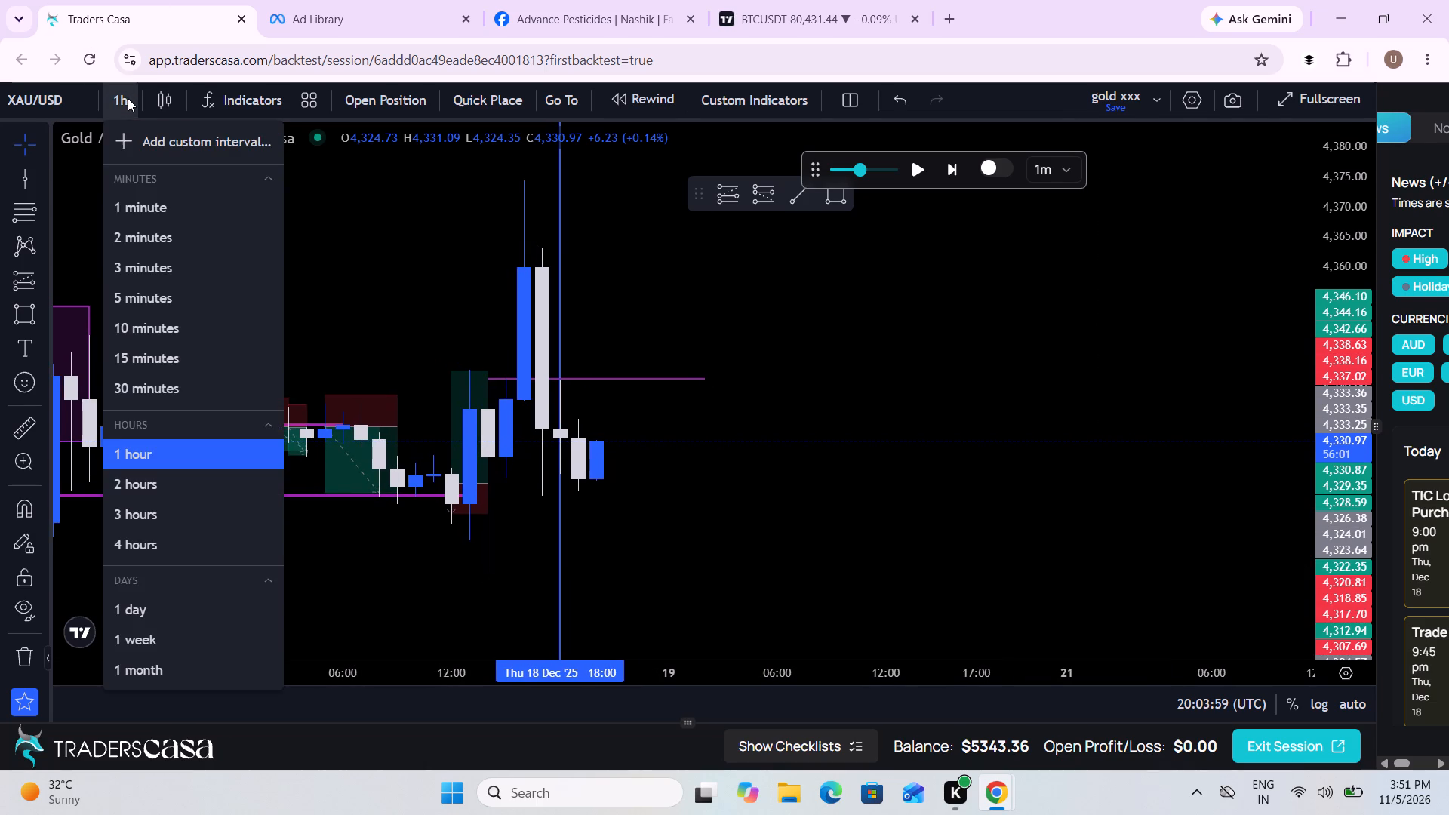
pyautogui.click(145, 312)
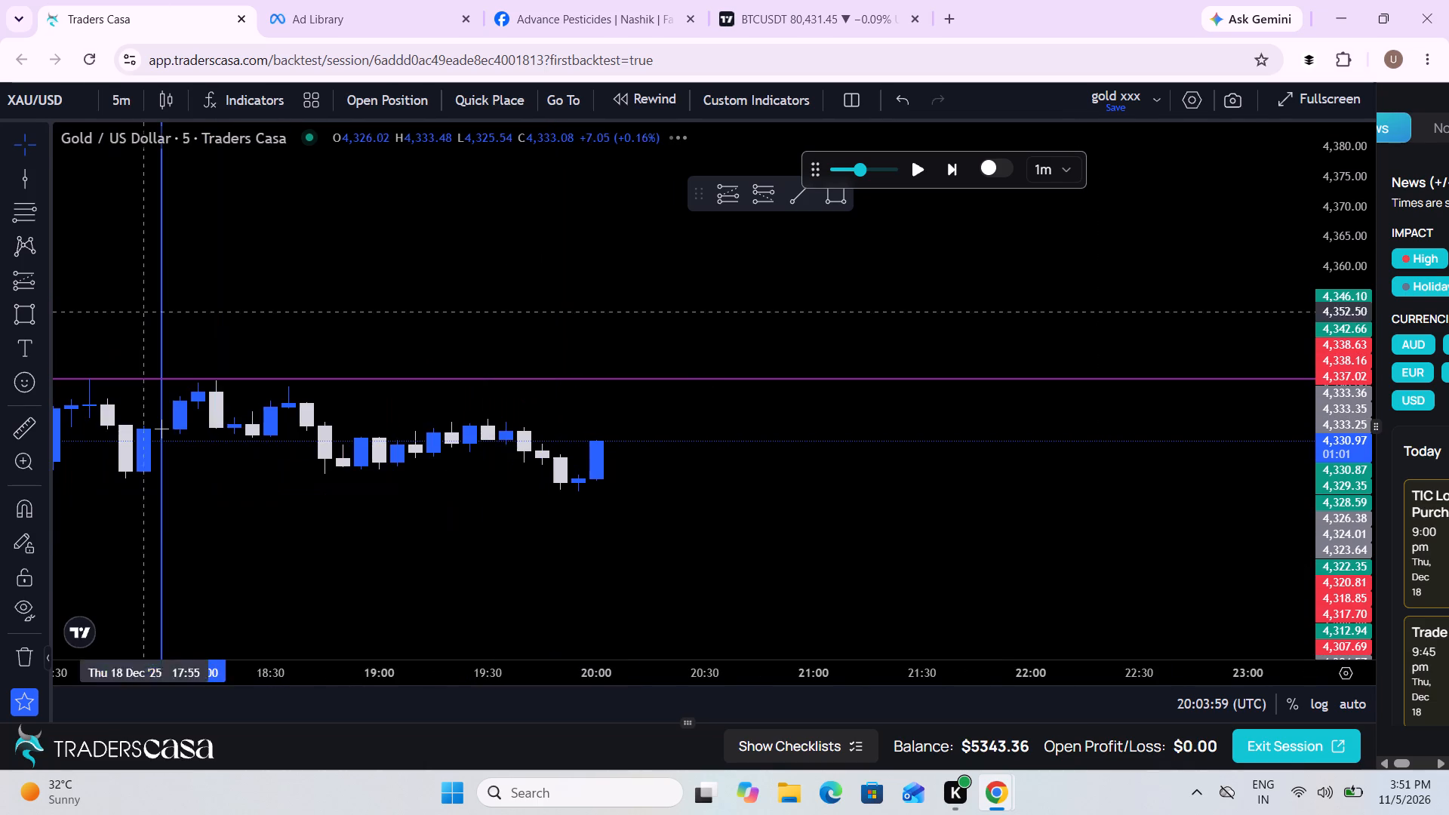
# Measure the price range from just below the marked line near 4,341 down to the recent swing low near 4,322.70.
pyautogui.scroll(-6, 743, 552)
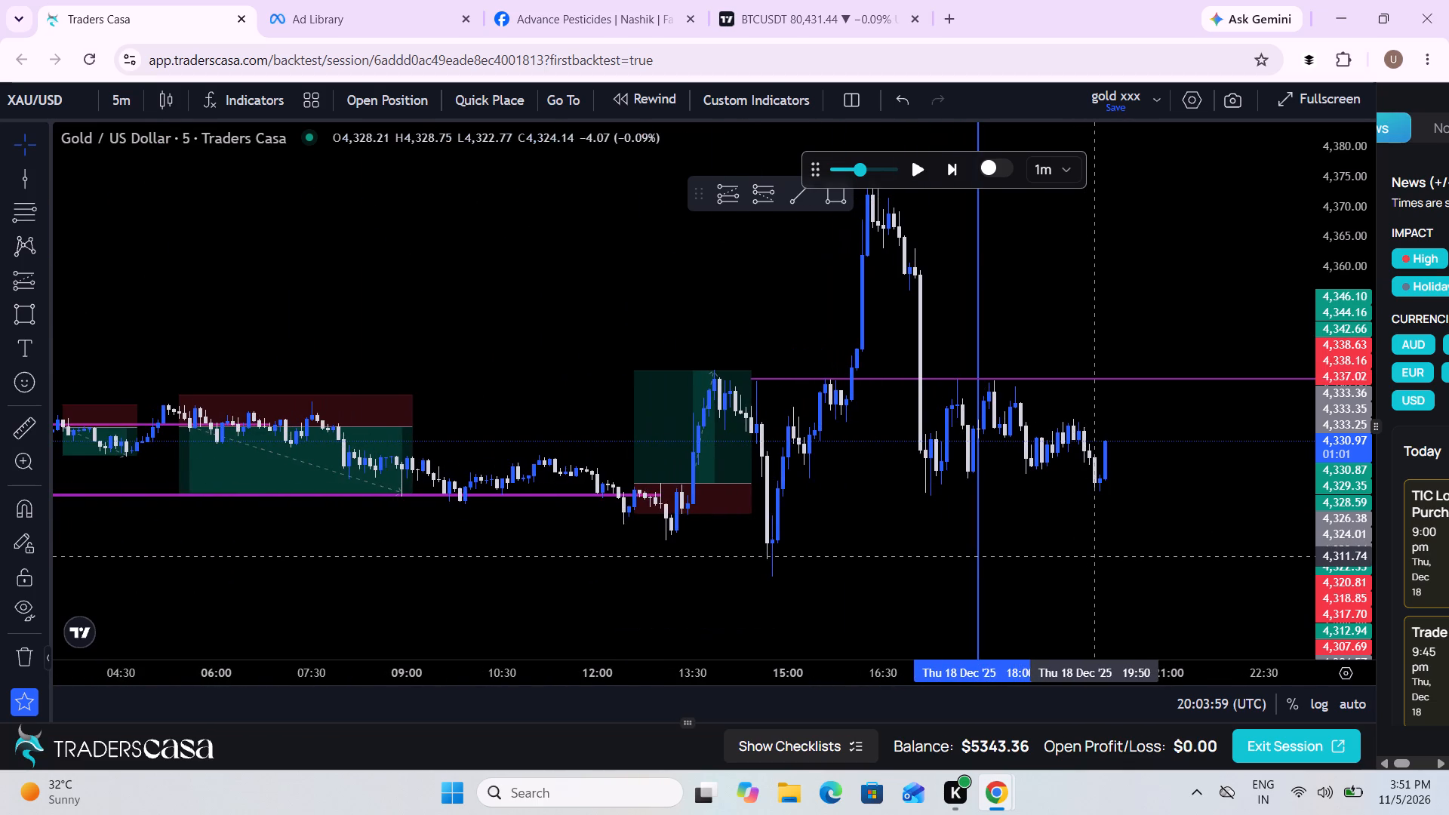
pyautogui.moveTo(1094, 556); pyautogui.dragTo(954, 519)
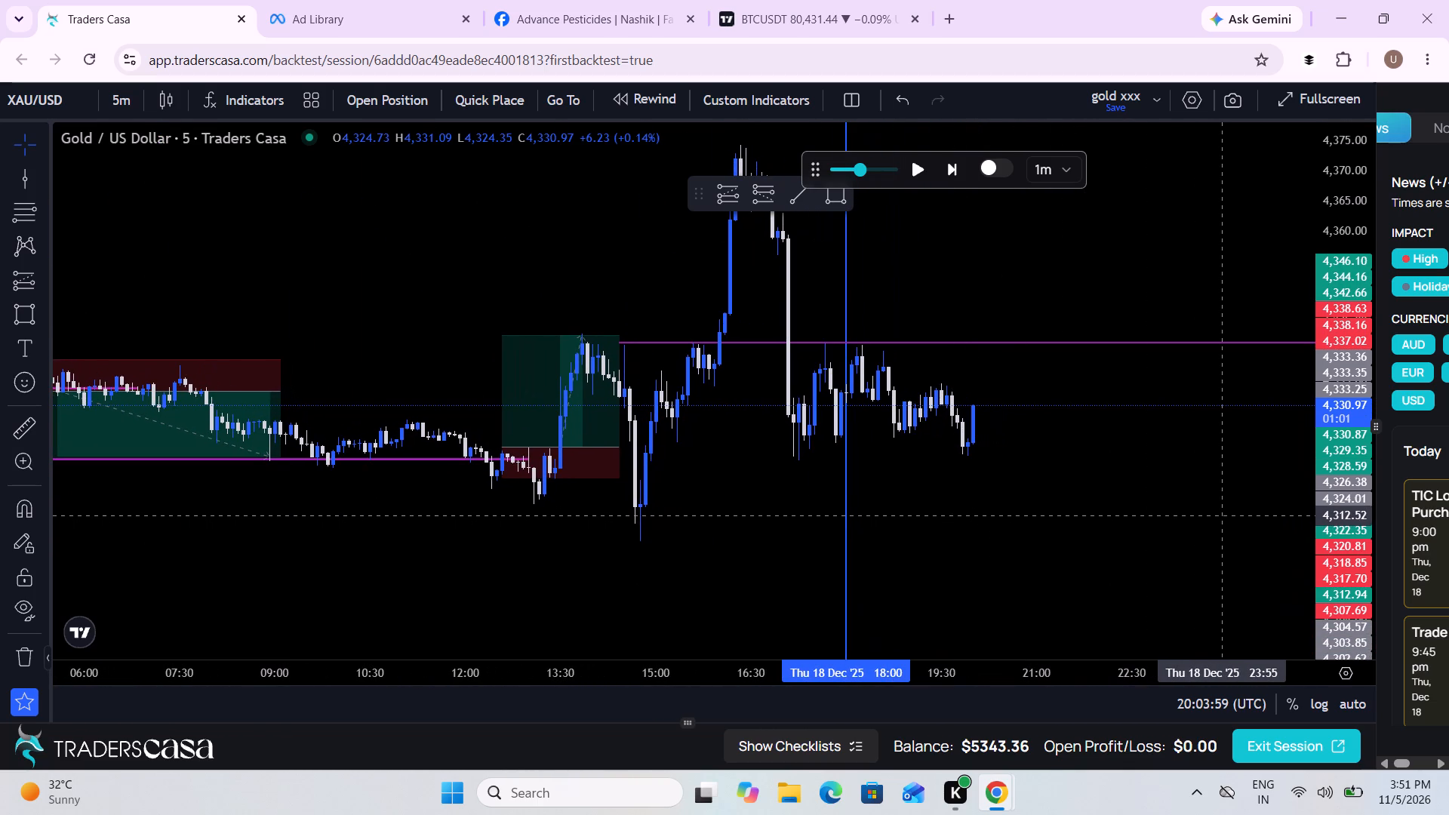
pyautogui.moveTo(1327, 570); pyautogui.dragTo(1286, 431)
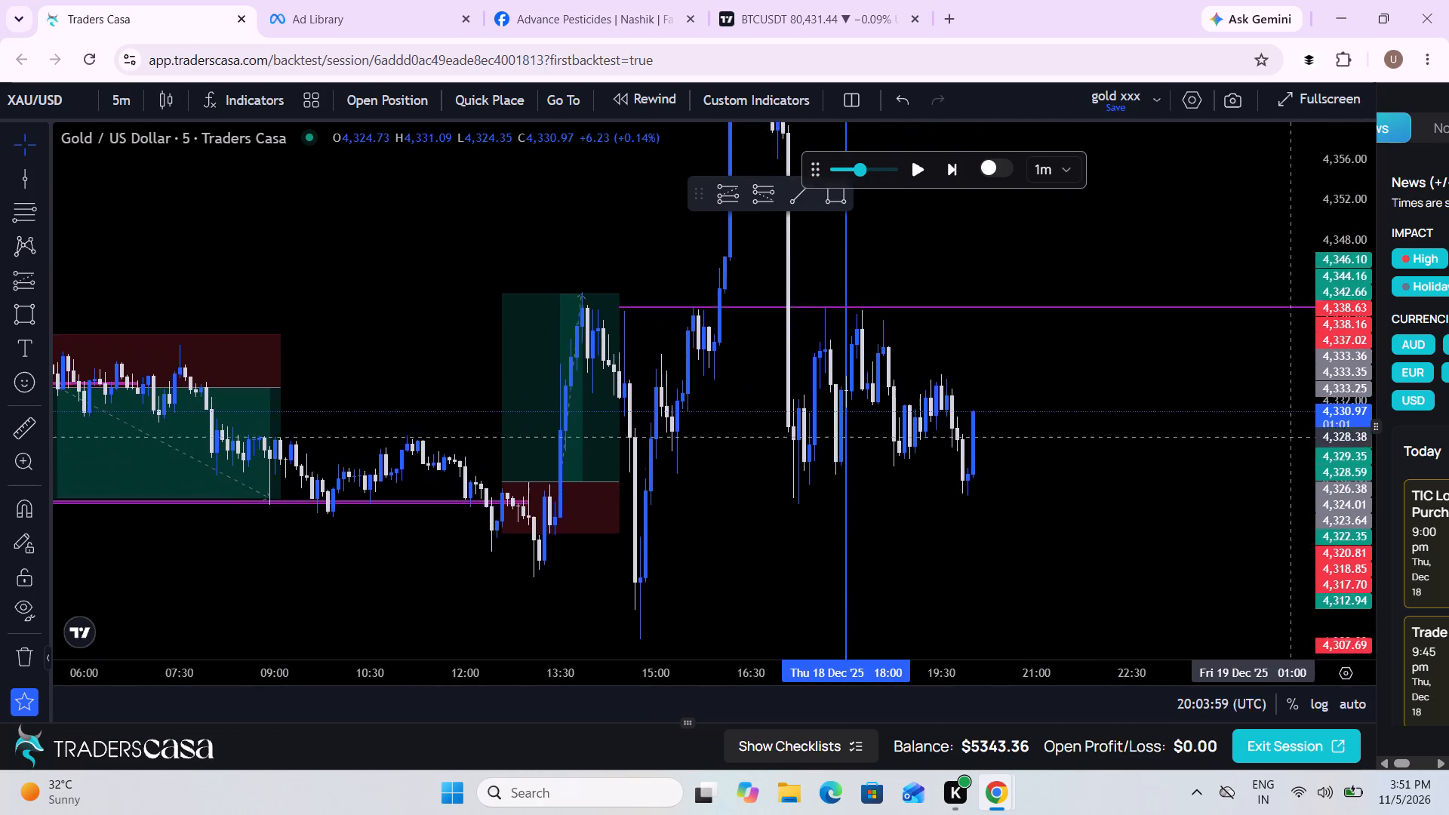
pyautogui.moveTo(1286, 431); pyautogui.dragTo(1261, 376)
pyautogui.scroll(3, 1000, 441)
pyautogui.moveTo(1000, 441); pyautogui.dragTo(1060, 395)
pyautogui.scroll(3, 1060, 395)
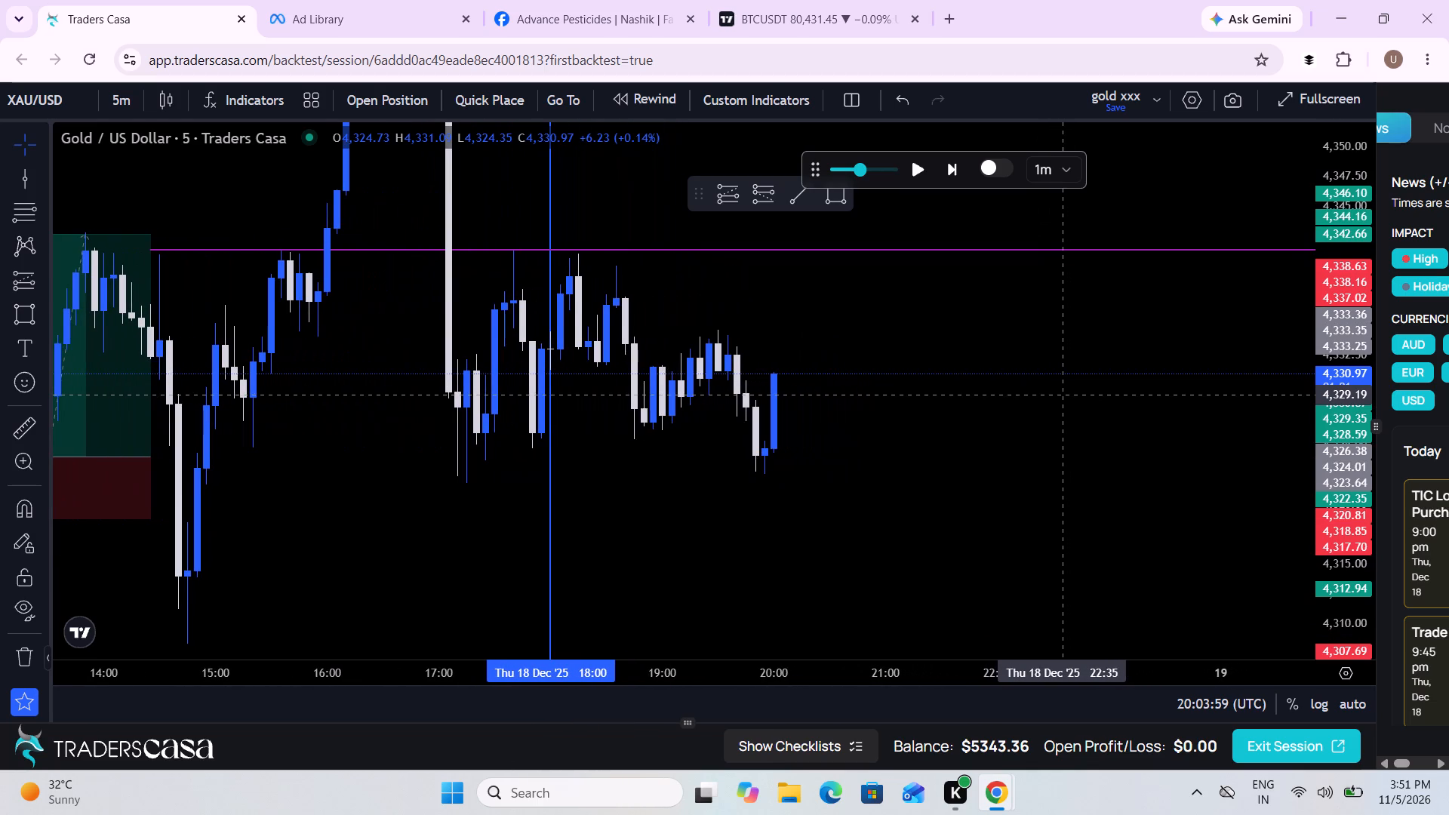
pyautogui.click(16, 420)
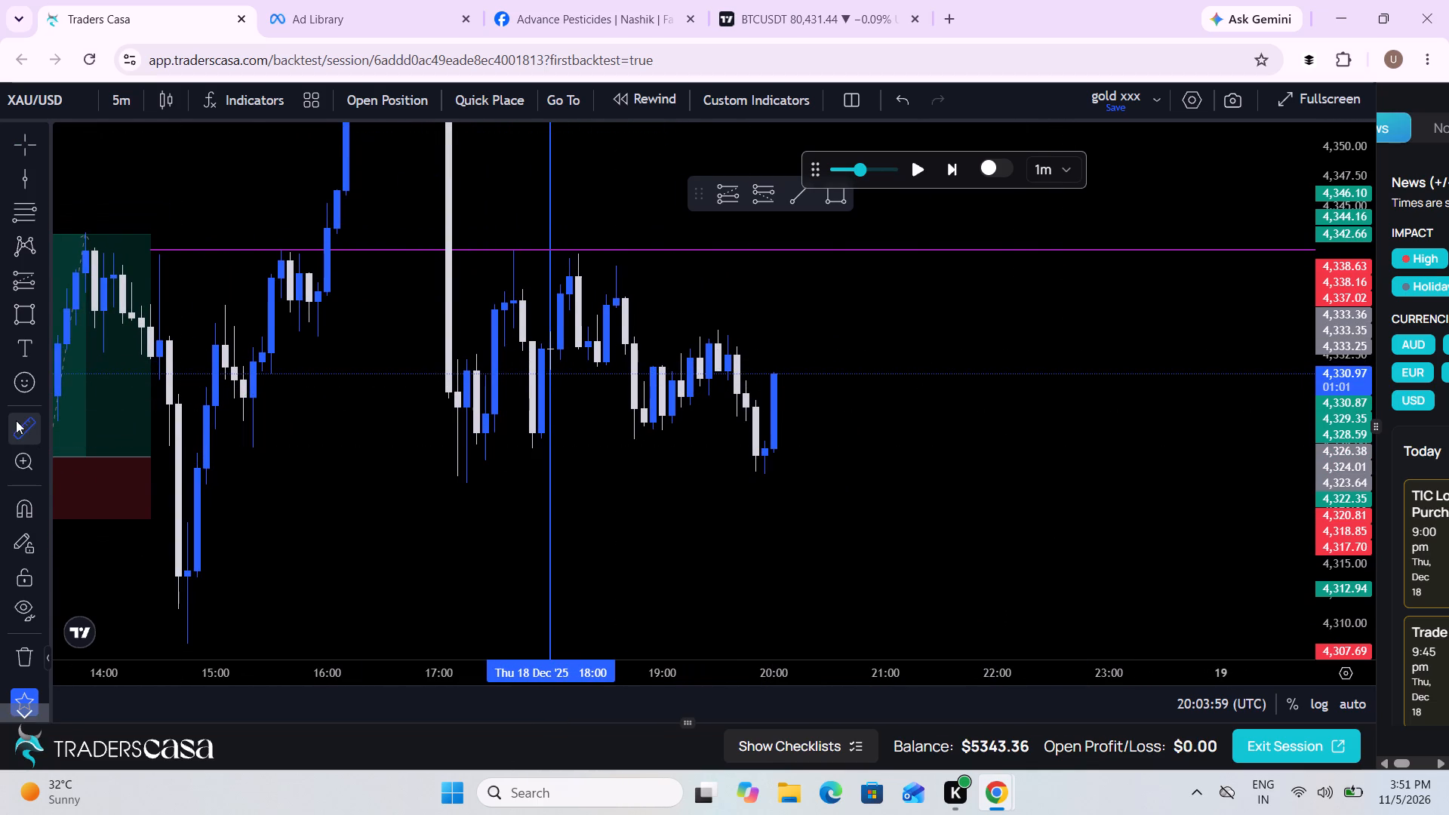
pyautogui.click(672, 254)
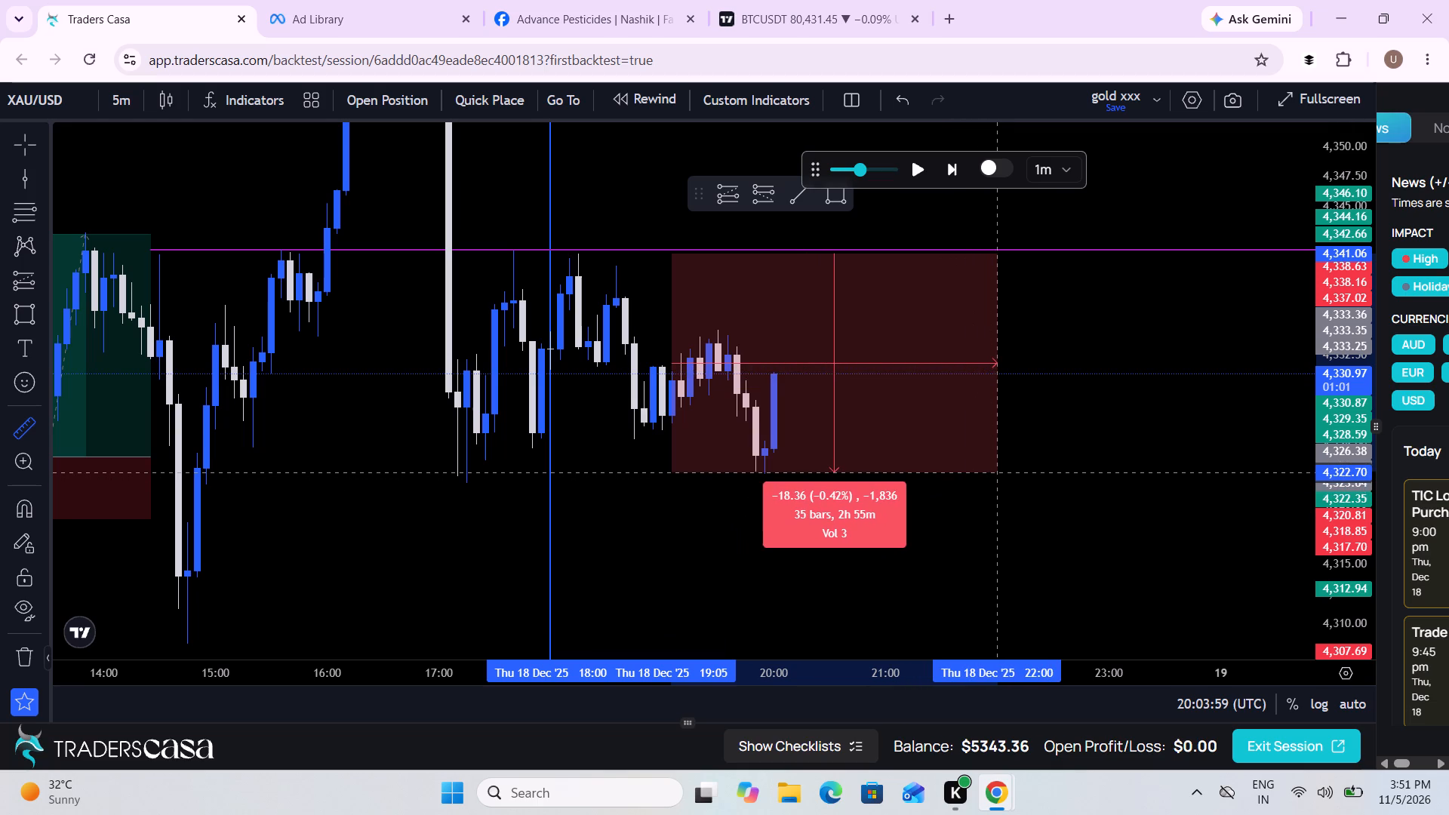
pyautogui.click(997, 472)
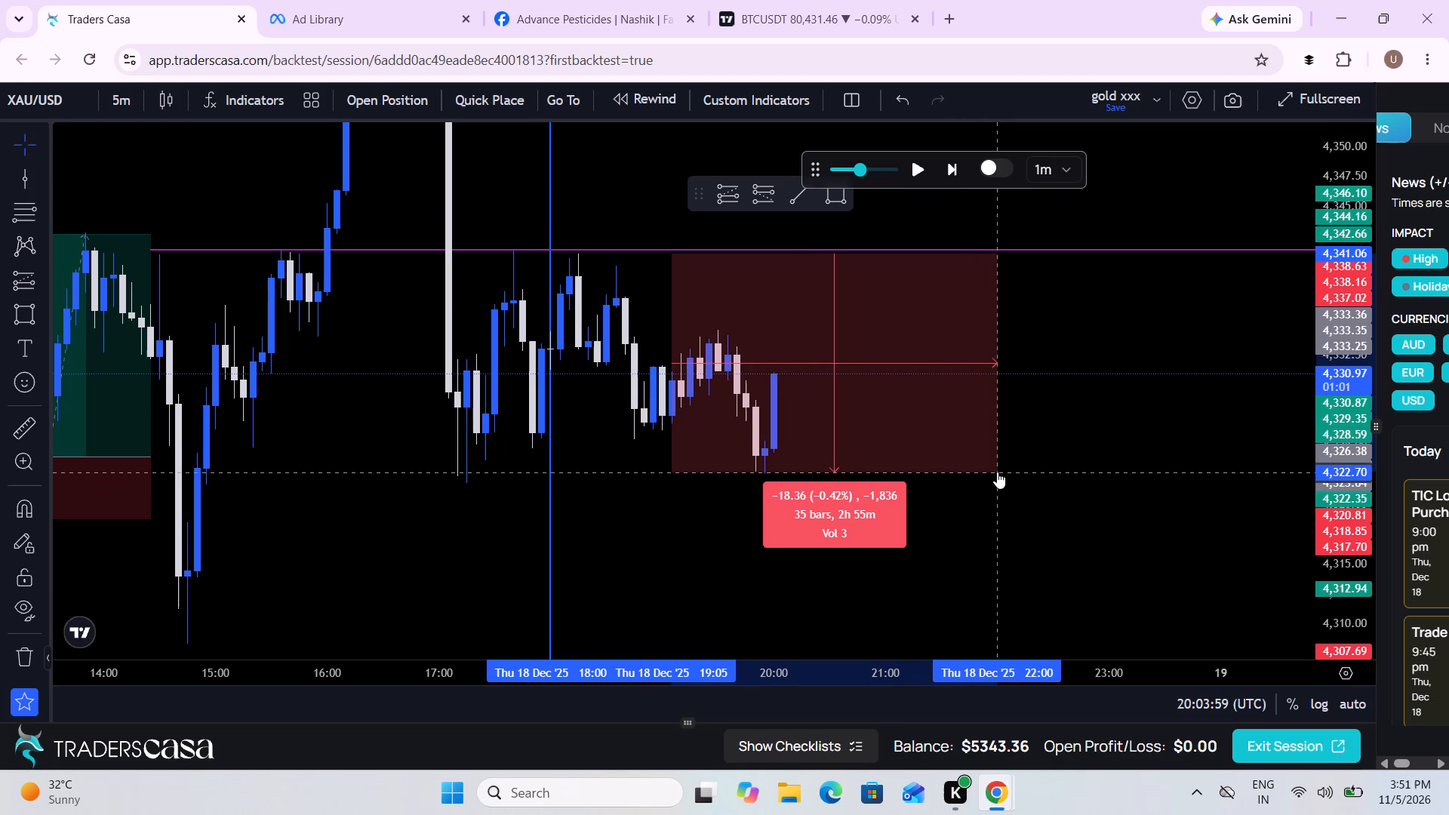
# Place a short position drawing on the 20:00 candle of 18 December with its entry at 4,331.80.
pyautogui.scroll(4, 997, 472)
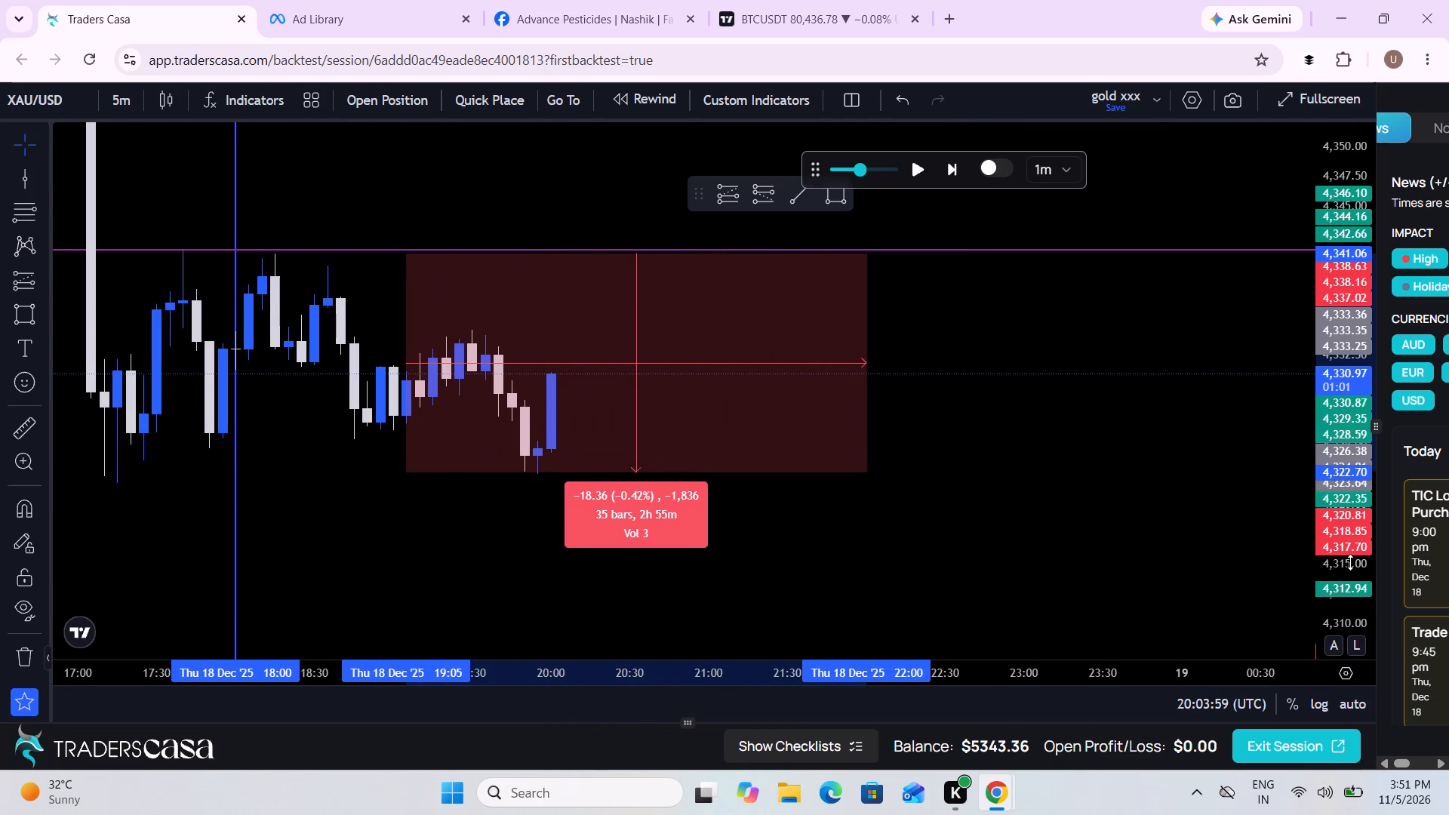
pyautogui.moveTo(1346, 567); pyautogui.dragTo(1290, 332)
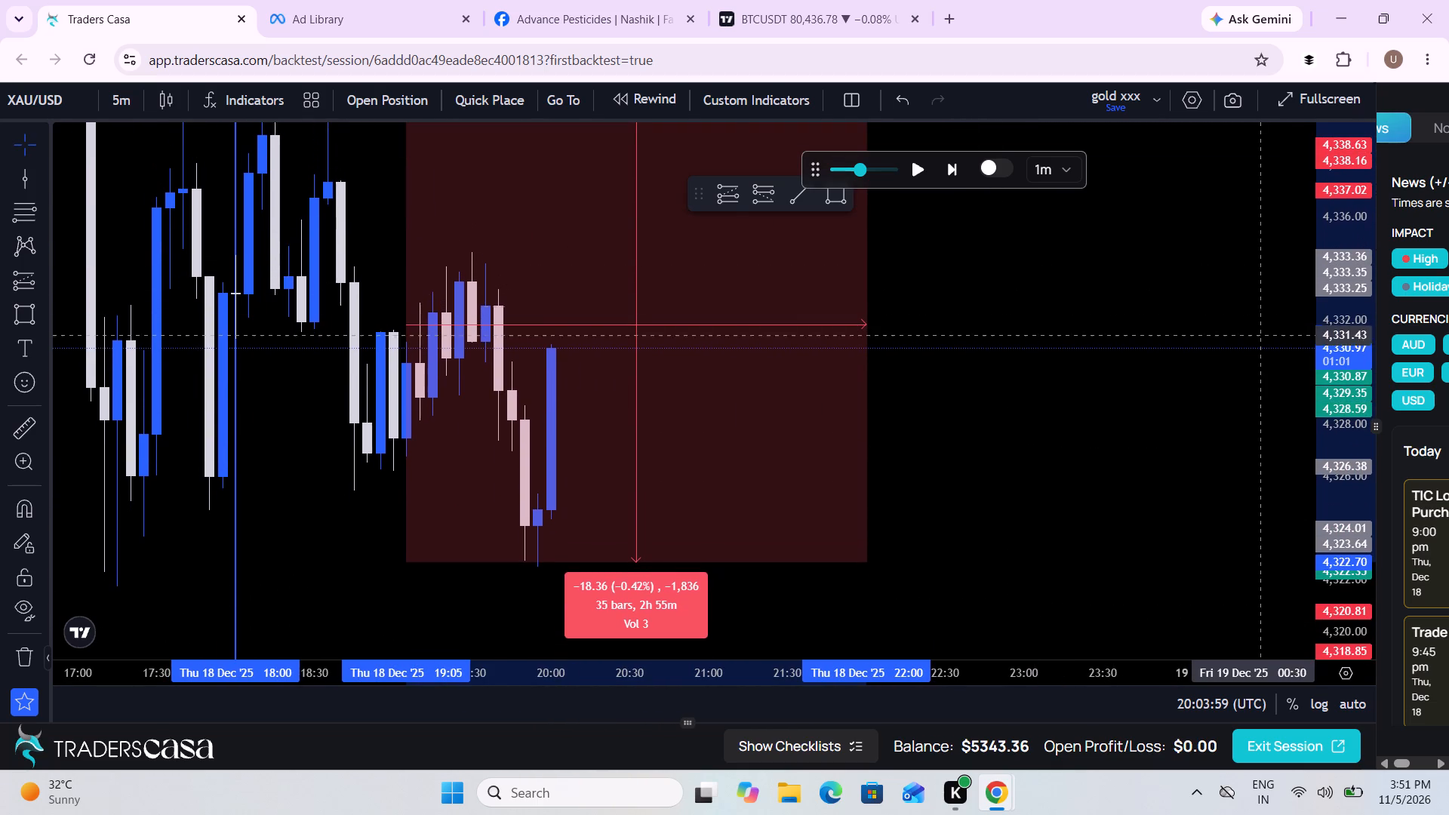
pyautogui.click(44, 275)
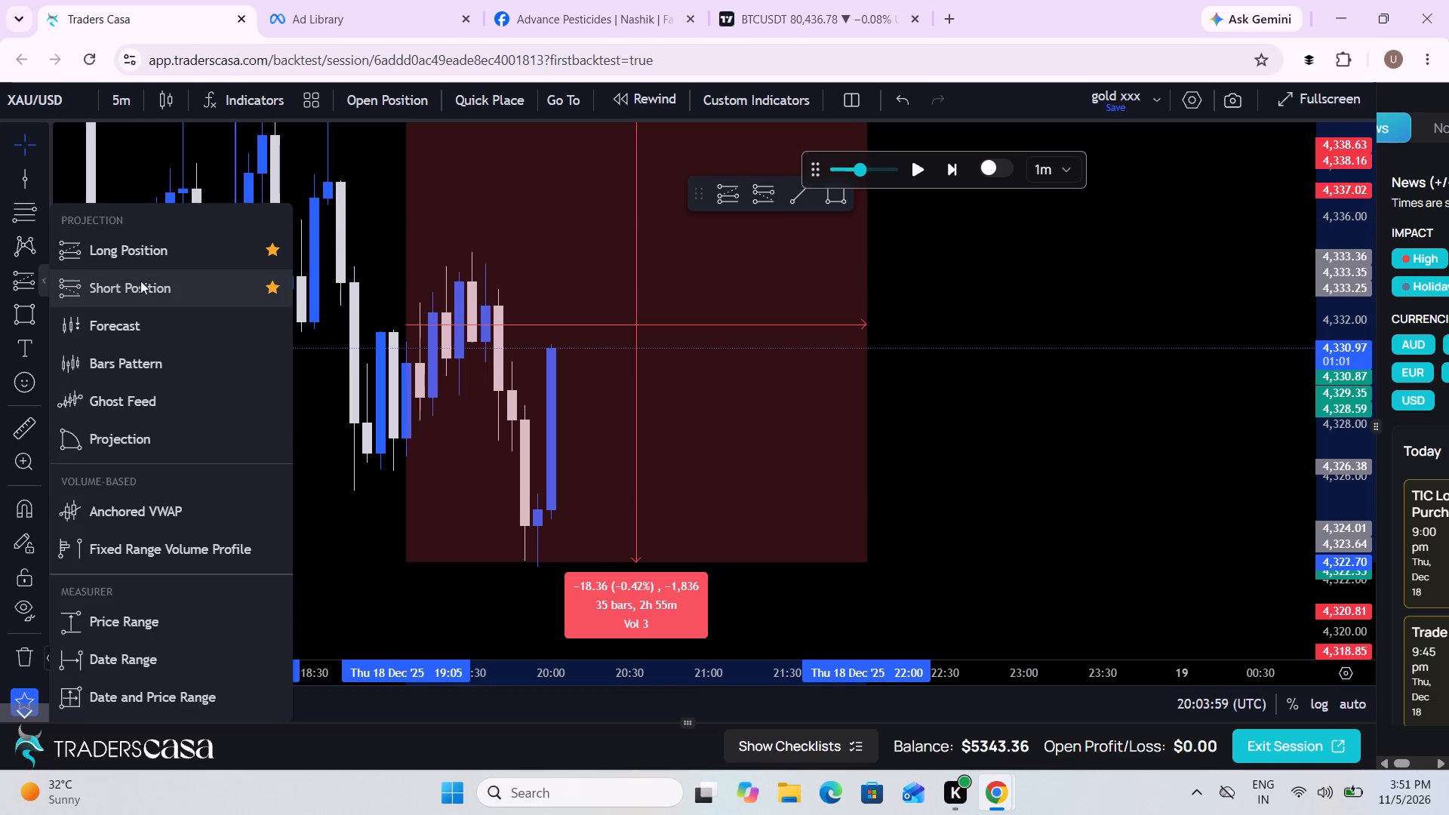
pyautogui.click(147, 281)
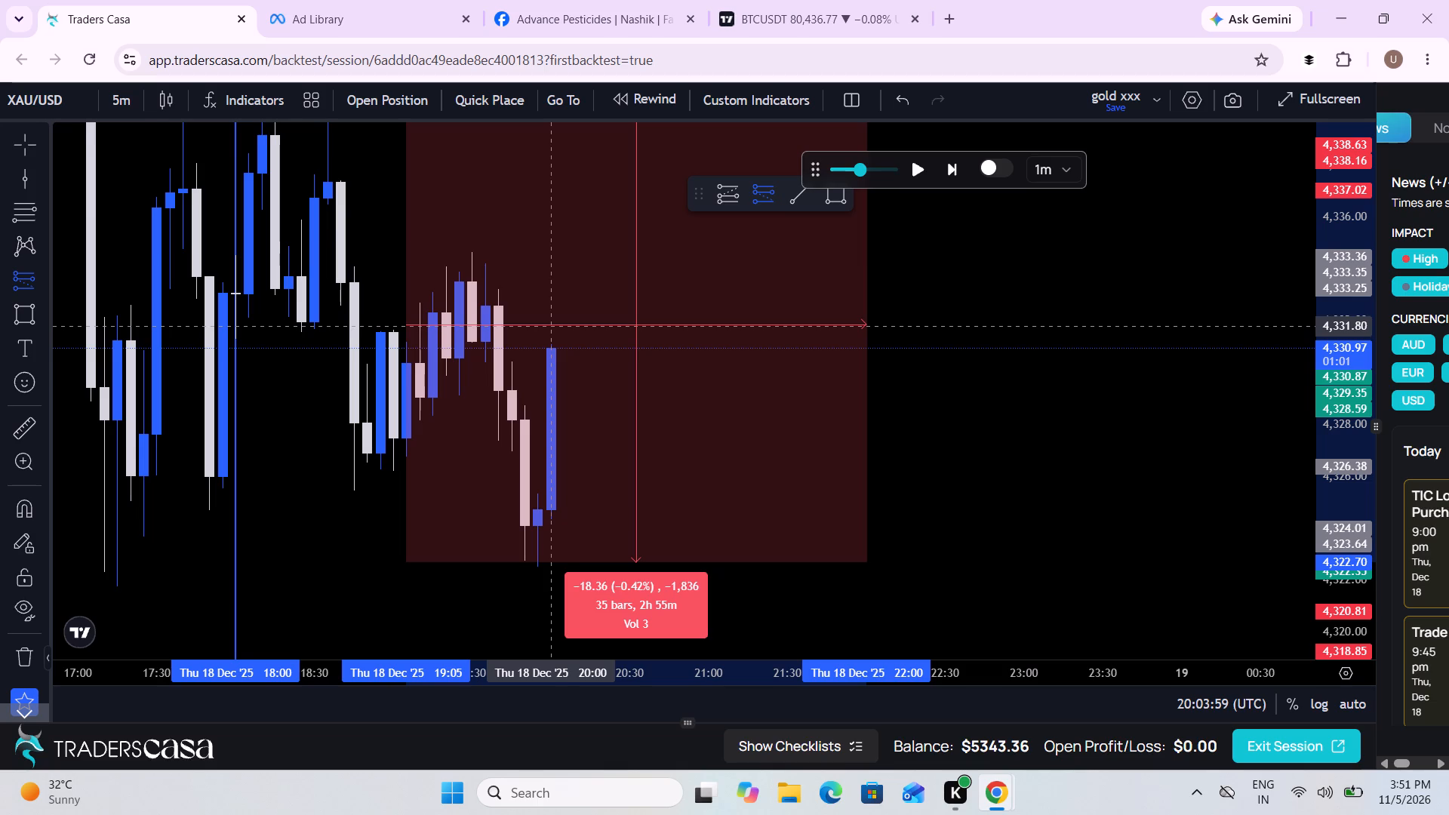
pyautogui.click(554, 326)
pyautogui.moveTo(804, 368); pyautogui.dragTo(812, 377)
pyautogui.scroll(-3, 812, 377)
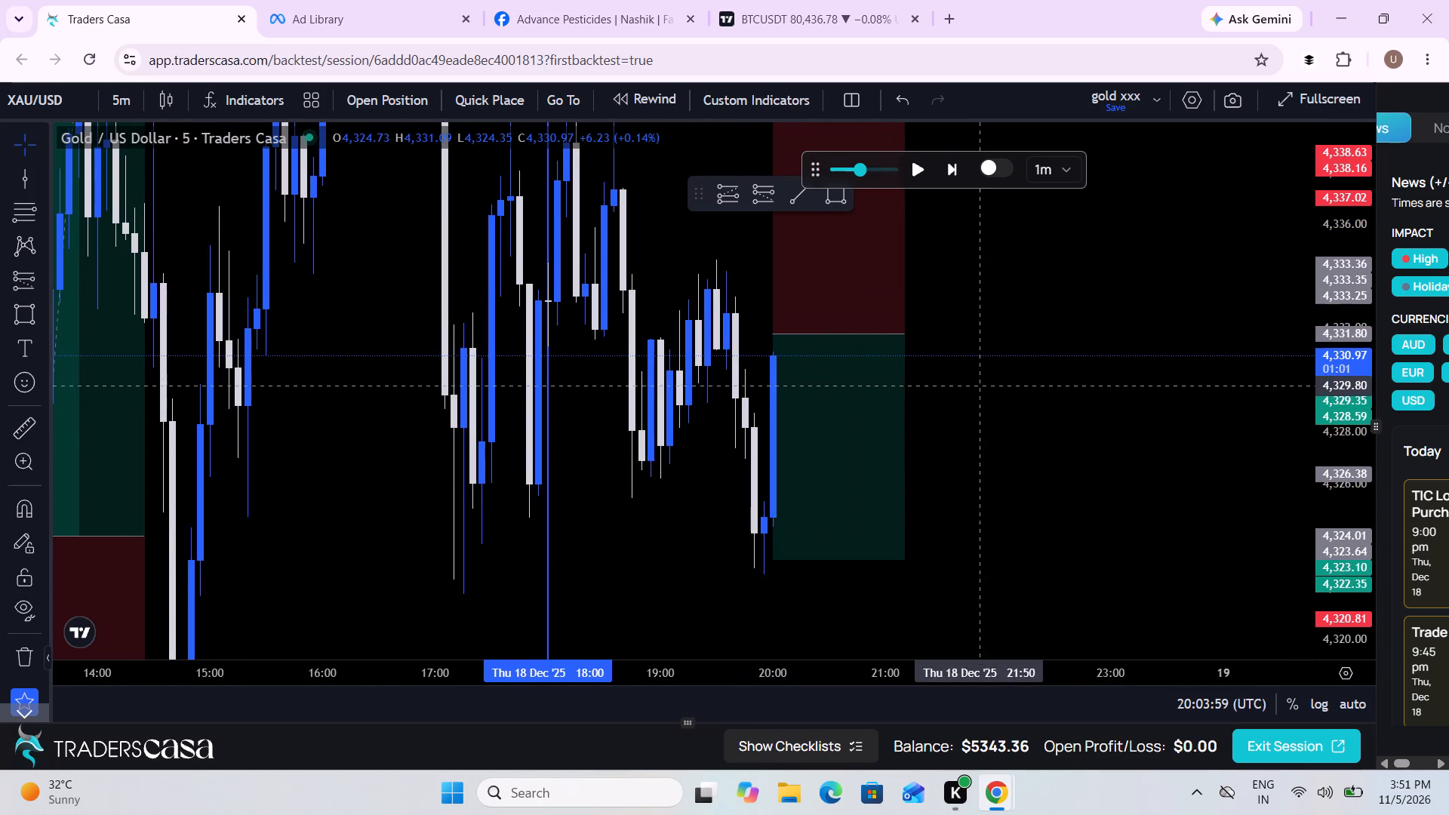
# Advance the replay in short bursts to 20:11:59 on 18 December.
pyautogui.moveTo(1347, 325); pyautogui.dragTo(1227, 572)
pyautogui.moveTo(962, 531); pyautogui.dragTo(881, 617)
pyautogui.scroll(-5, 881, 617)
pyautogui.scroll(3, 883, 619)
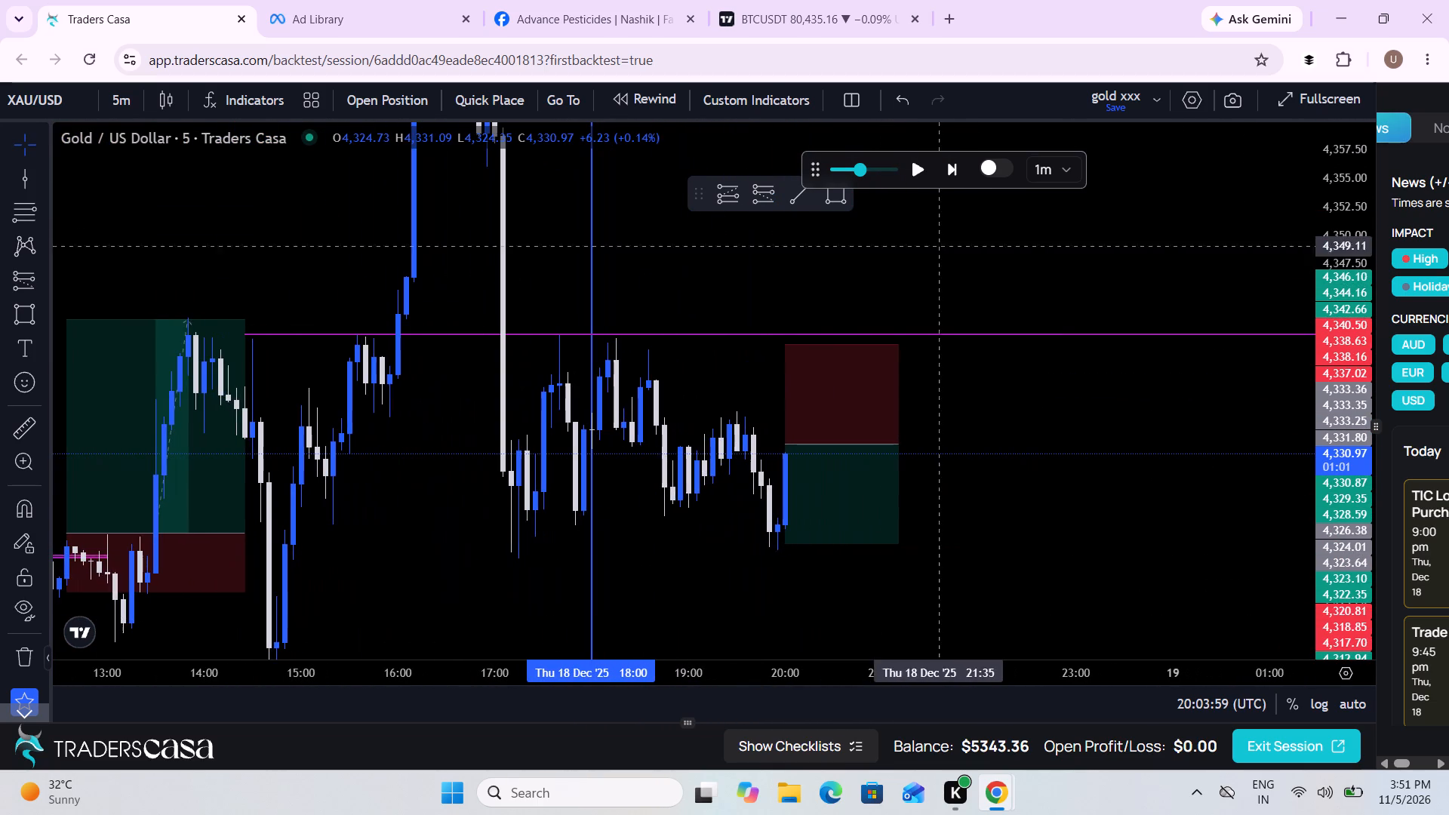
pyautogui.click(915, 170)
pyautogui.click(915, 170)
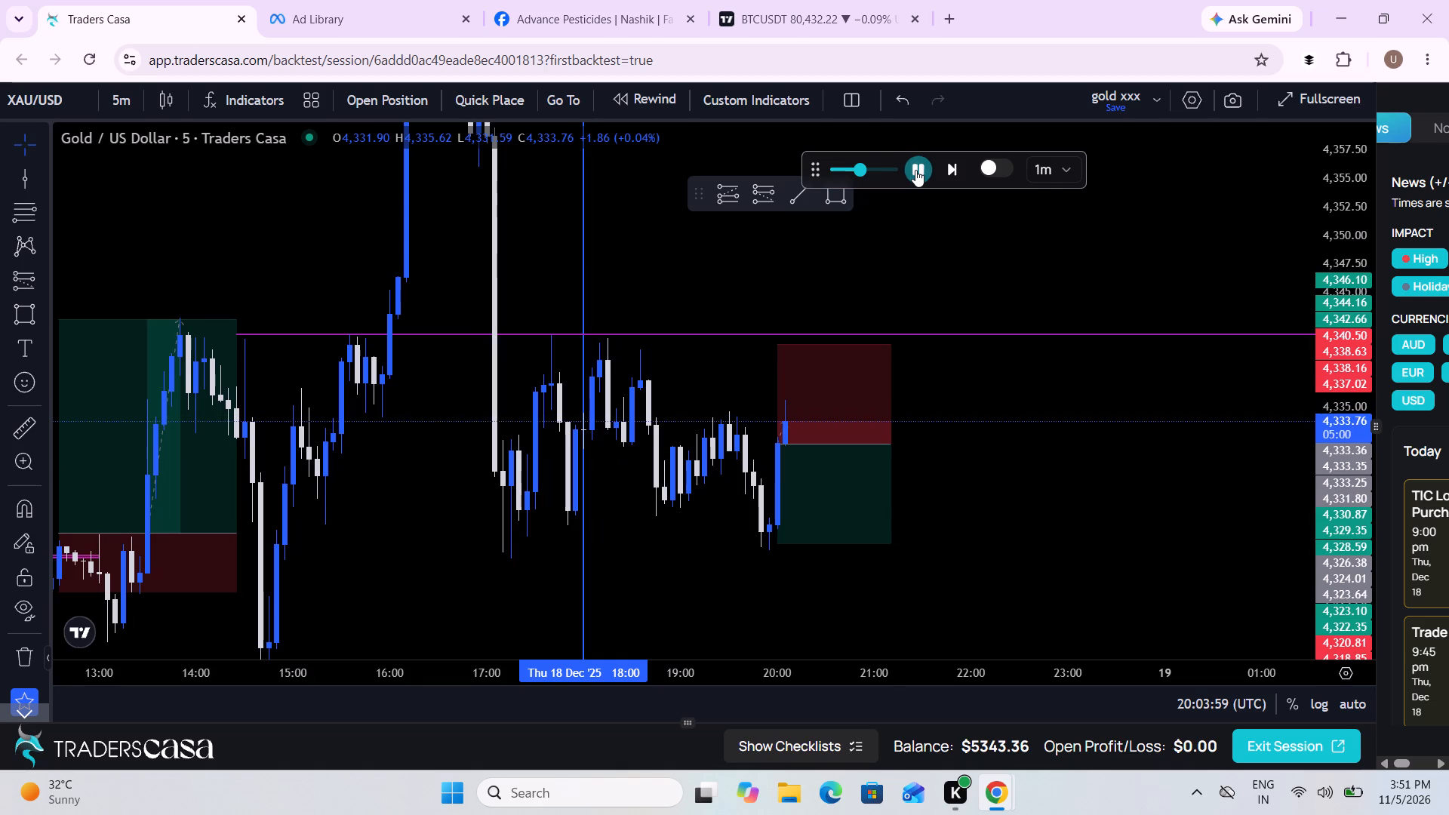
pyautogui.scroll(-2, 998, 460)
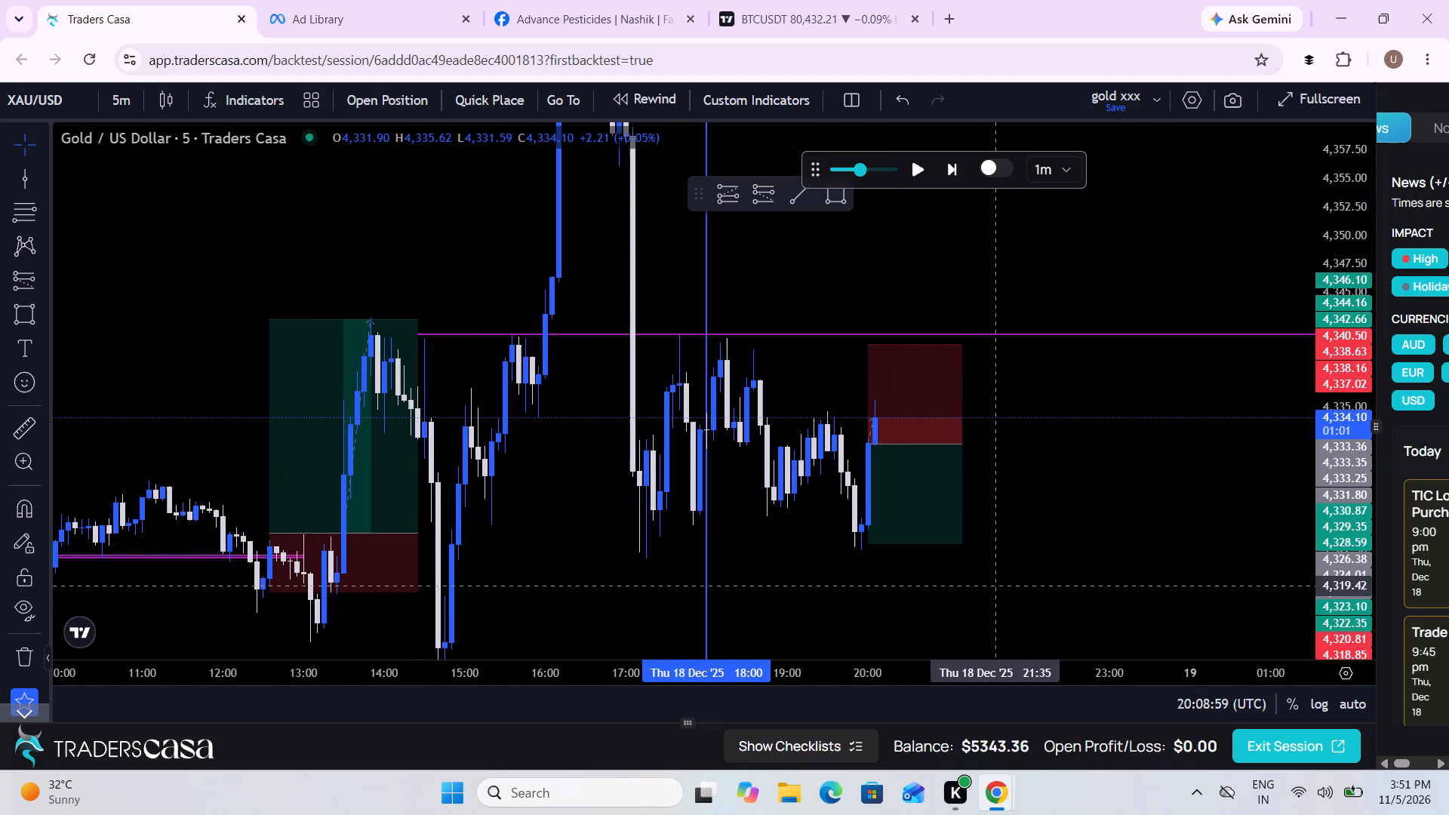
pyautogui.scroll(-2, 998, 590)
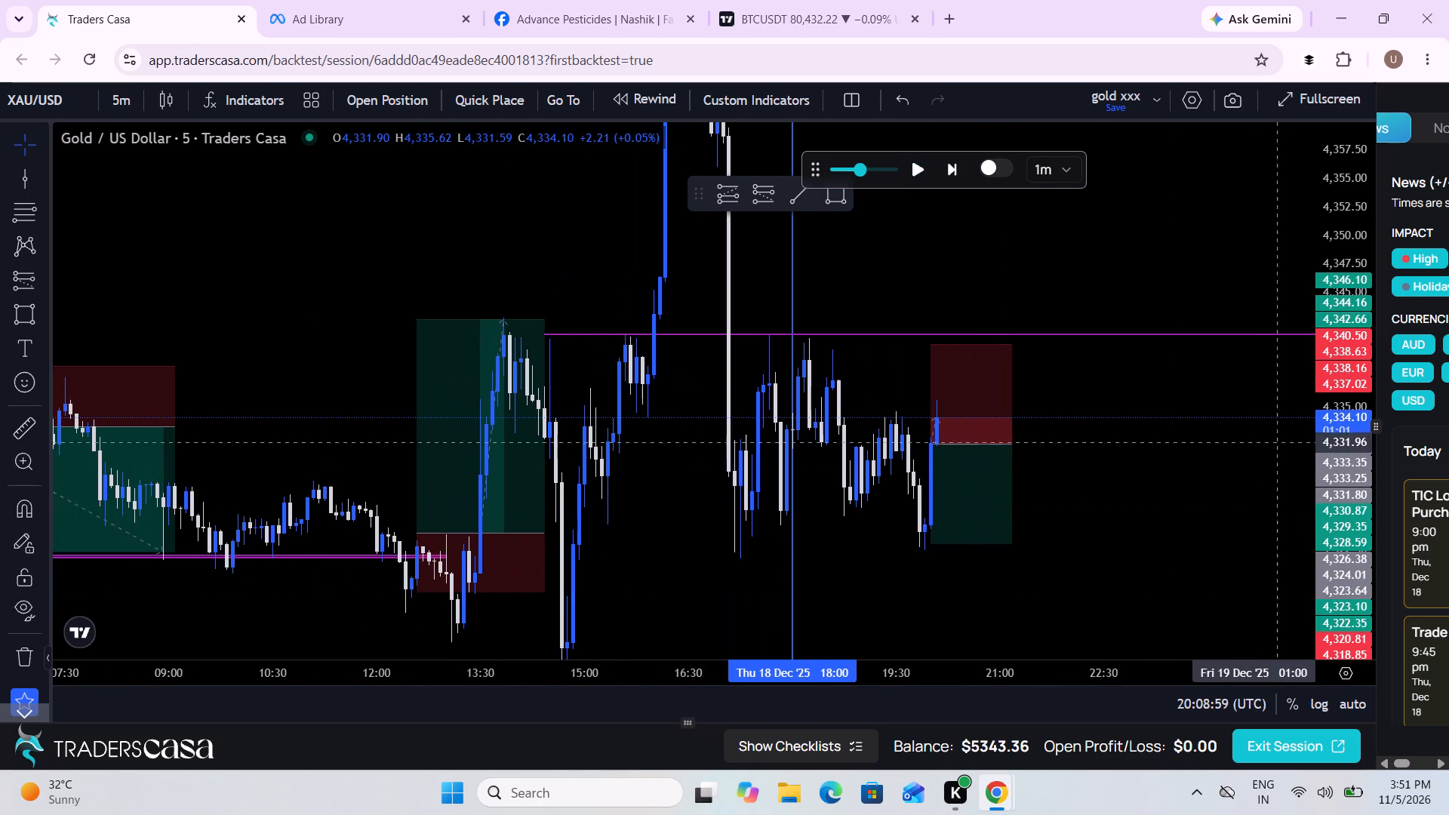
pyautogui.moveTo(1320, 411); pyautogui.dragTo(1315, 527)
pyautogui.scroll(-4, 995, 542)
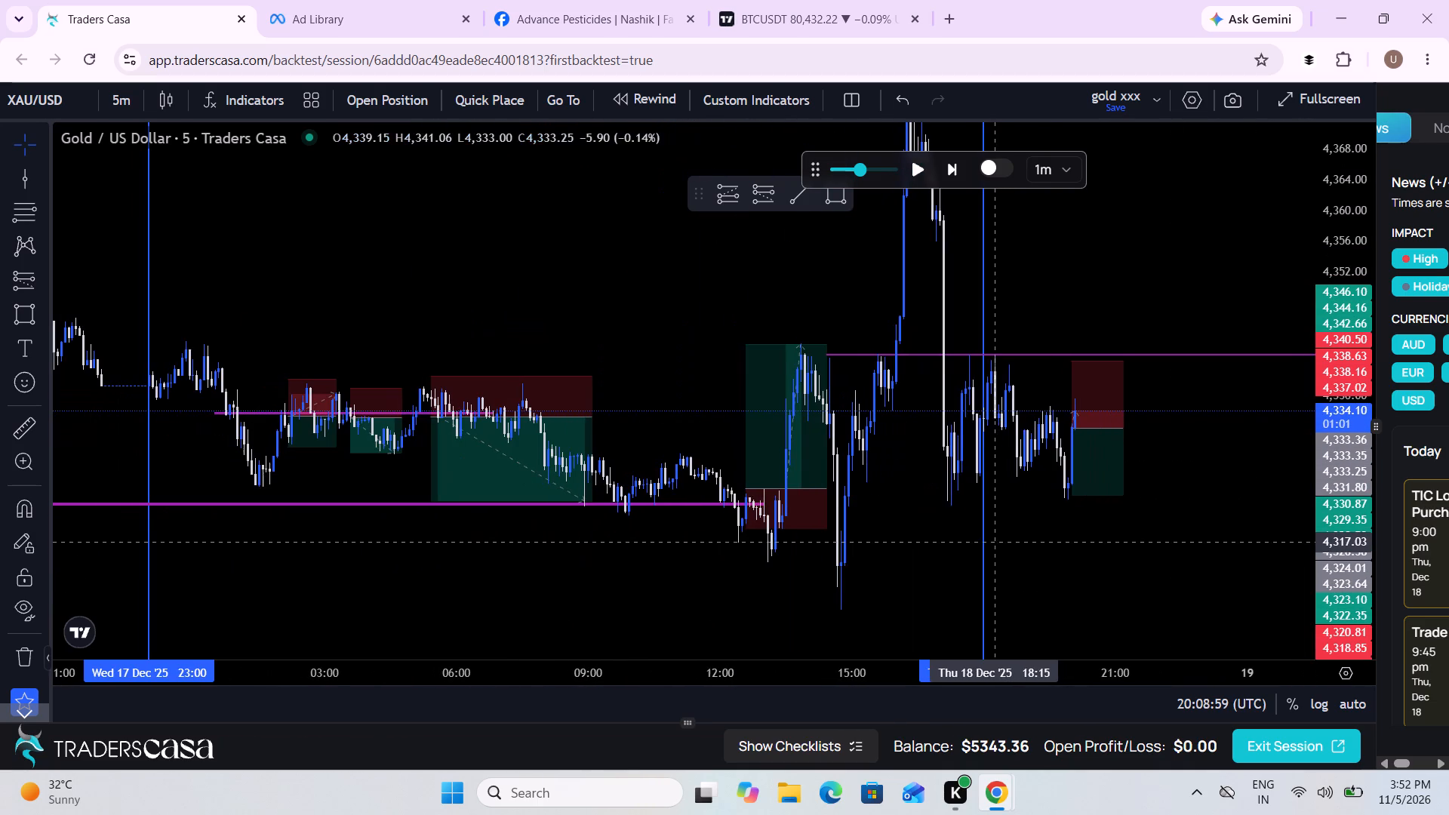
pyautogui.scroll(5, 1051, 511)
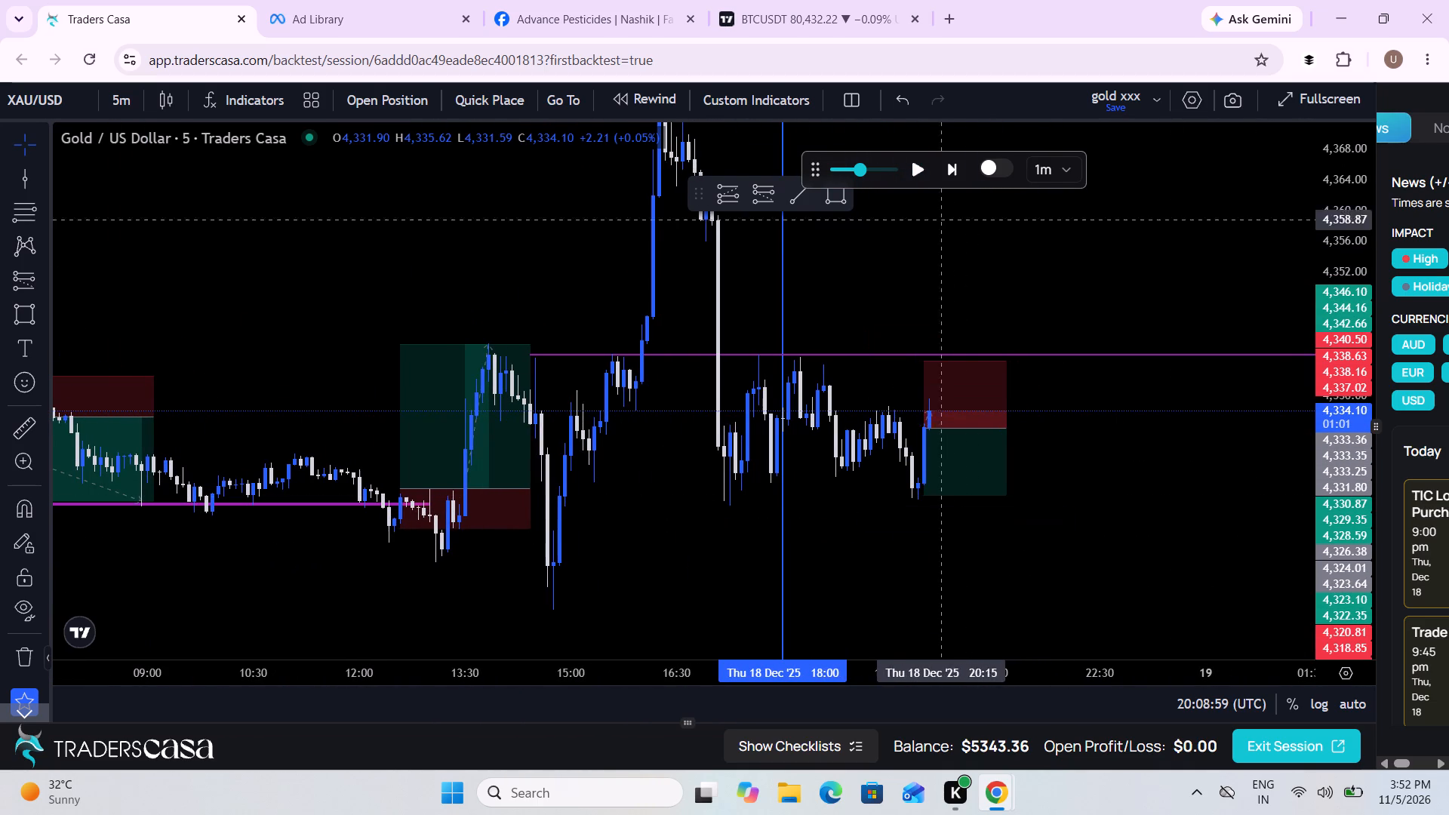
pyautogui.click(912, 168)
pyautogui.click(912, 168)
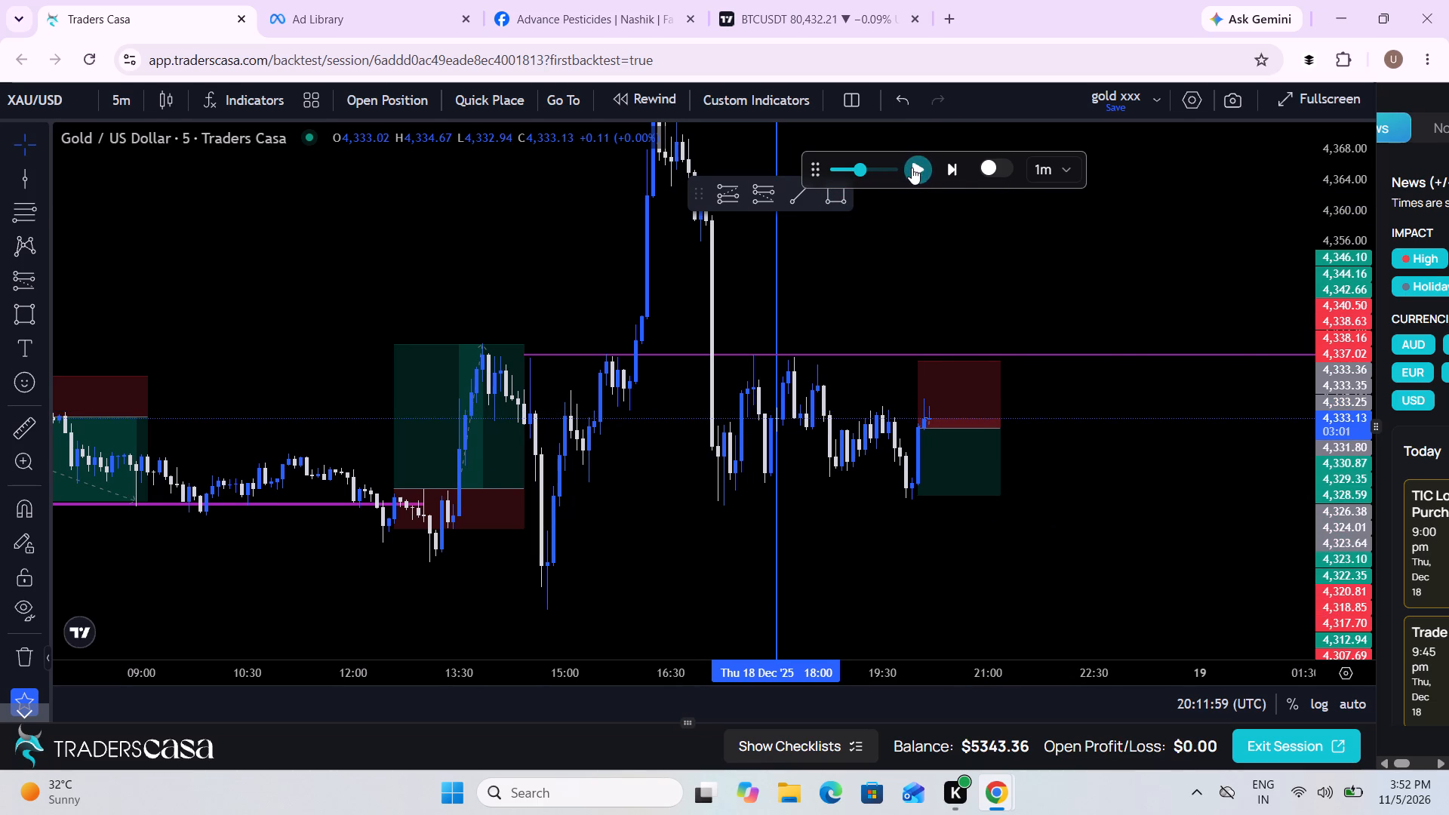
# Extend the target of the short position drawing at 20:00 down to about 4,303.57, leaving its stop in place.
pyautogui.click(952, 492)
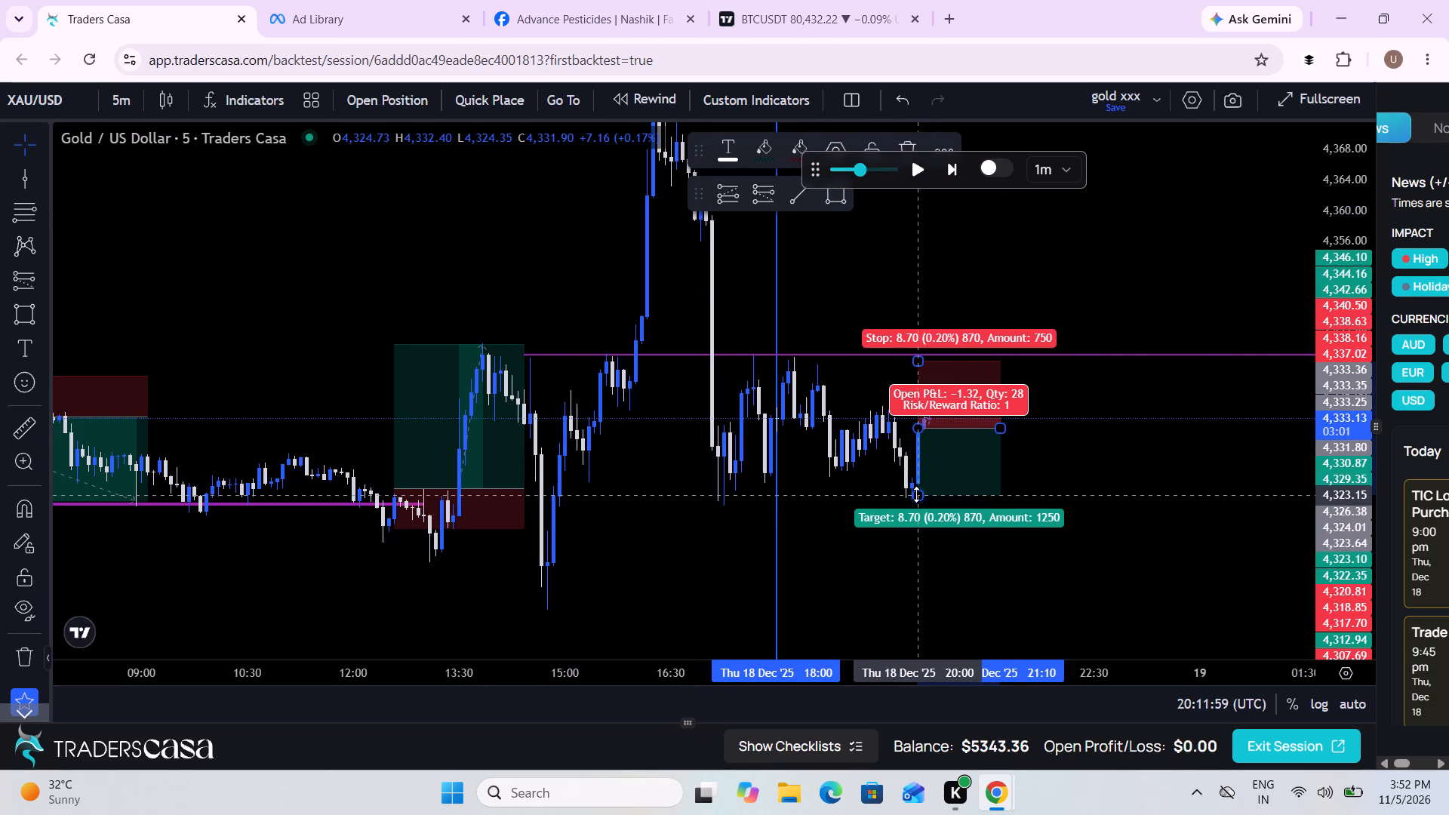
pyautogui.moveTo(916, 494); pyautogui.dragTo(921, 583)
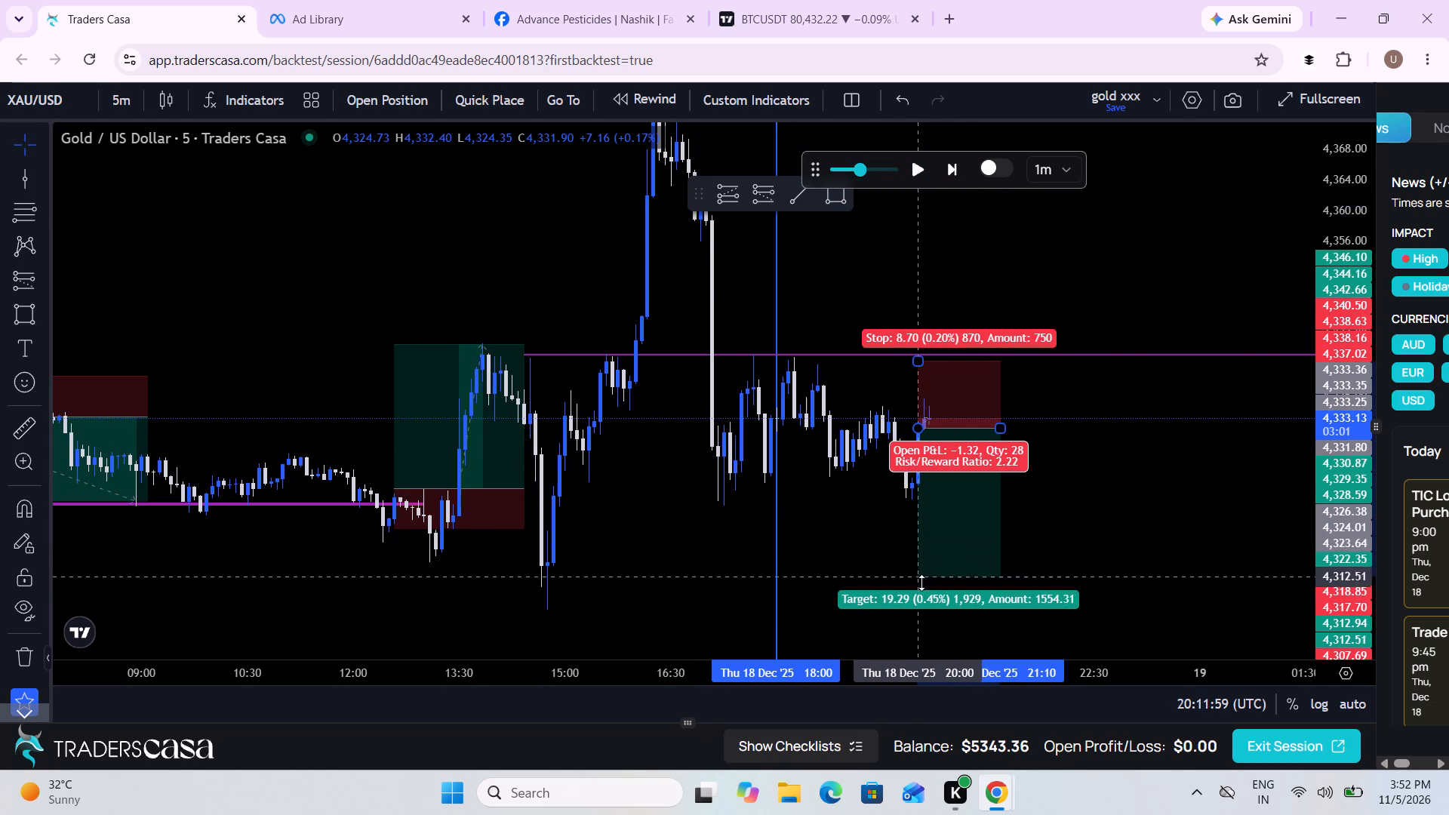
pyautogui.moveTo(921, 583); pyautogui.dragTo(923, 591)
pyautogui.click(629, 553)
pyautogui.moveTo(629, 553); pyautogui.dragTo(492, 414)
pyautogui.scroll(-2, 492, 414)
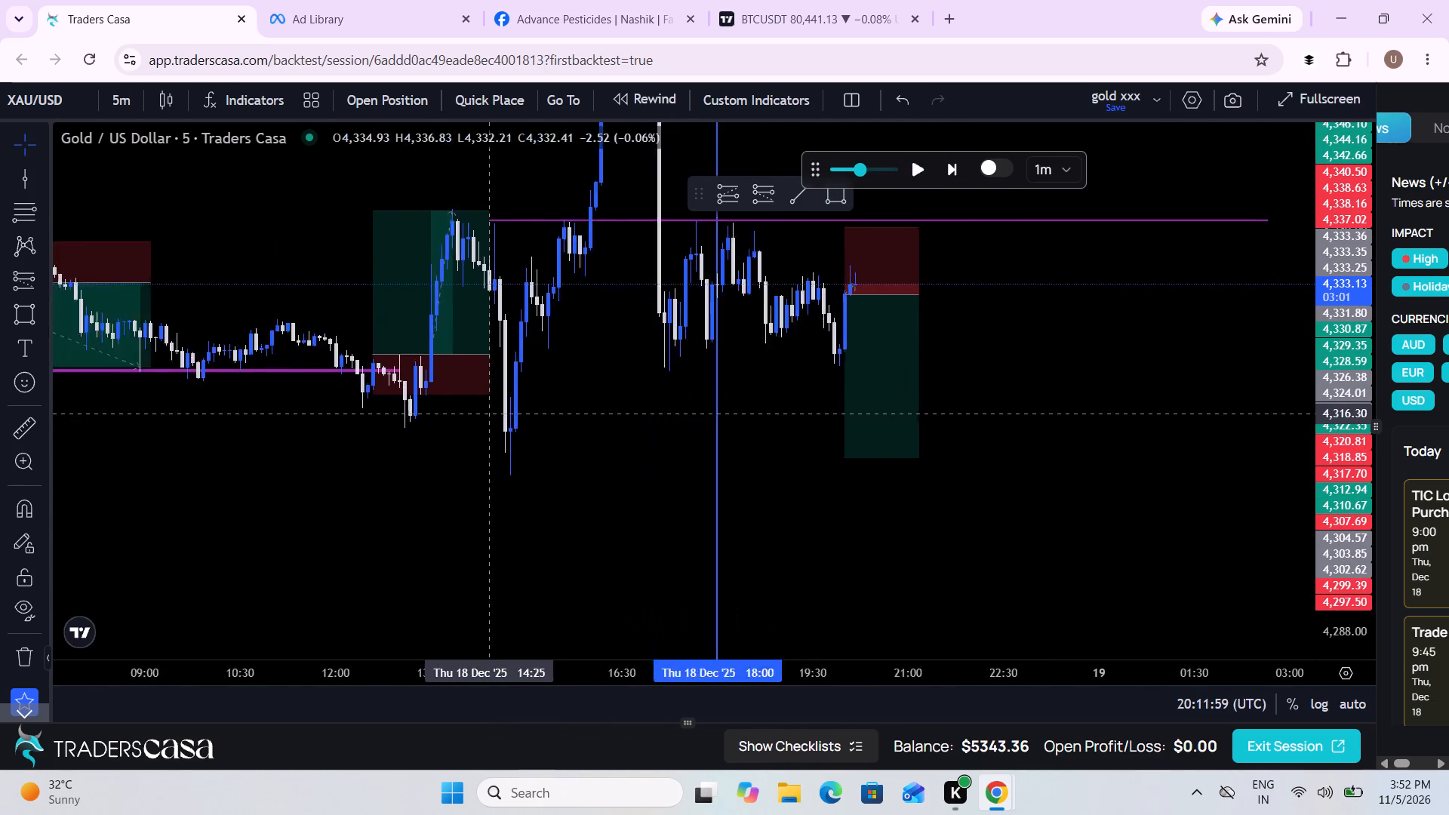
pyautogui.scroll(-1, 492, 414)
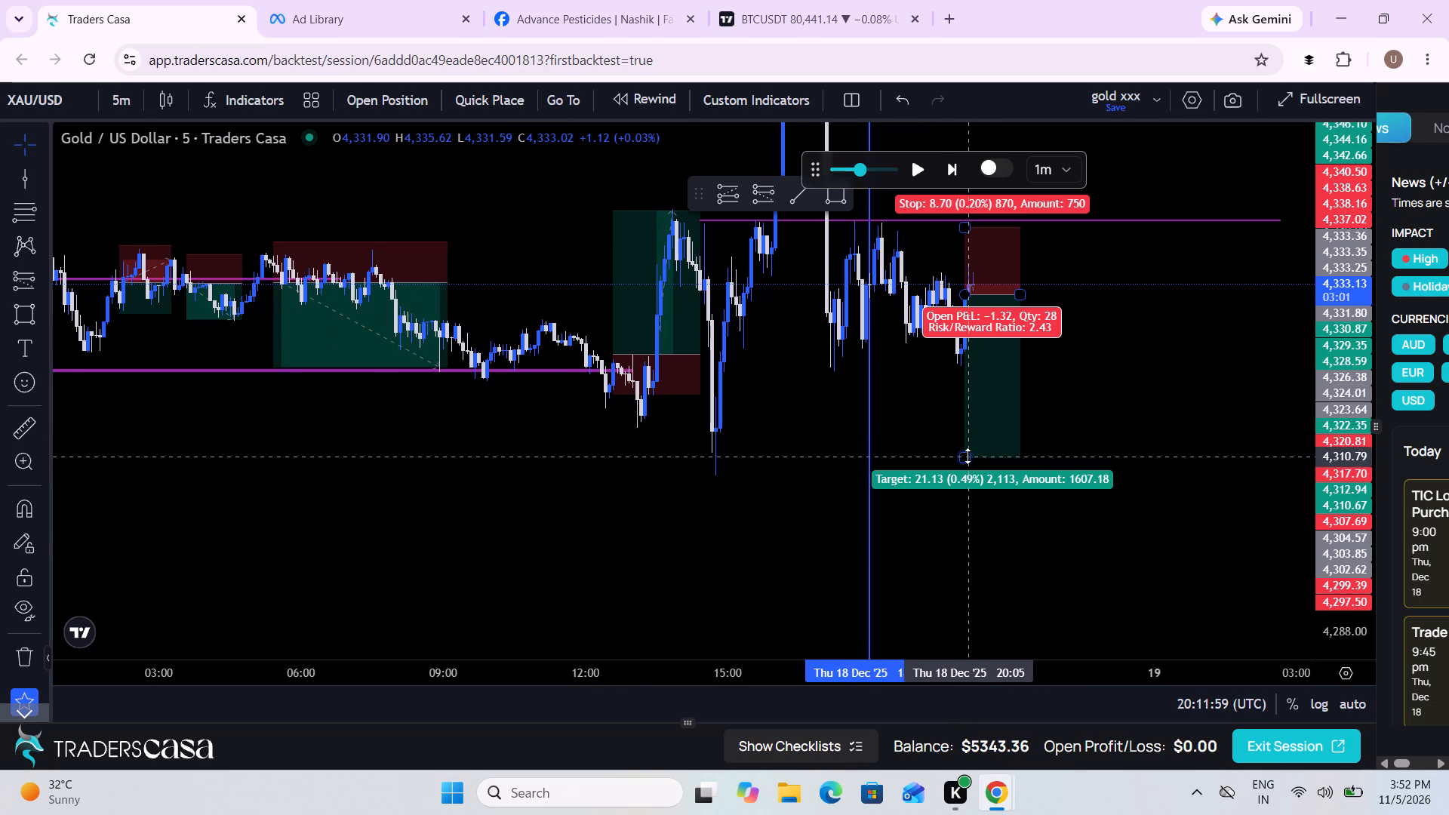
pyautogui.moveTo(968, 456); pyautogui.dragTo(952, 545)
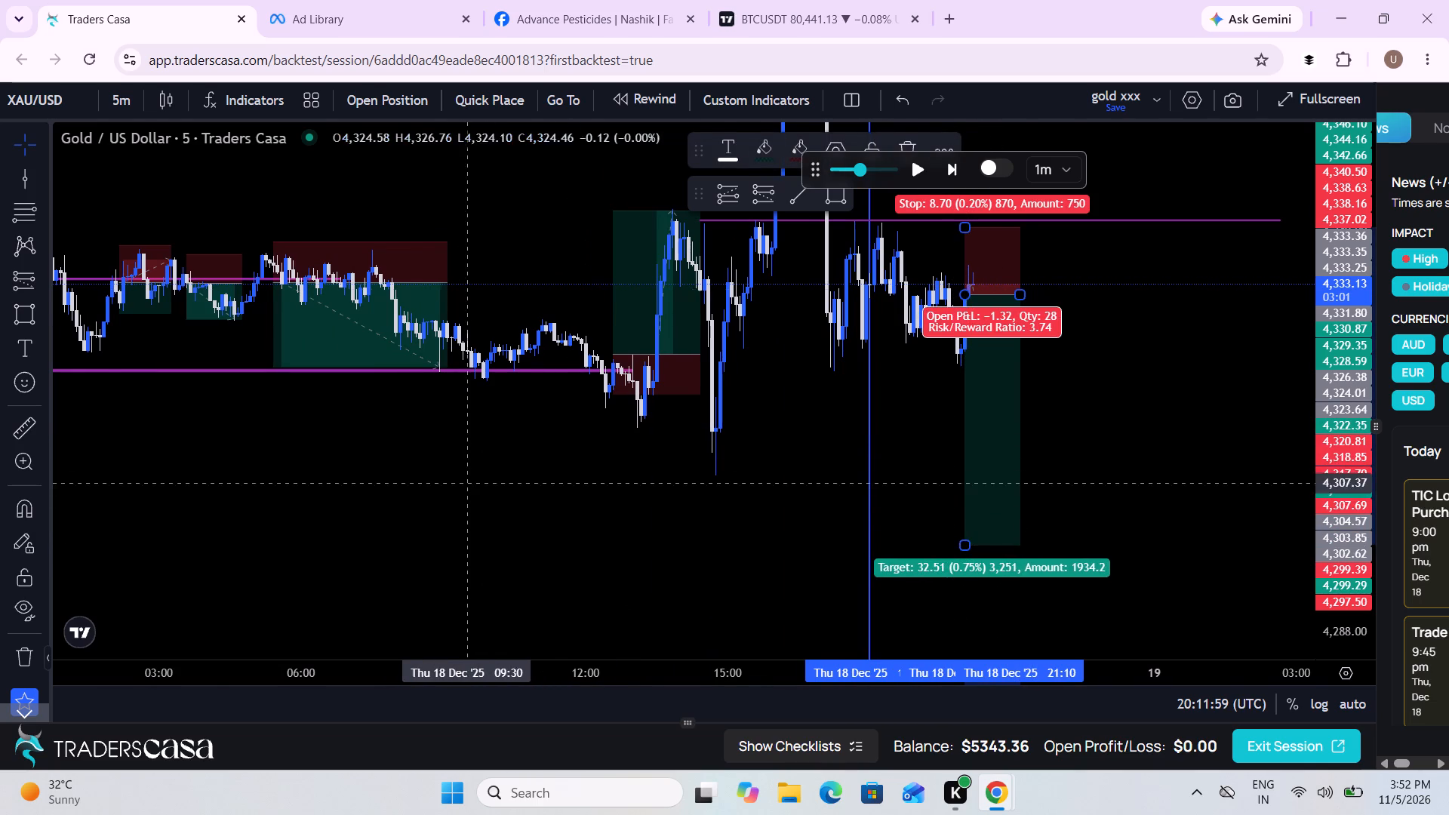
pyautogui.scroll(-5, 459, 500)
pyautogui.scroll(-1, 730, 557)
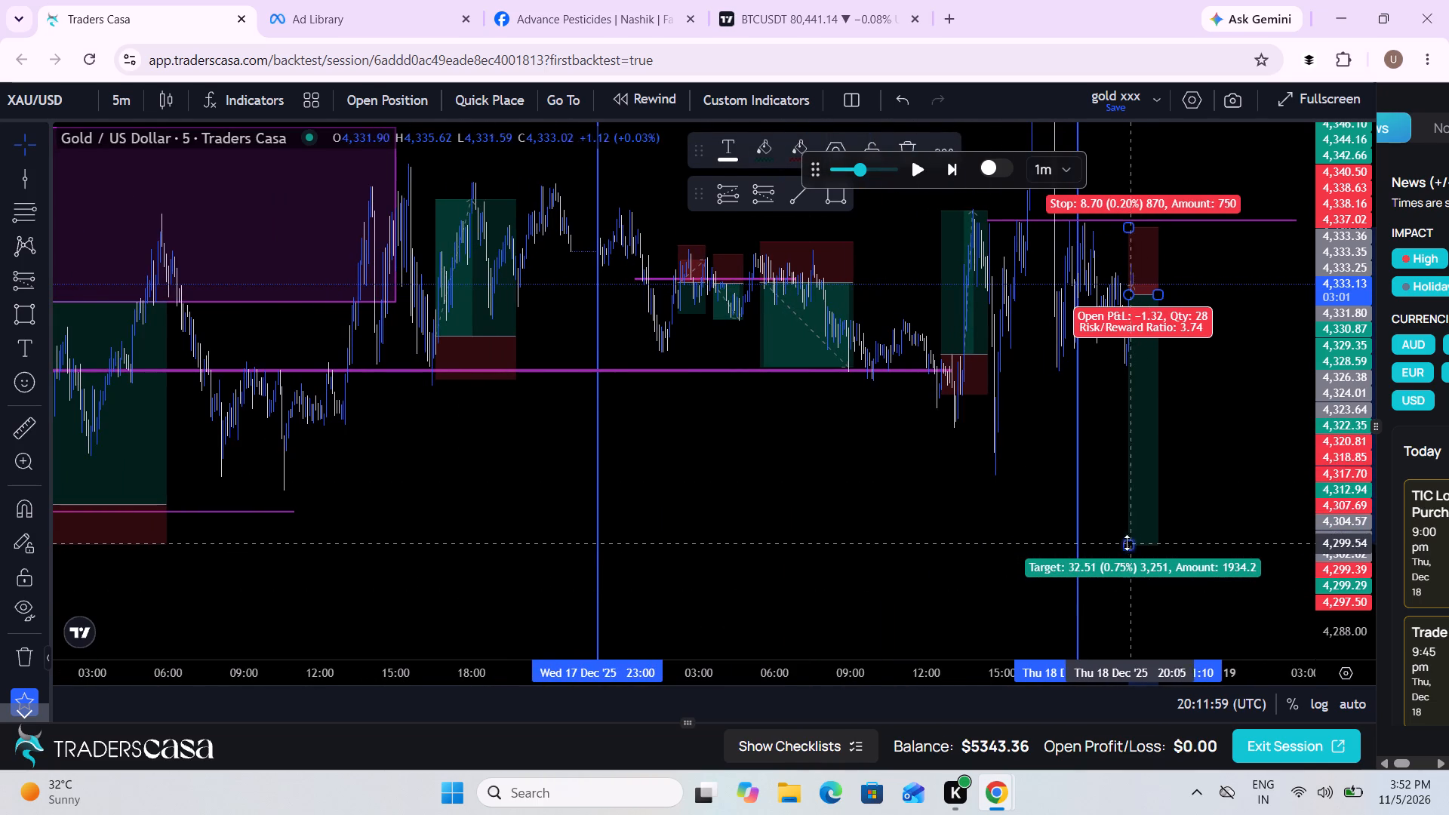
pyautogui.moveTo(1121, 543); pyautogui.dragTo(1105, 503)
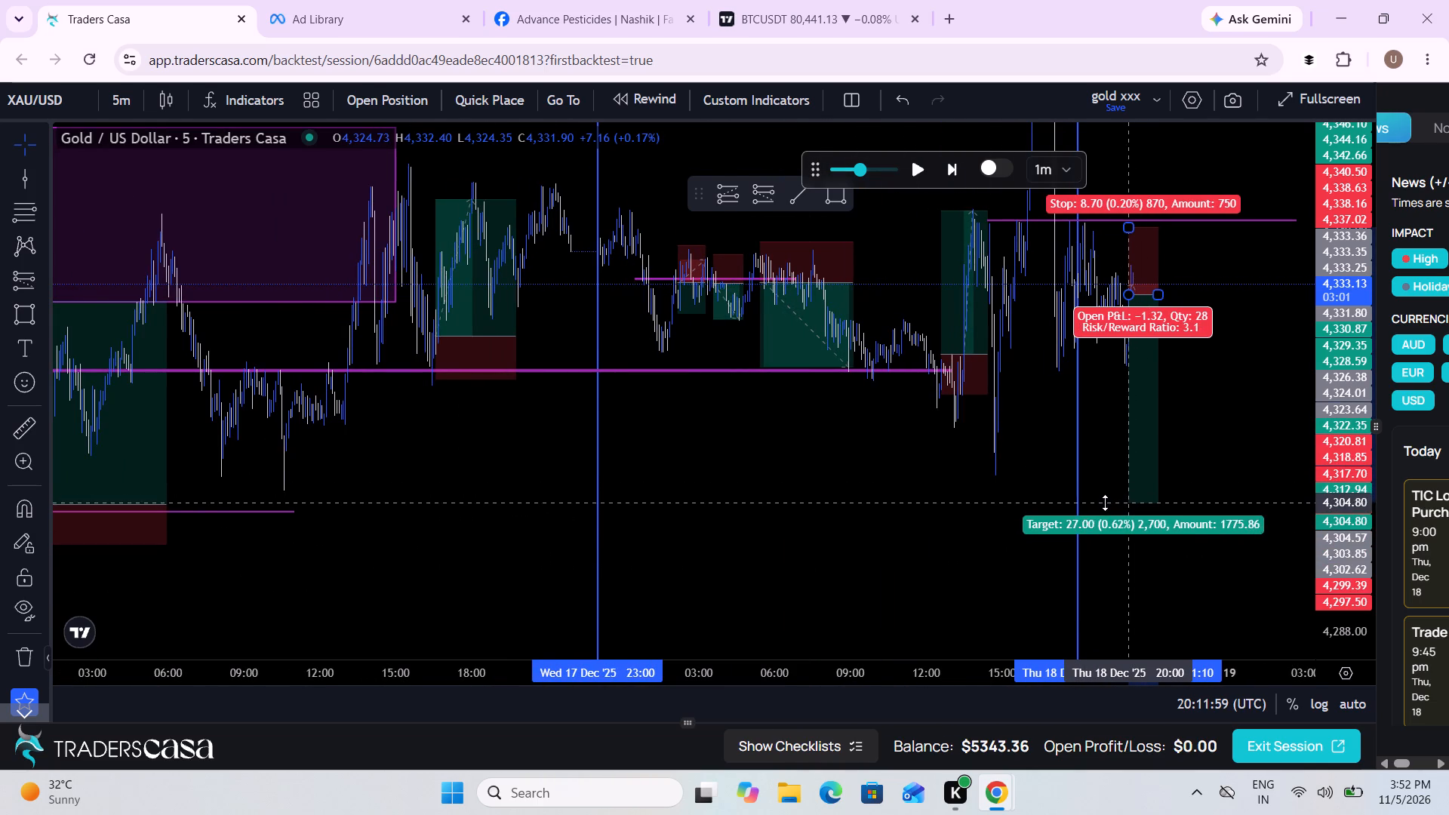
pyautogui.moveTo(1105, 503); pyautogui.dragTo(1104, 512)
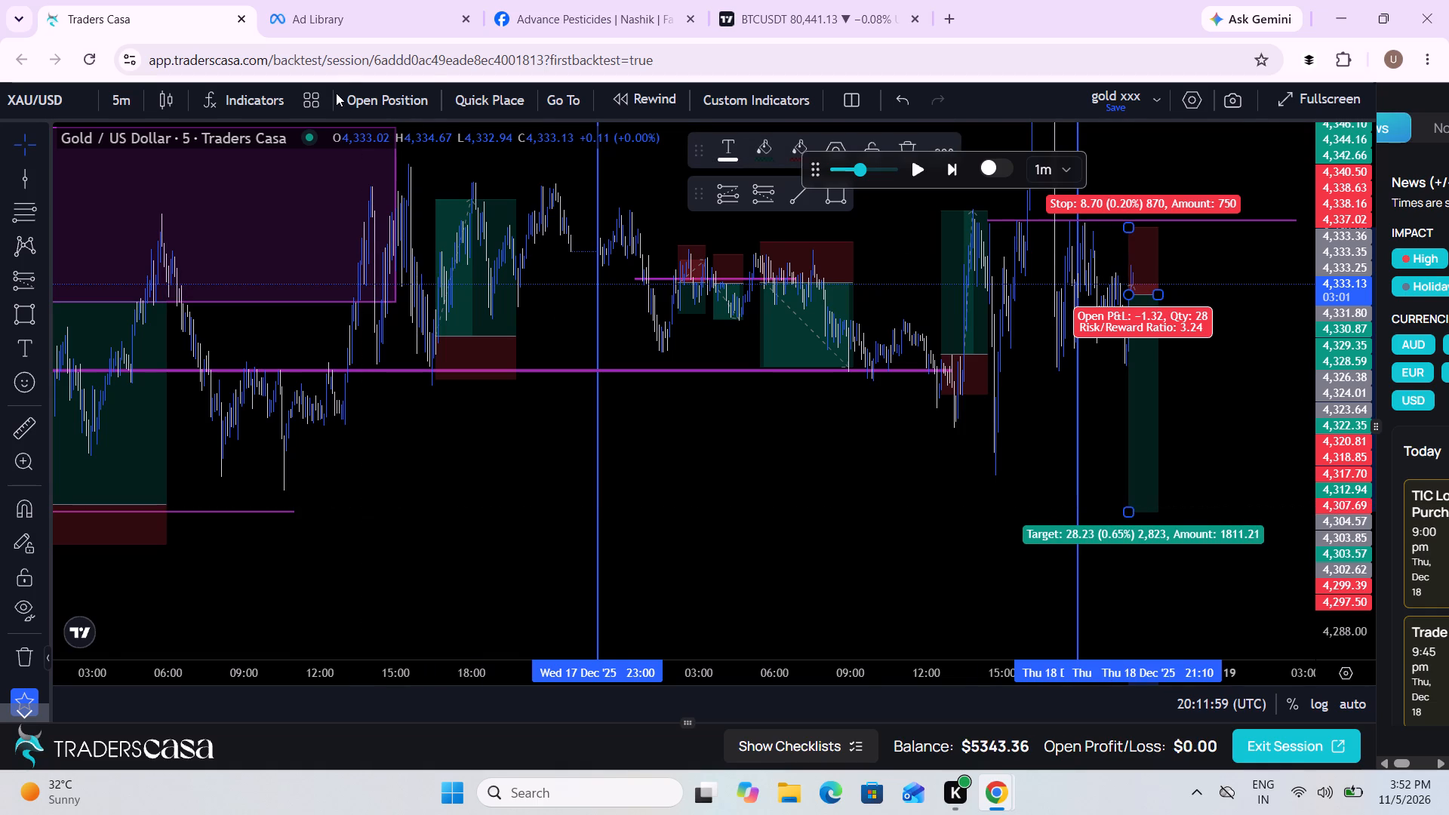
# Place a sell stop order with entry 4331.8, take profit 4303.57, stop loss 4340.5 and 2.2% risk of the initial balance.
pyautogui.click(355, 94)
pyautogui.click(703, 703)
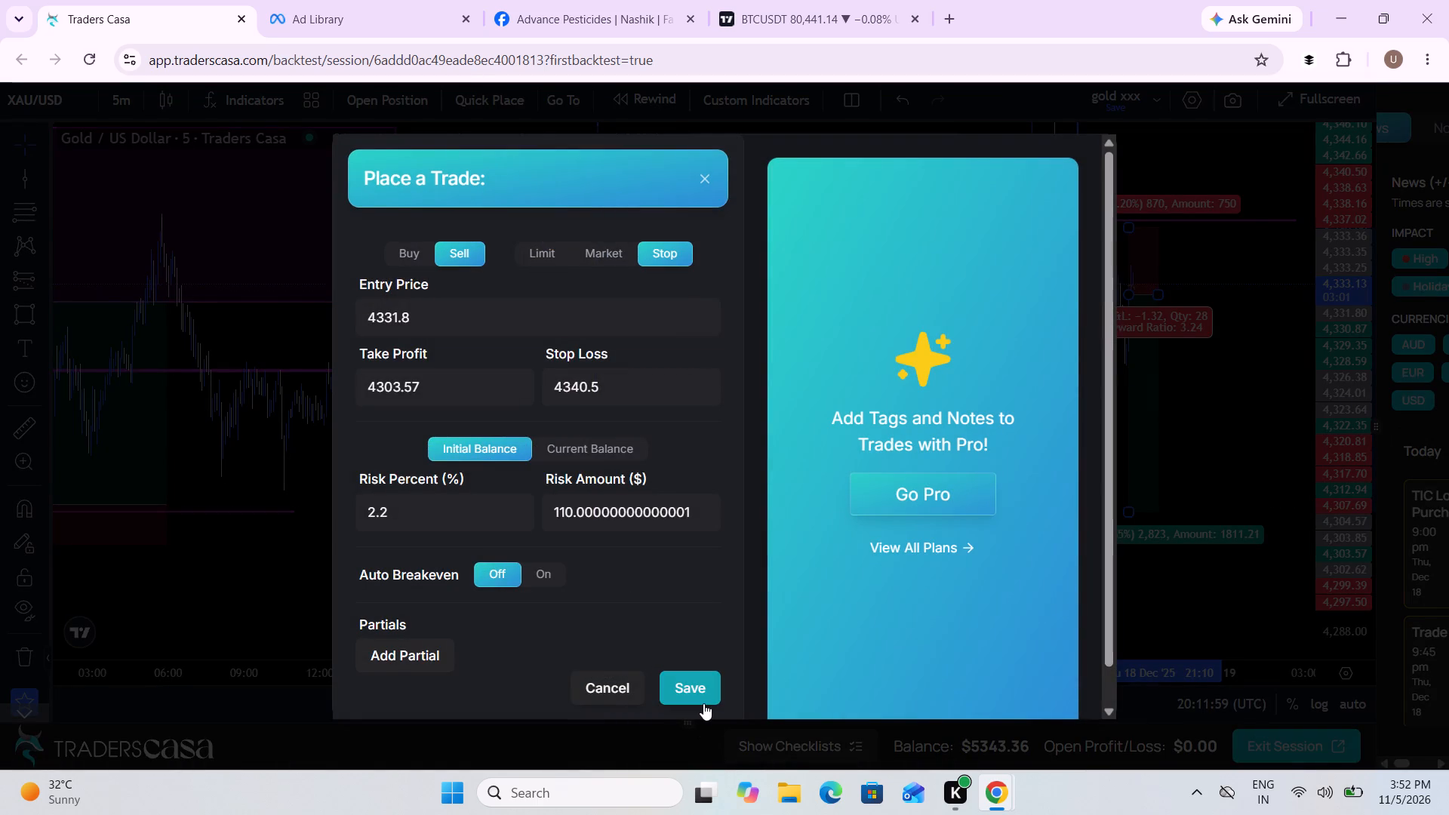
pyautogui.scroll(6, 859, 494)
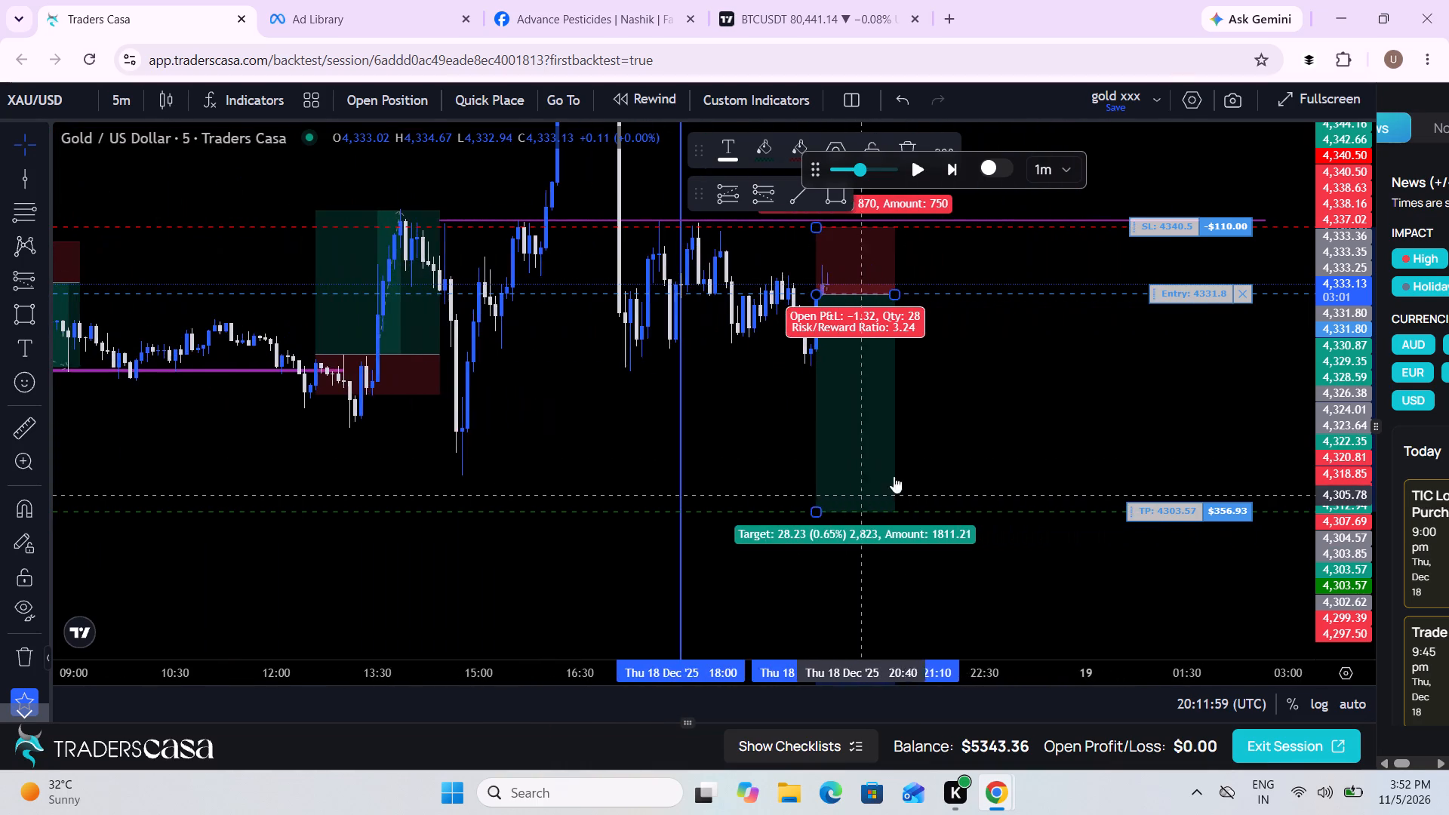
# Run the replay with the sell order in place from 20:11:59 to 21:39:59 on 18 December.
pyautogui.moveTo(991, 392); pyautogui.dragTo(1084, 473)
pyautogui.scroll(3, 1084, 473)
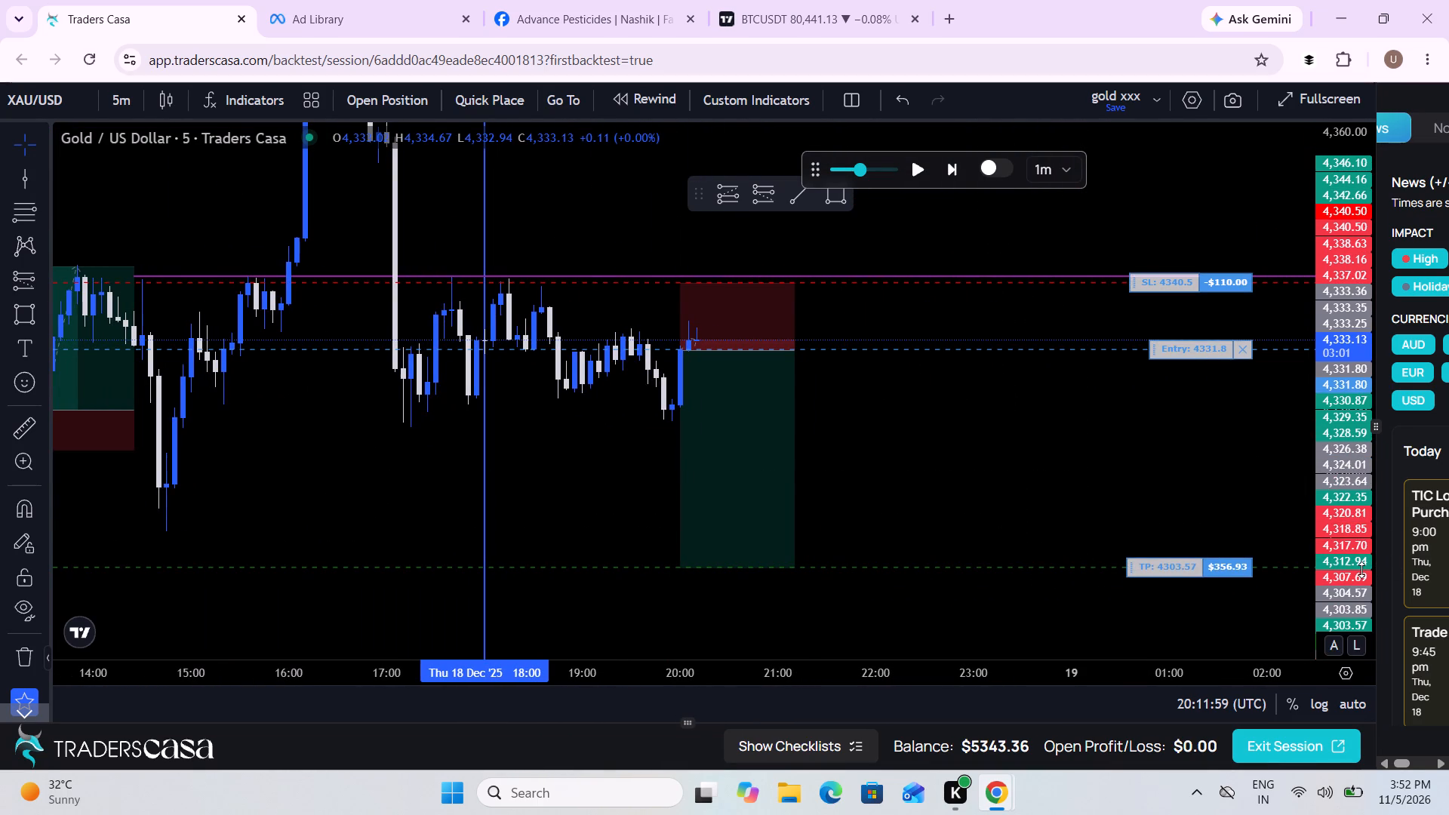
pyautogui.moveTo(1361, 570); pyautogui.dragTo(1333, 416)
pyautogui.click(917, 166)
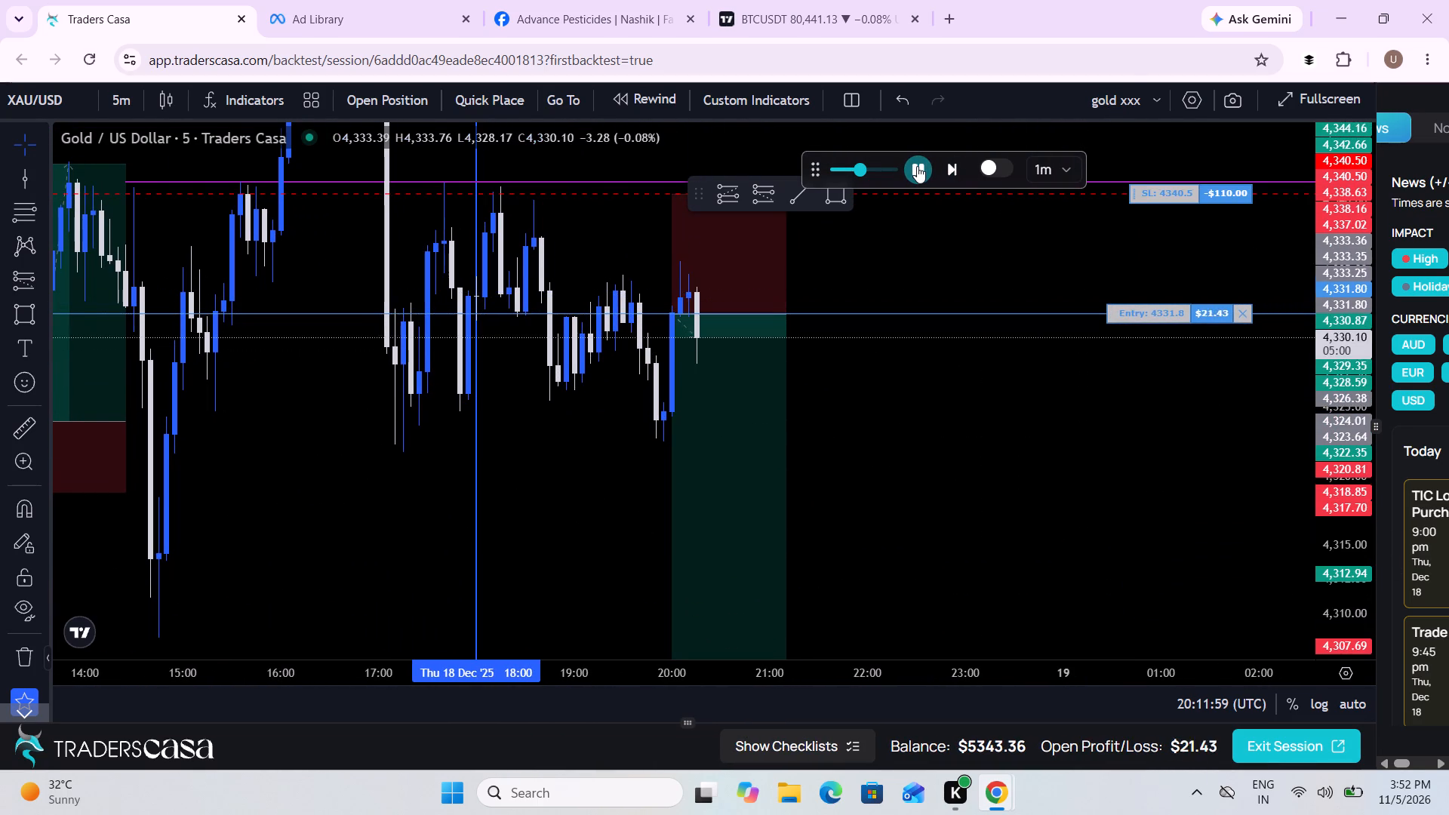
pyautogui.click(917, 166)
pyautogui.click(917, 166)
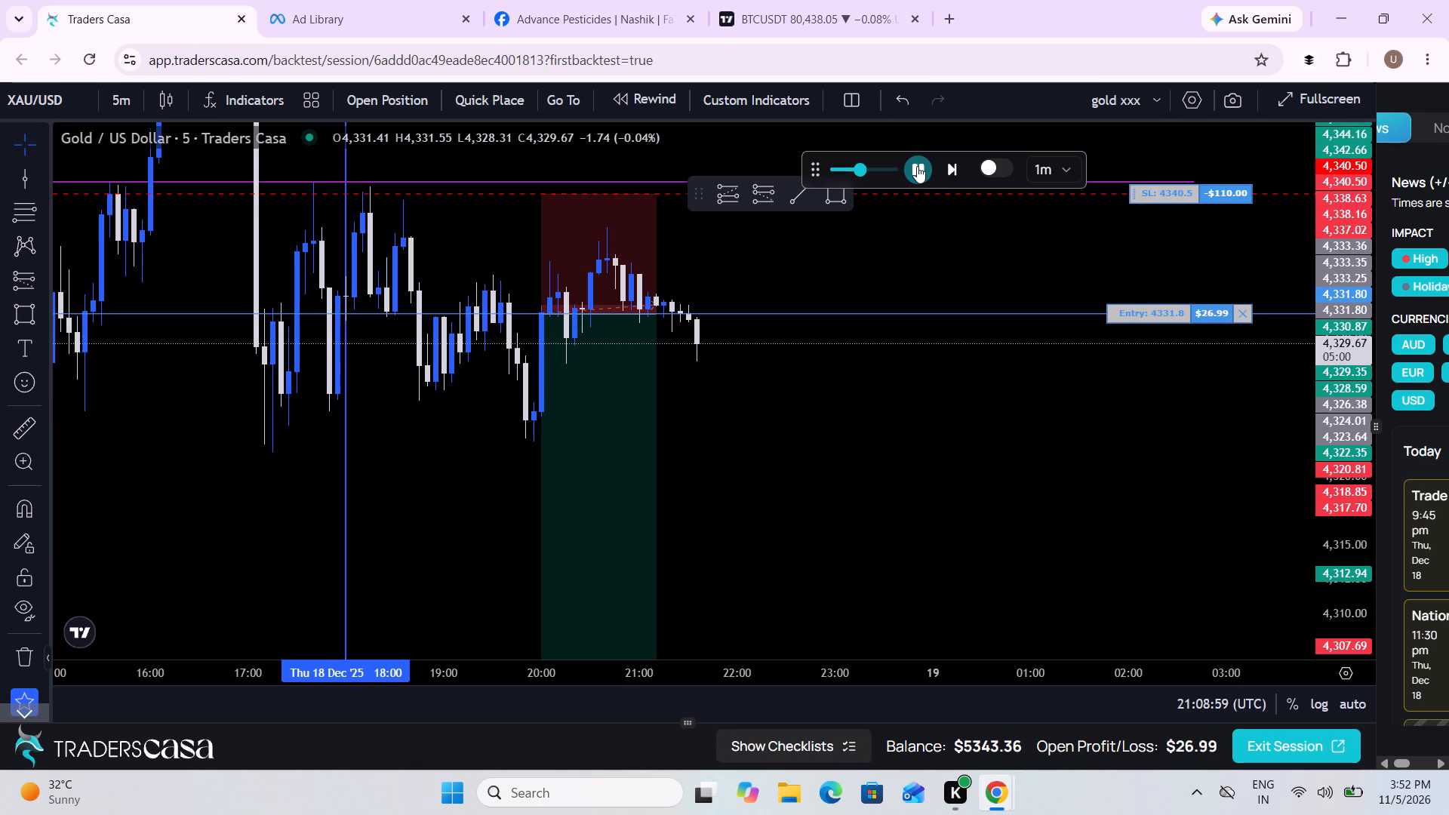
pyautogui.click(917, 166)
# Tighten the open short trade's stop loss to 4332.49, just above its entry.
pyautogui.moveTo(1340, 448); pyautogui.dragTo(1327, 350)
pyautogui.moveTo(986, 401); pyautogui.dragTo(946, 526)
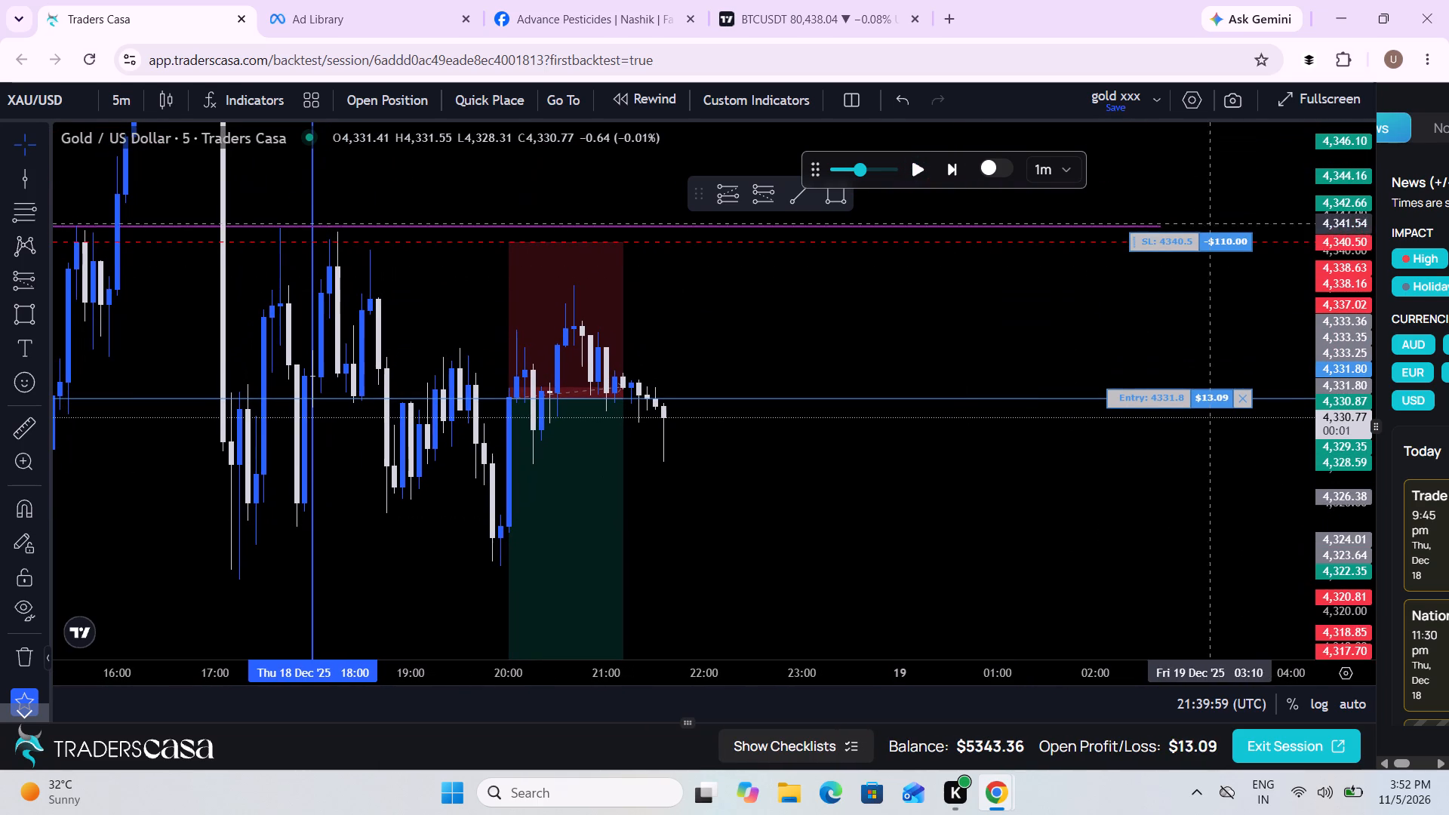
pyautogui.moveTo(1197, 235); pyautogui.dragTo(1165, 386)
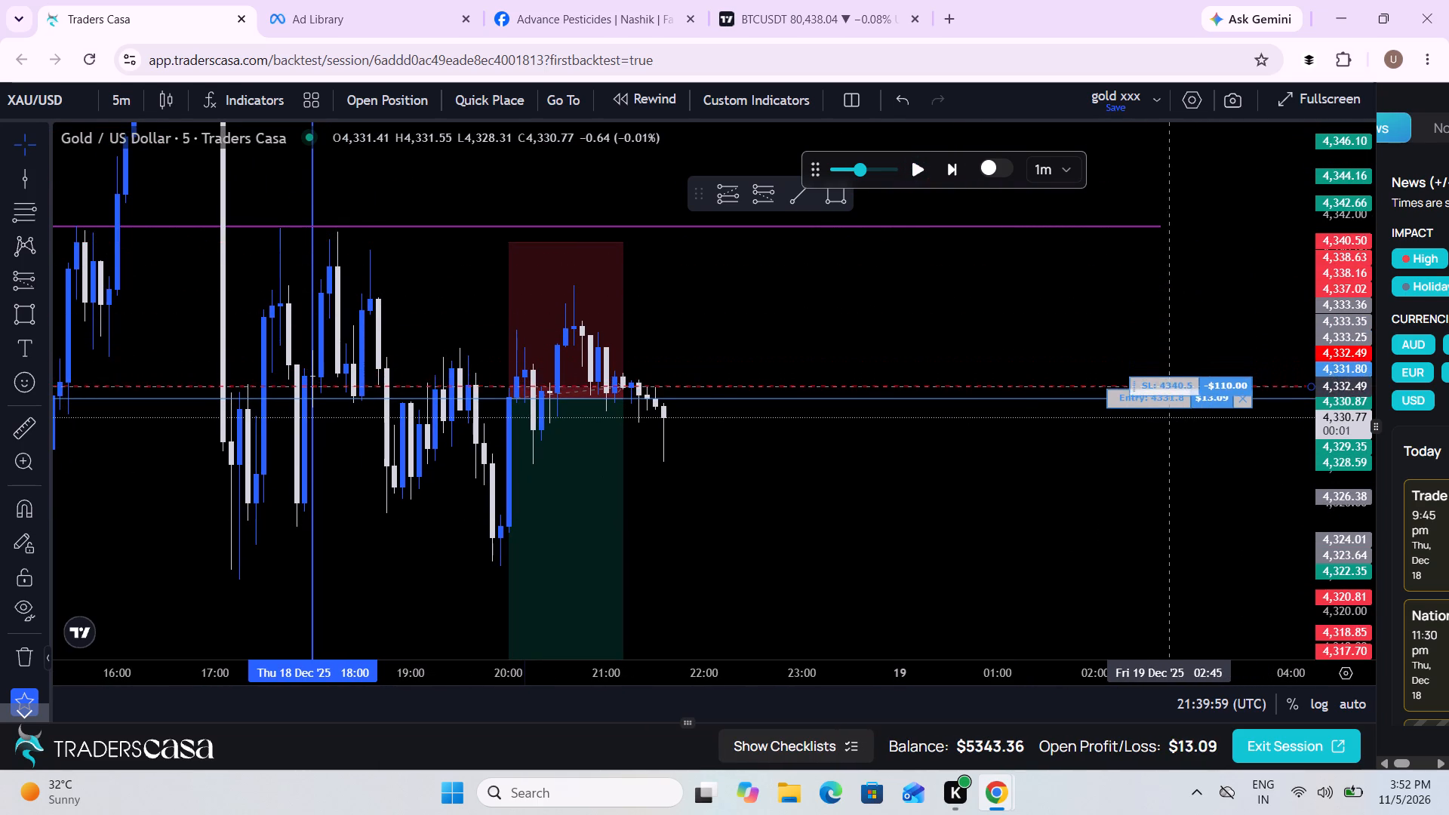
pyautogui.moveTo(1165, 386); pyautogui.dragTo(1169, 386)
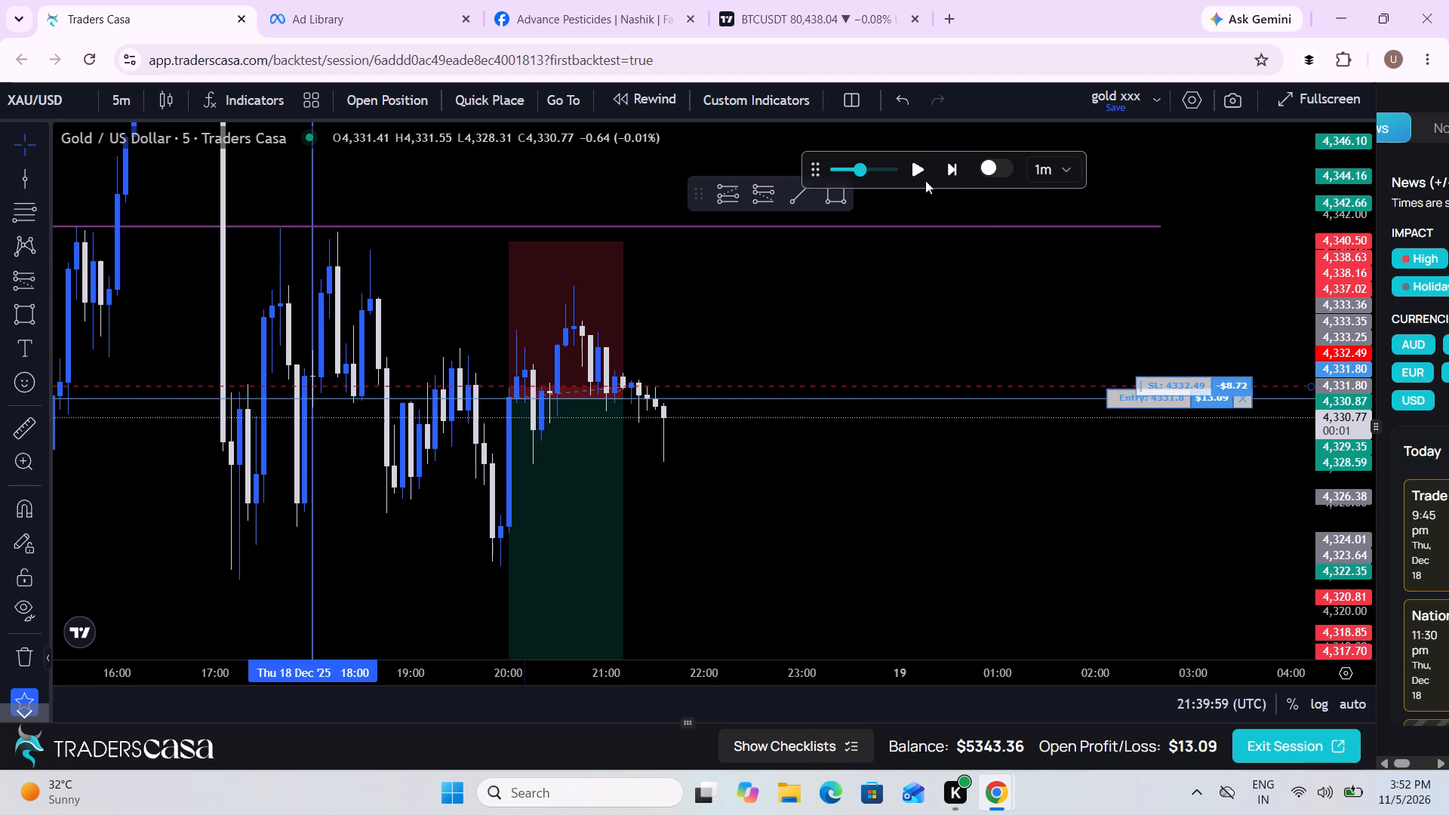
# Advance the replay to 21:55:59 on 18 December with the tightened stop in place.
pyautogui.click(924, 180)
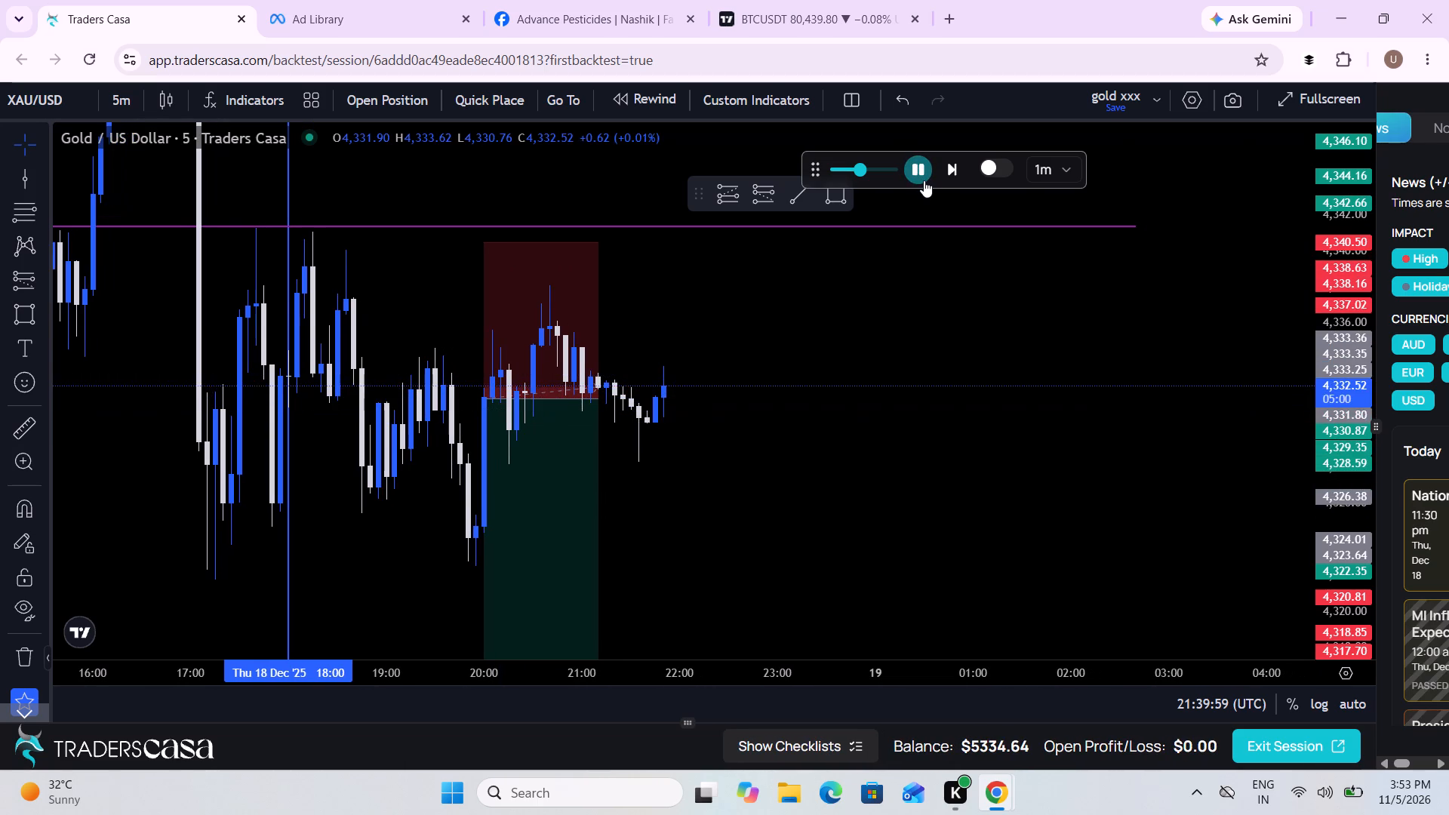
pyautogui.click(924, 180)
pyautogui.scroll(-3, 920, 485)
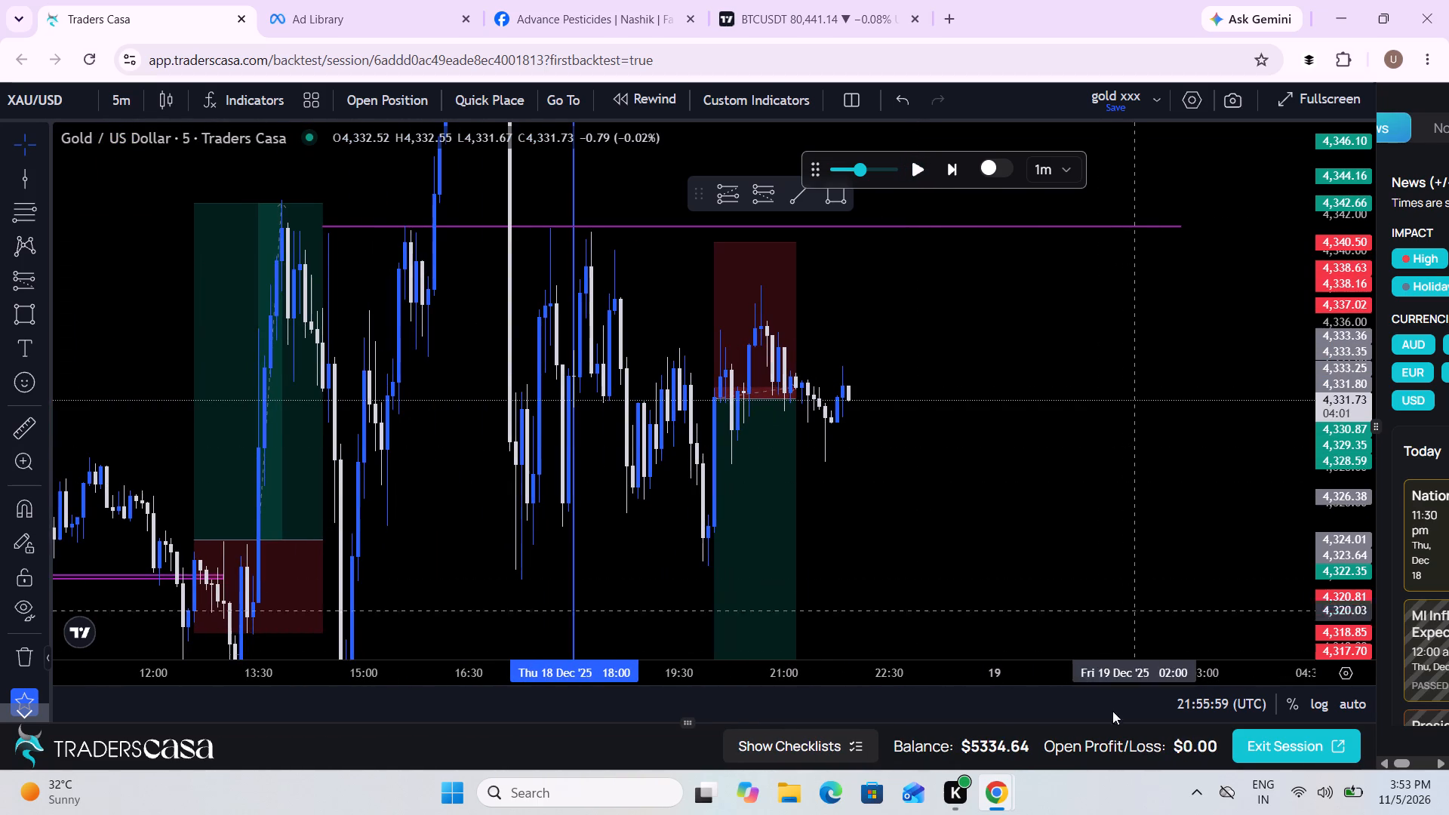